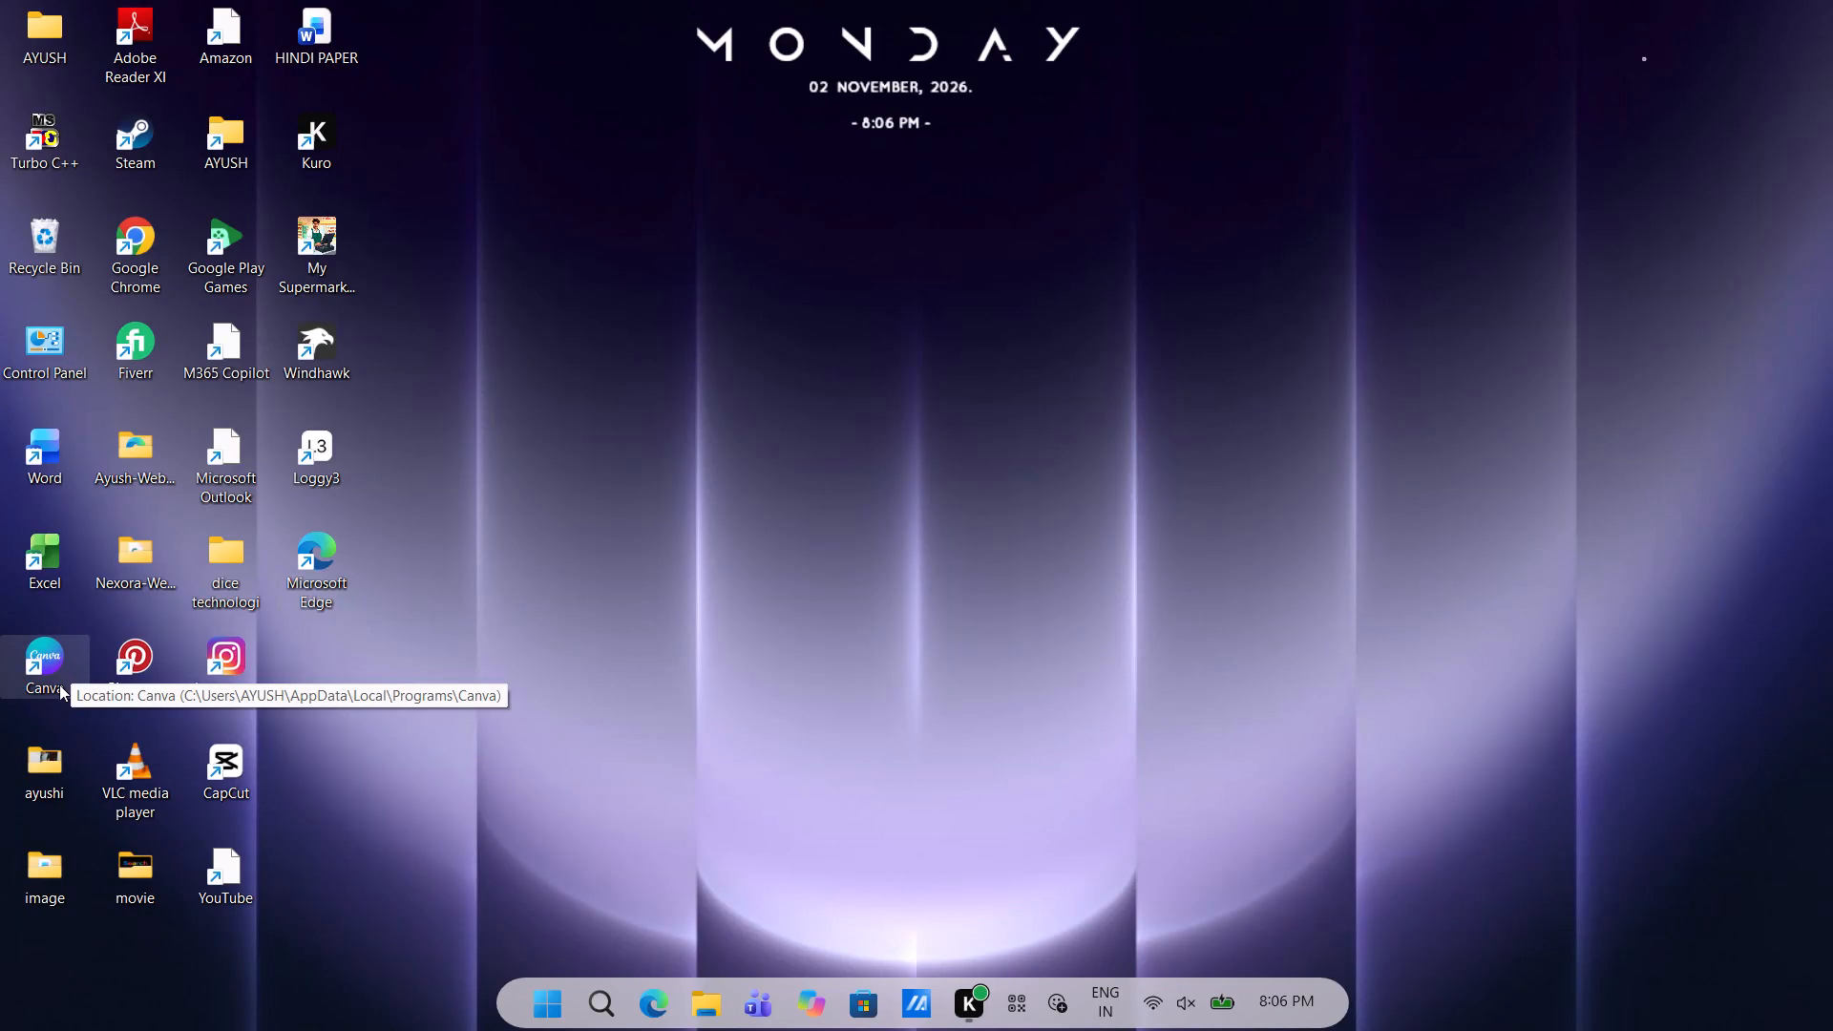
Open Canva and create a new blank A4 portrait document.
double_click(45, 673)
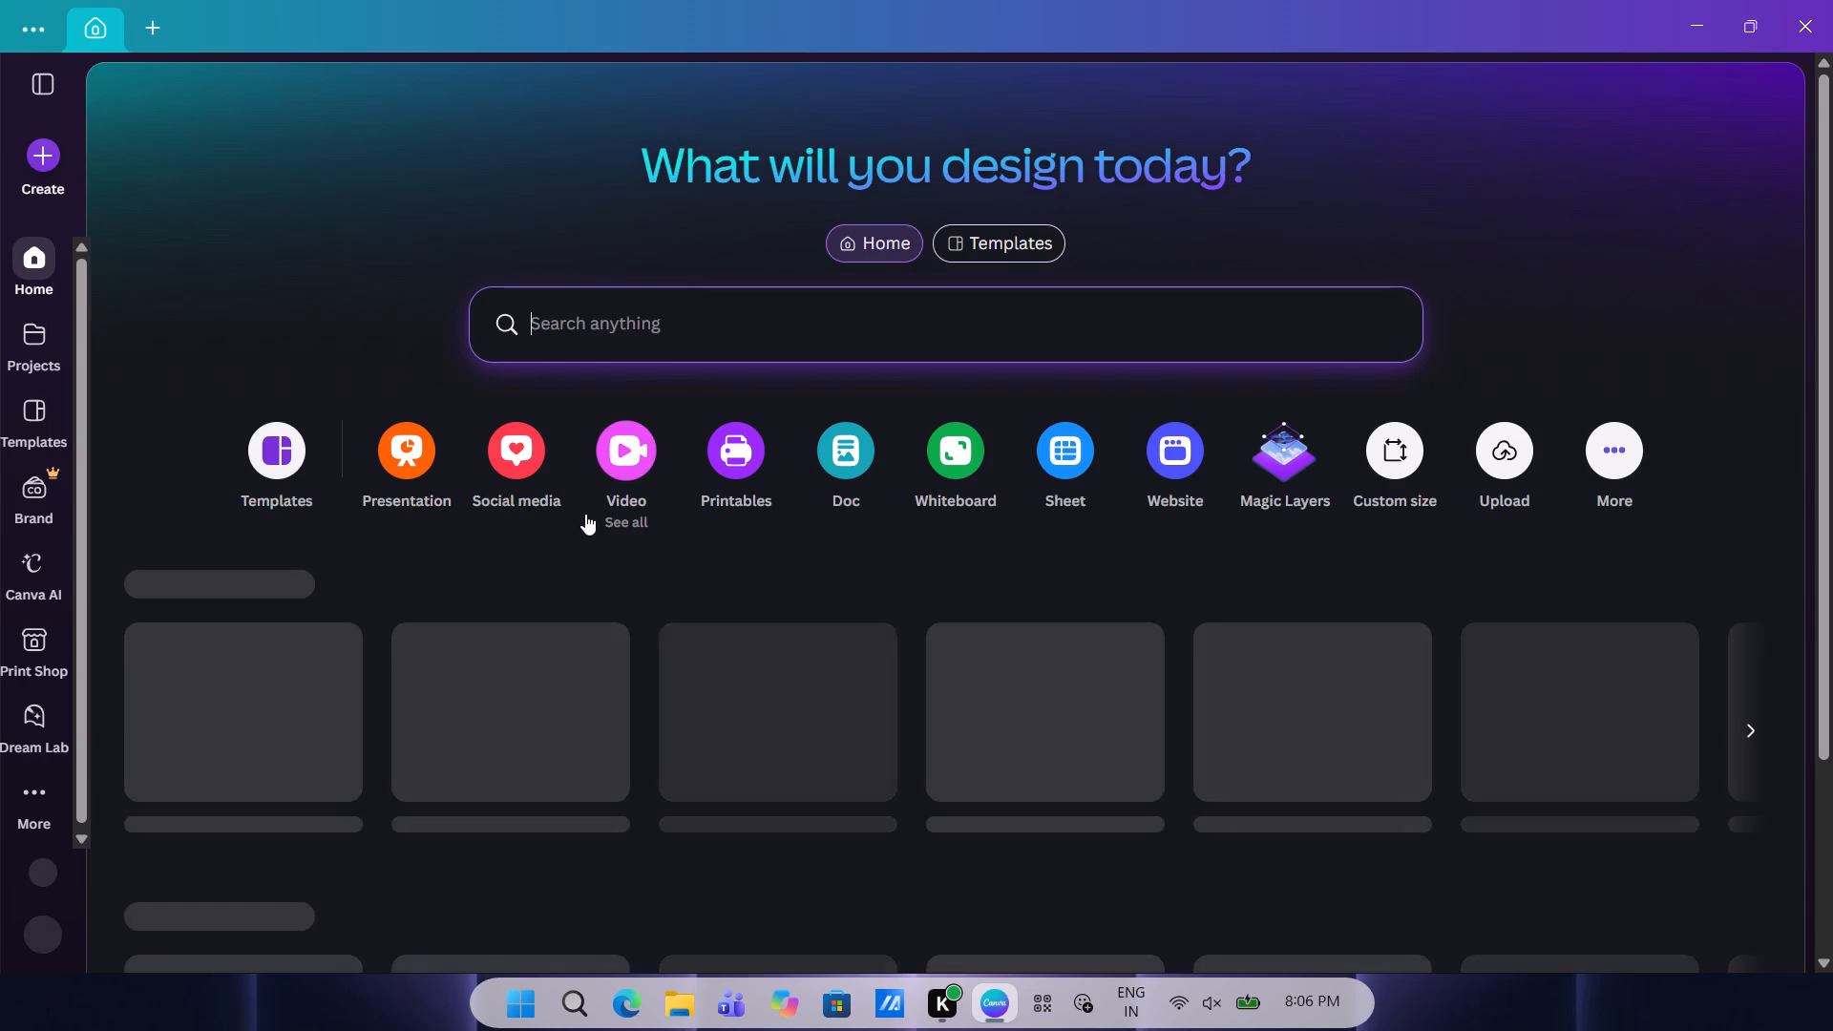
left_click(44, 261)
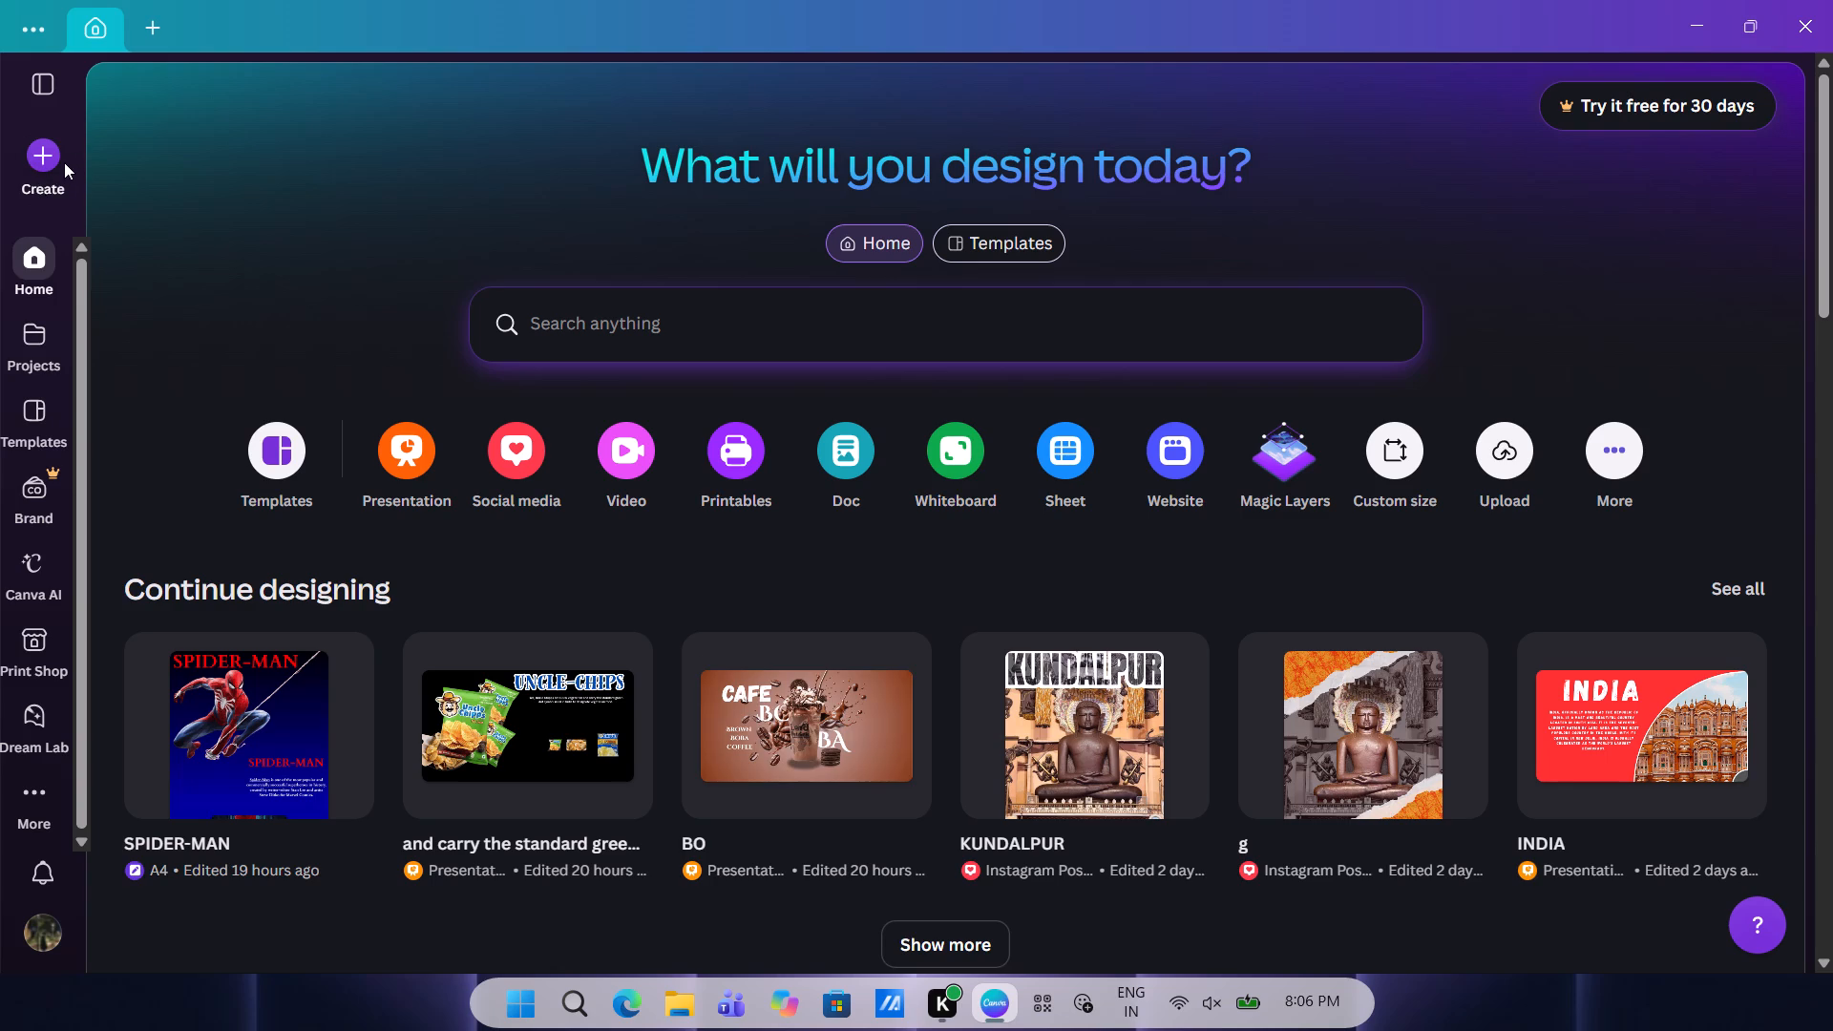
left_click(39, 162)
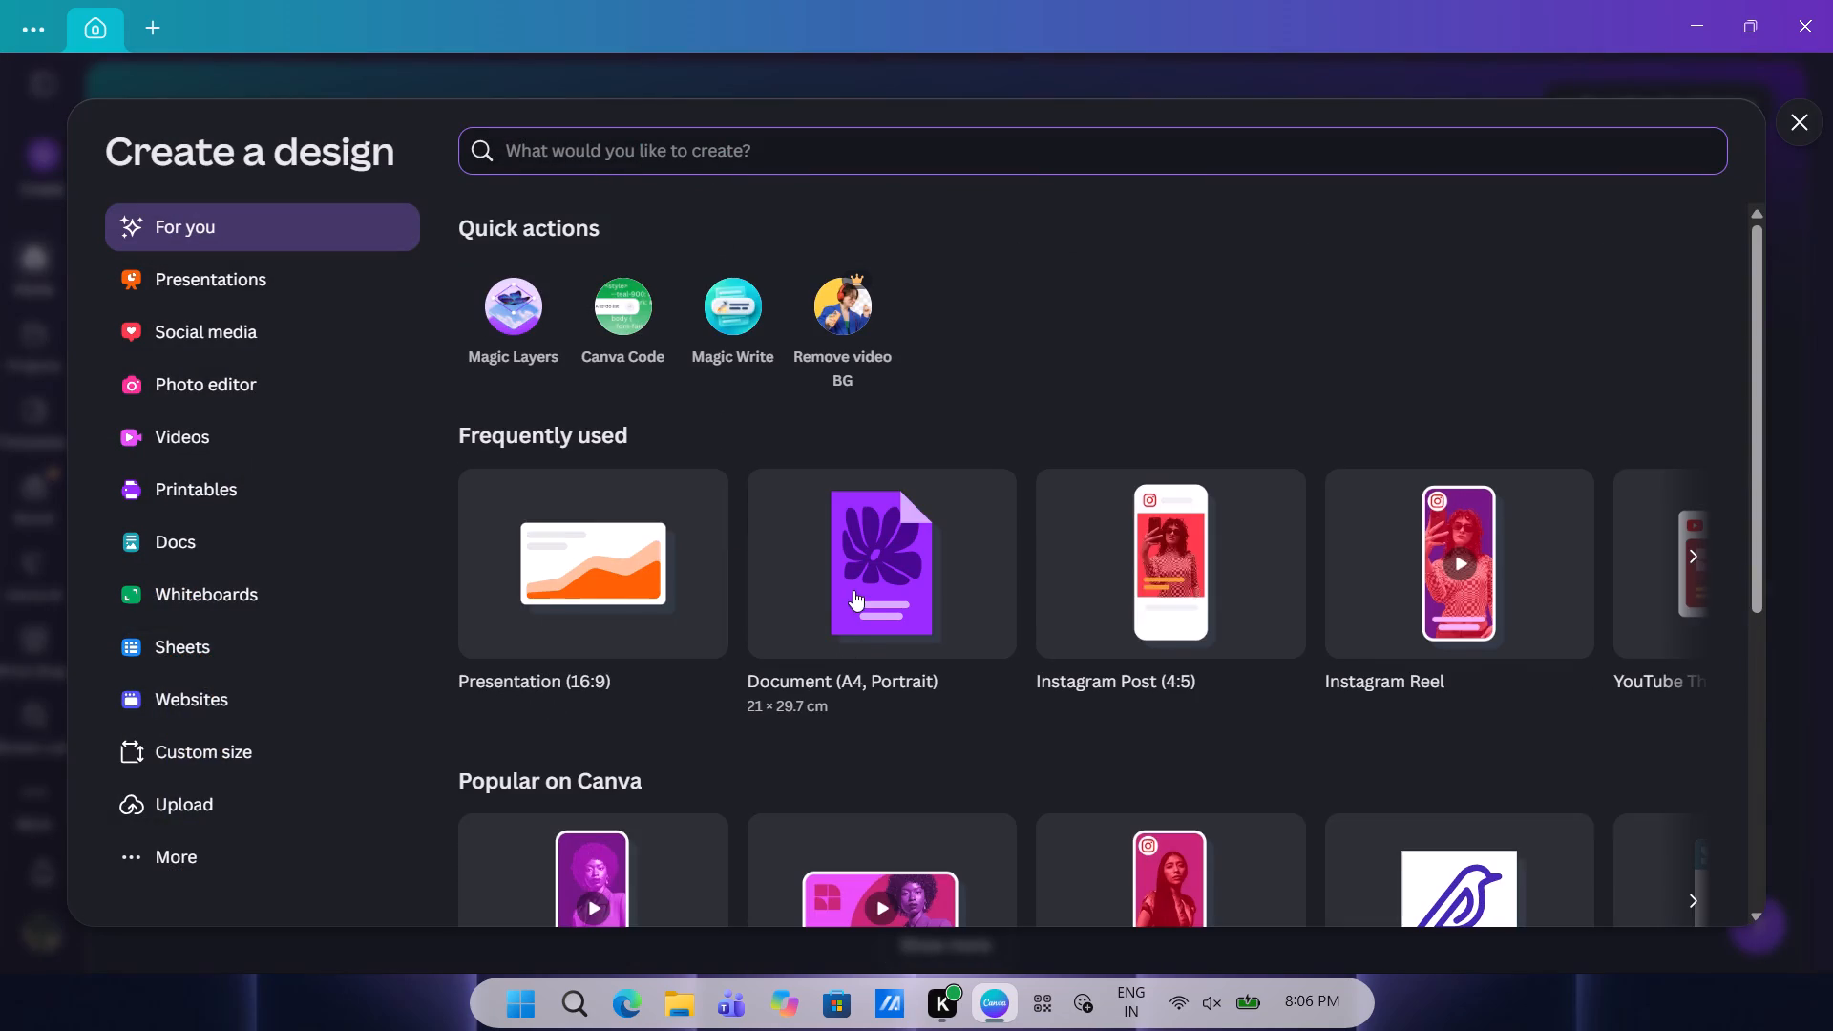
left_click(869, 573)
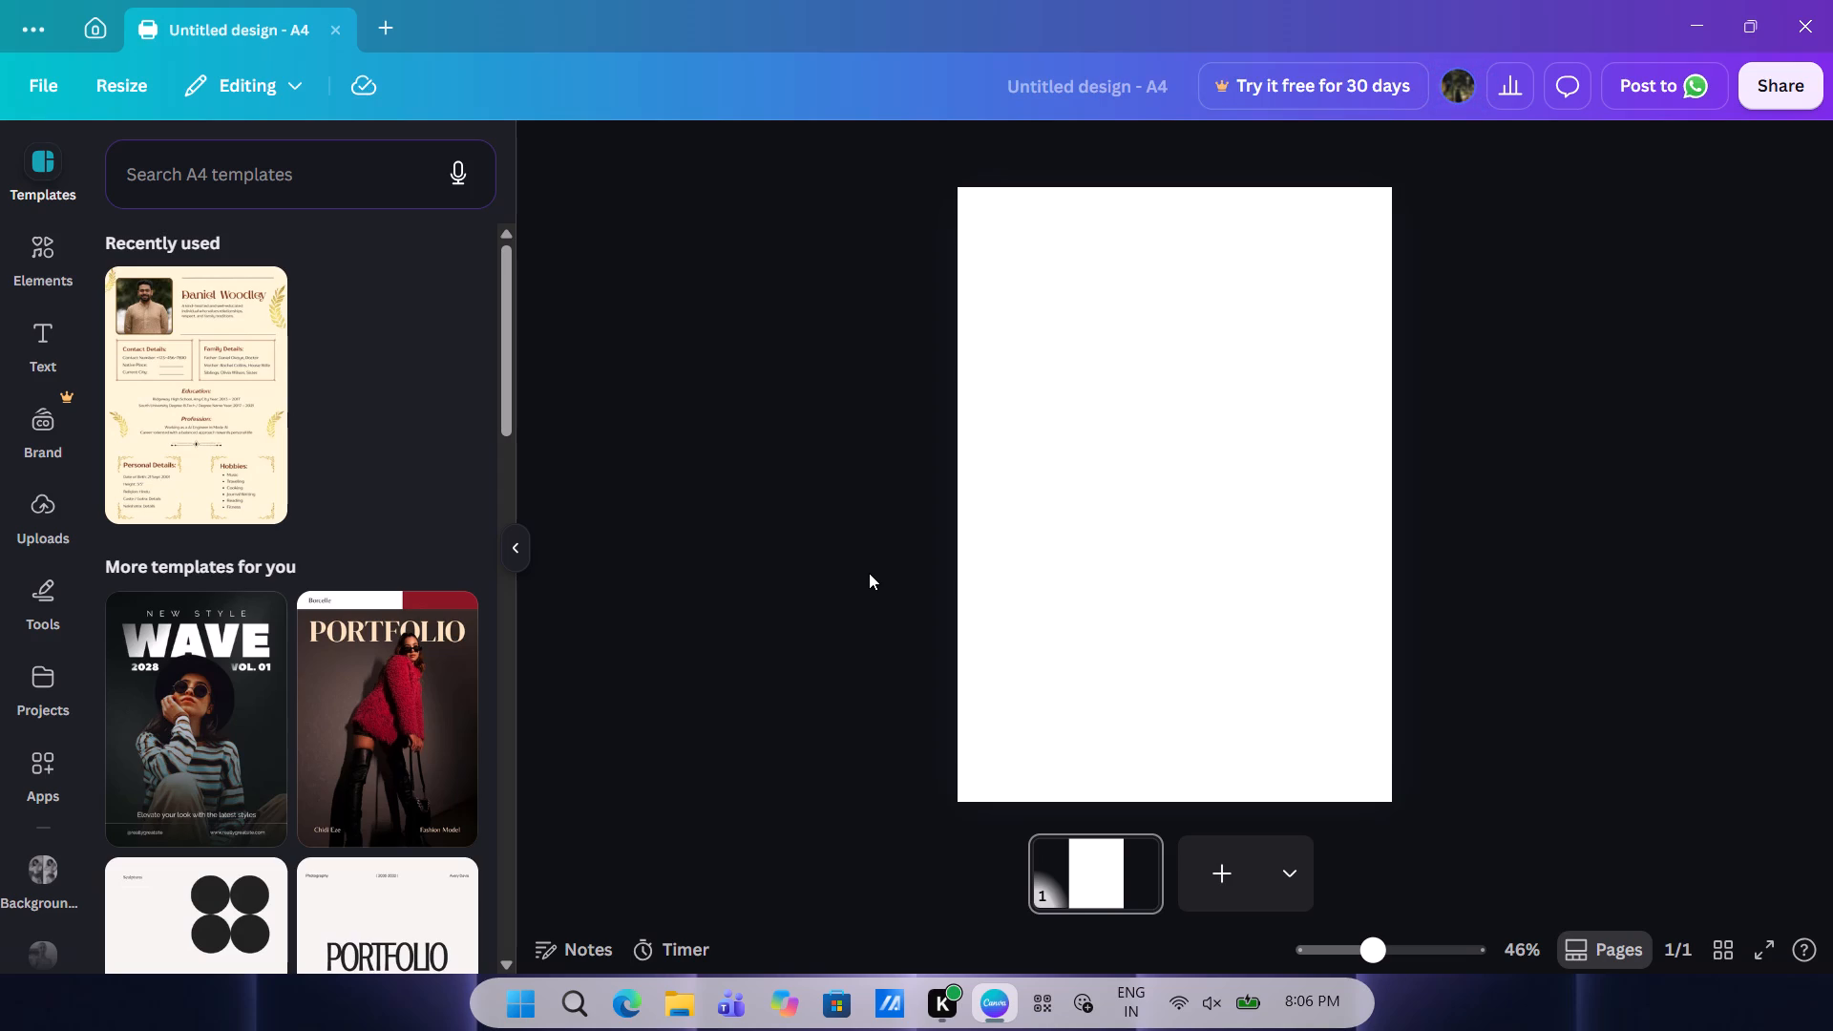
Set the blank page's background colour to solid black.
left_click(1115, 384)
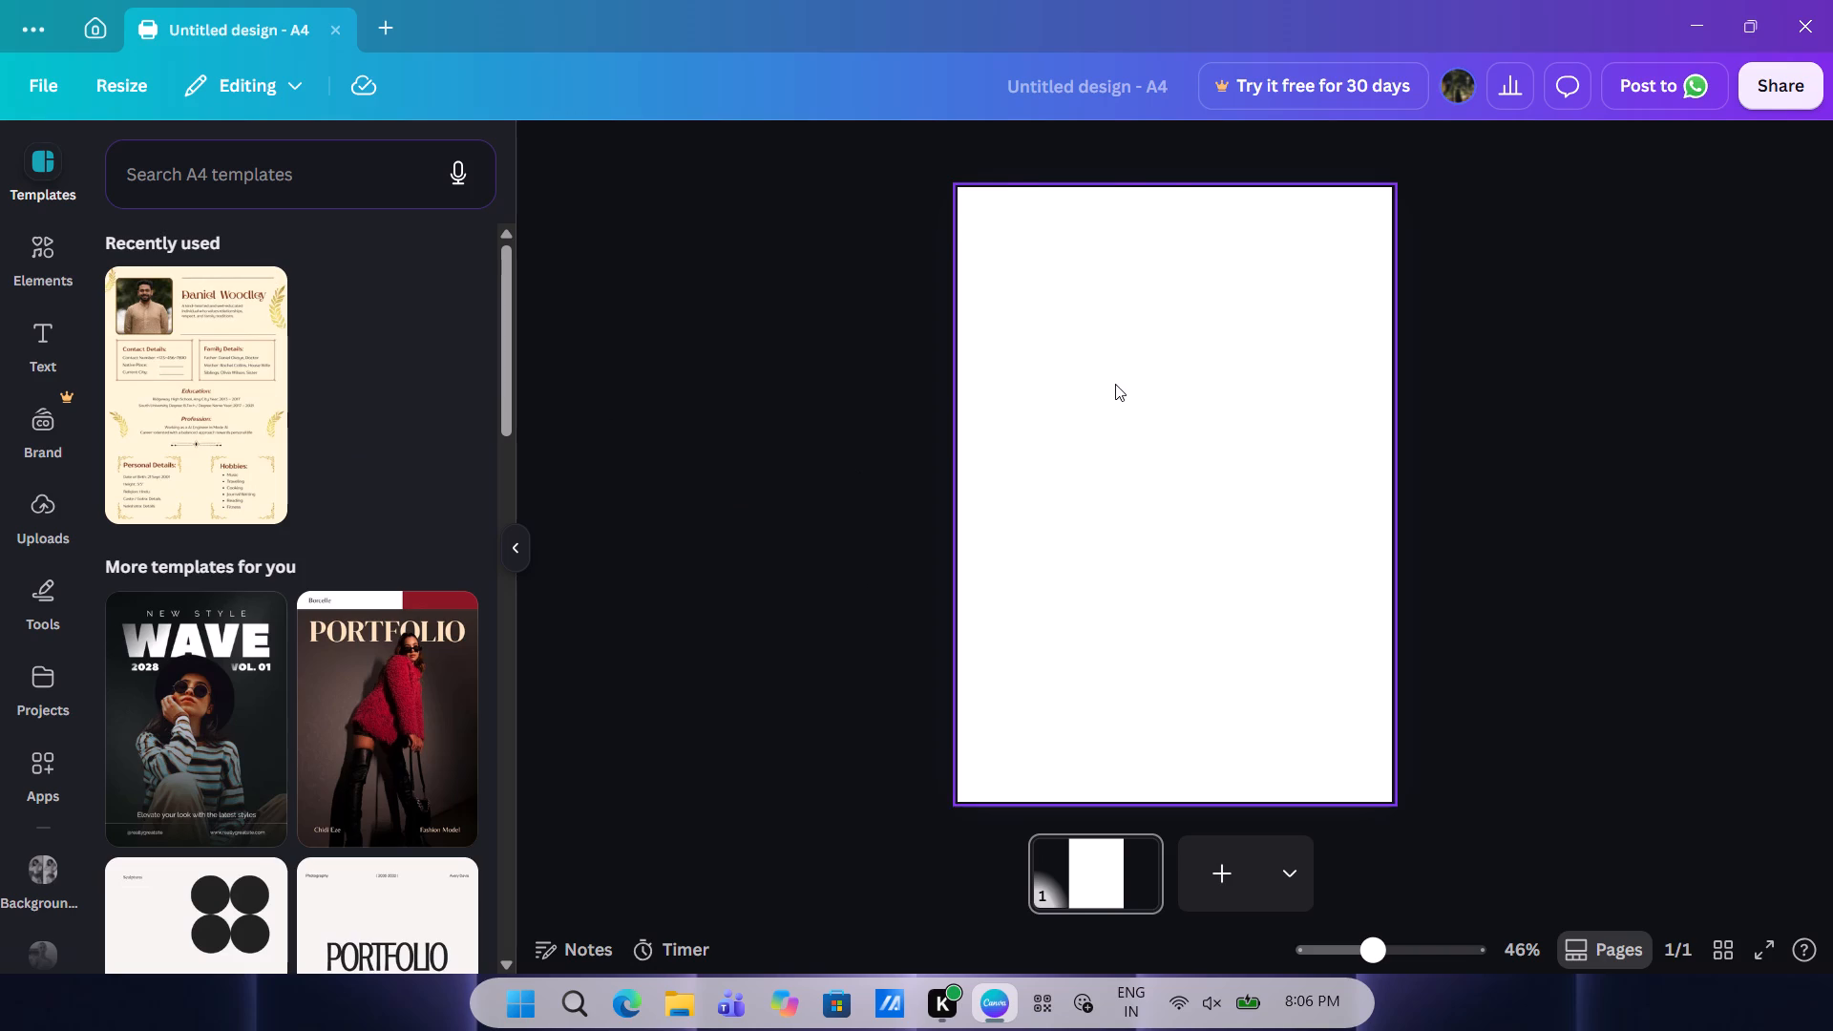
right_click(1048, 294)
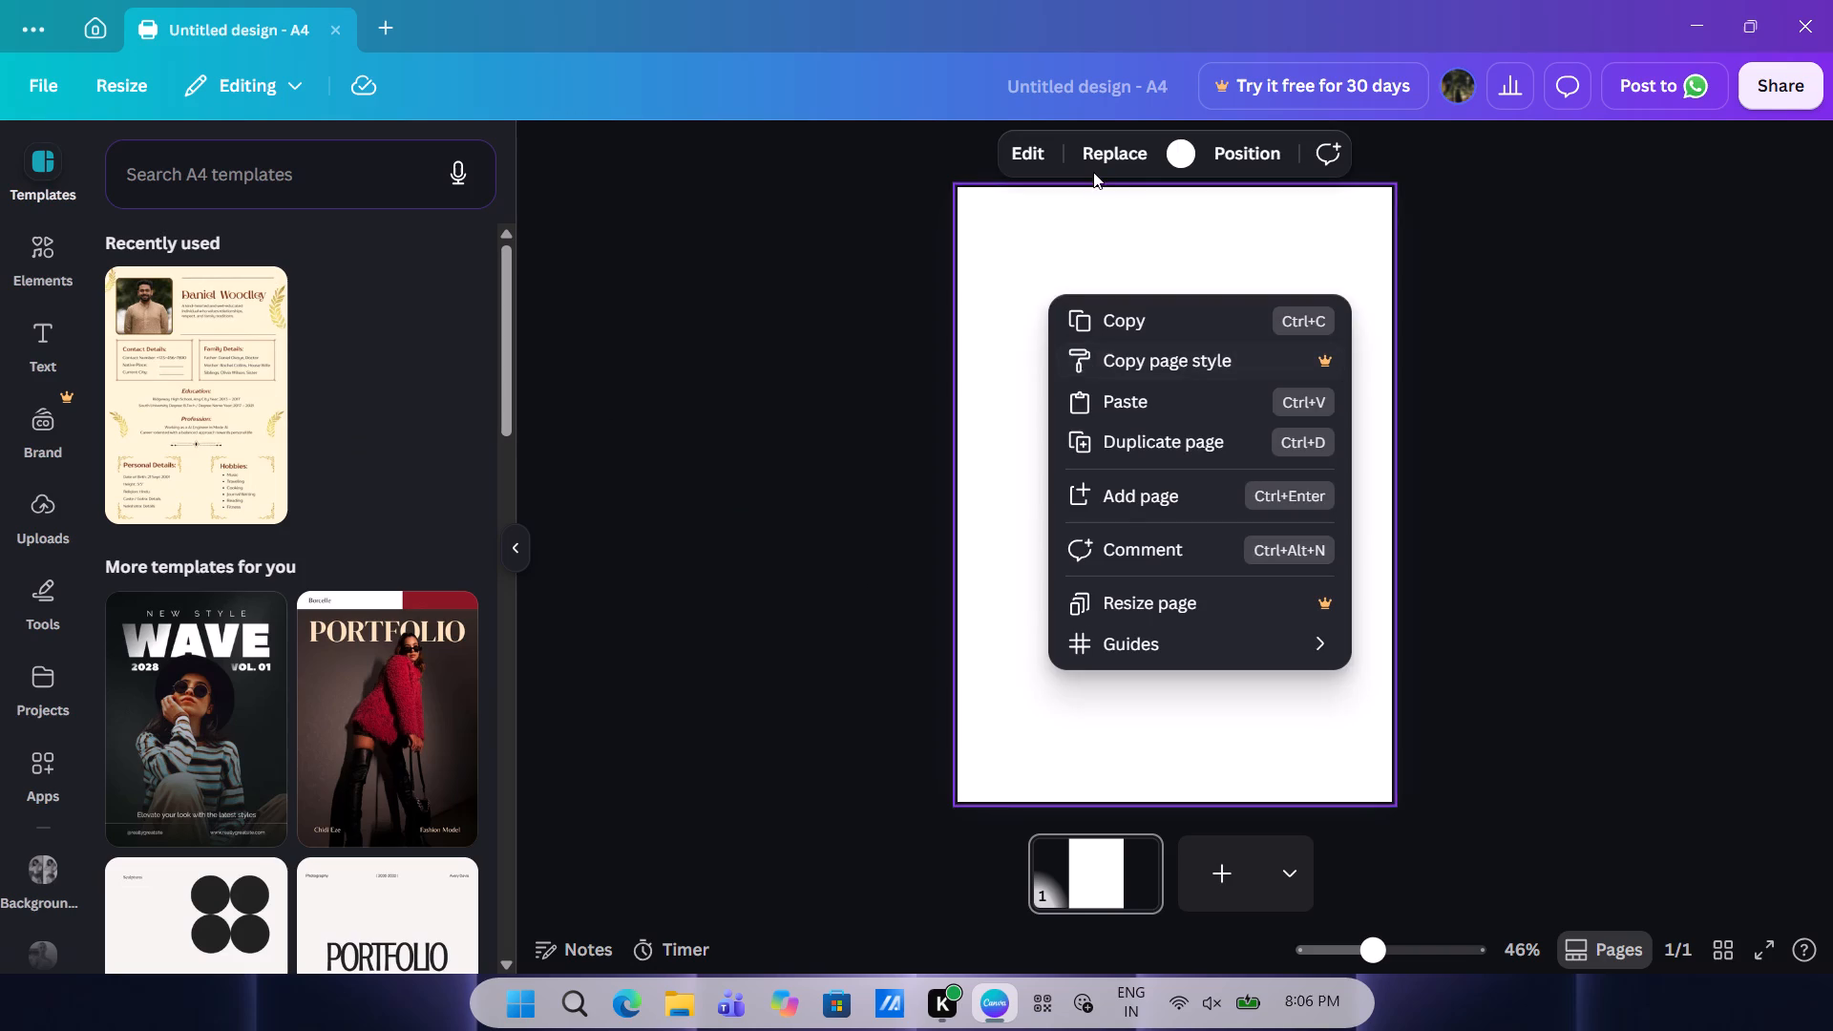
left_click(1093, 172)
left_click(1178, 170)
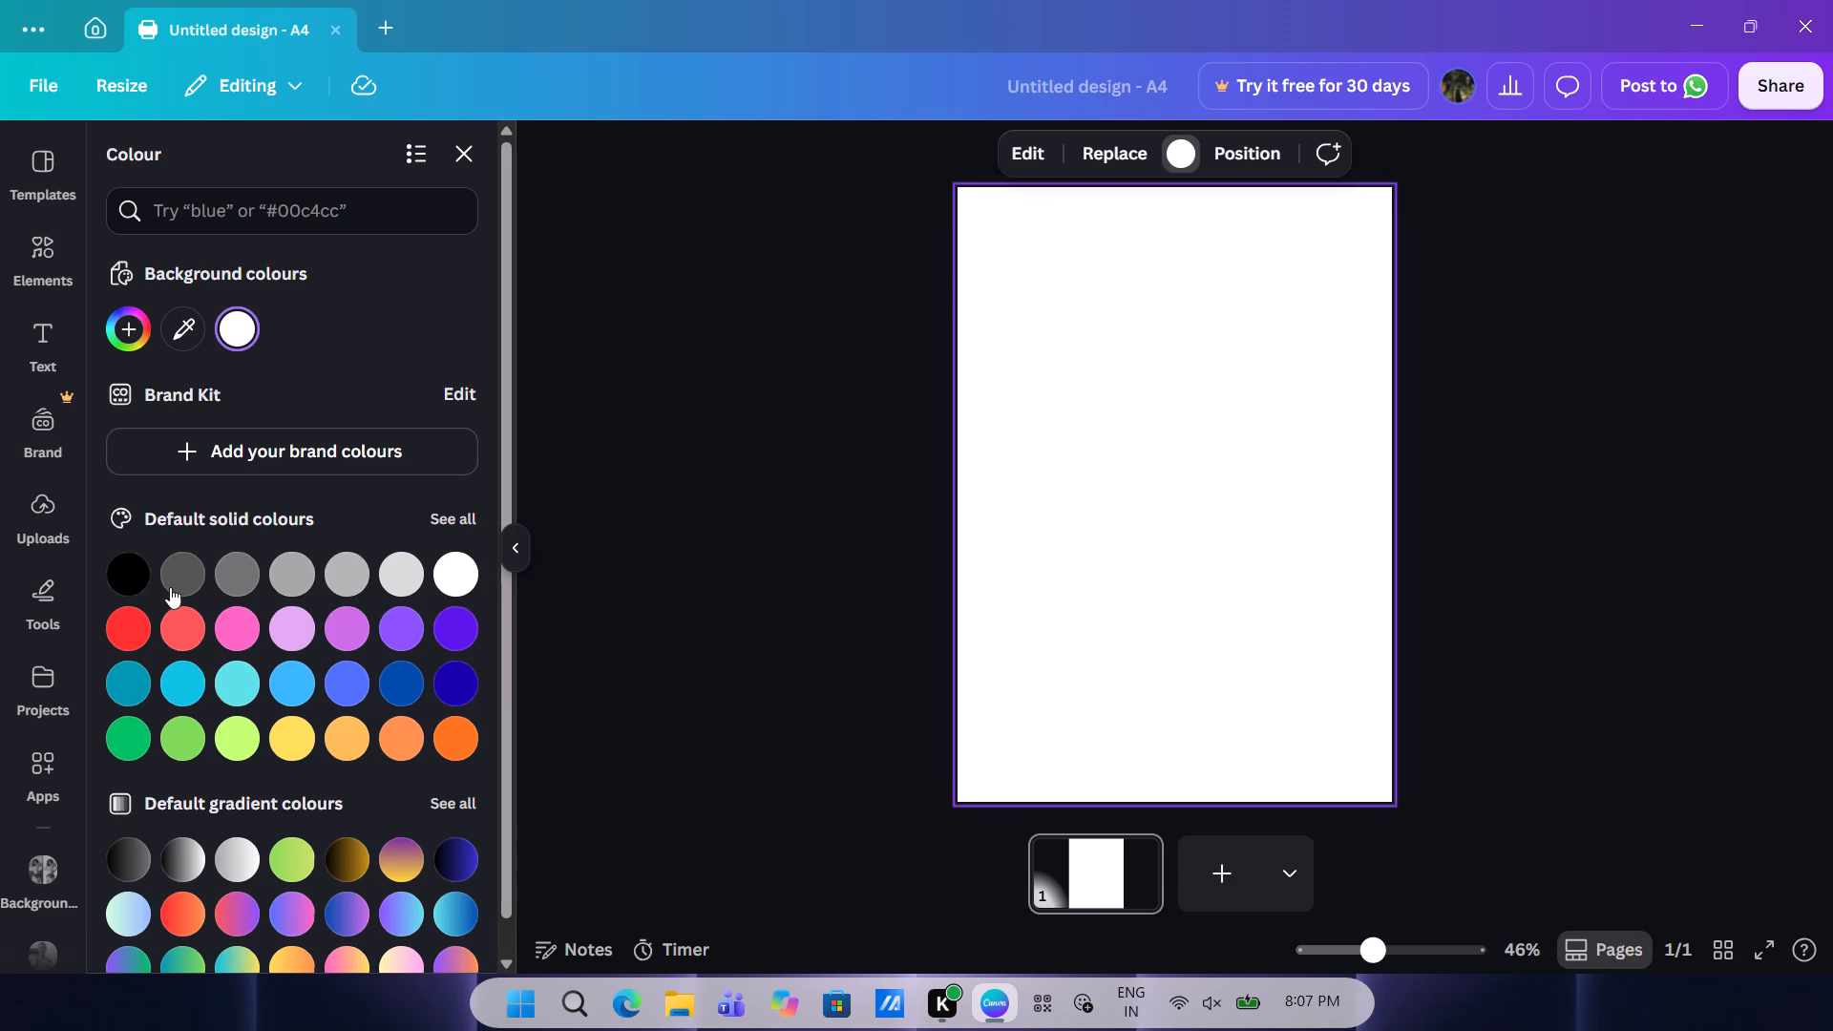
left_click(131, 576)
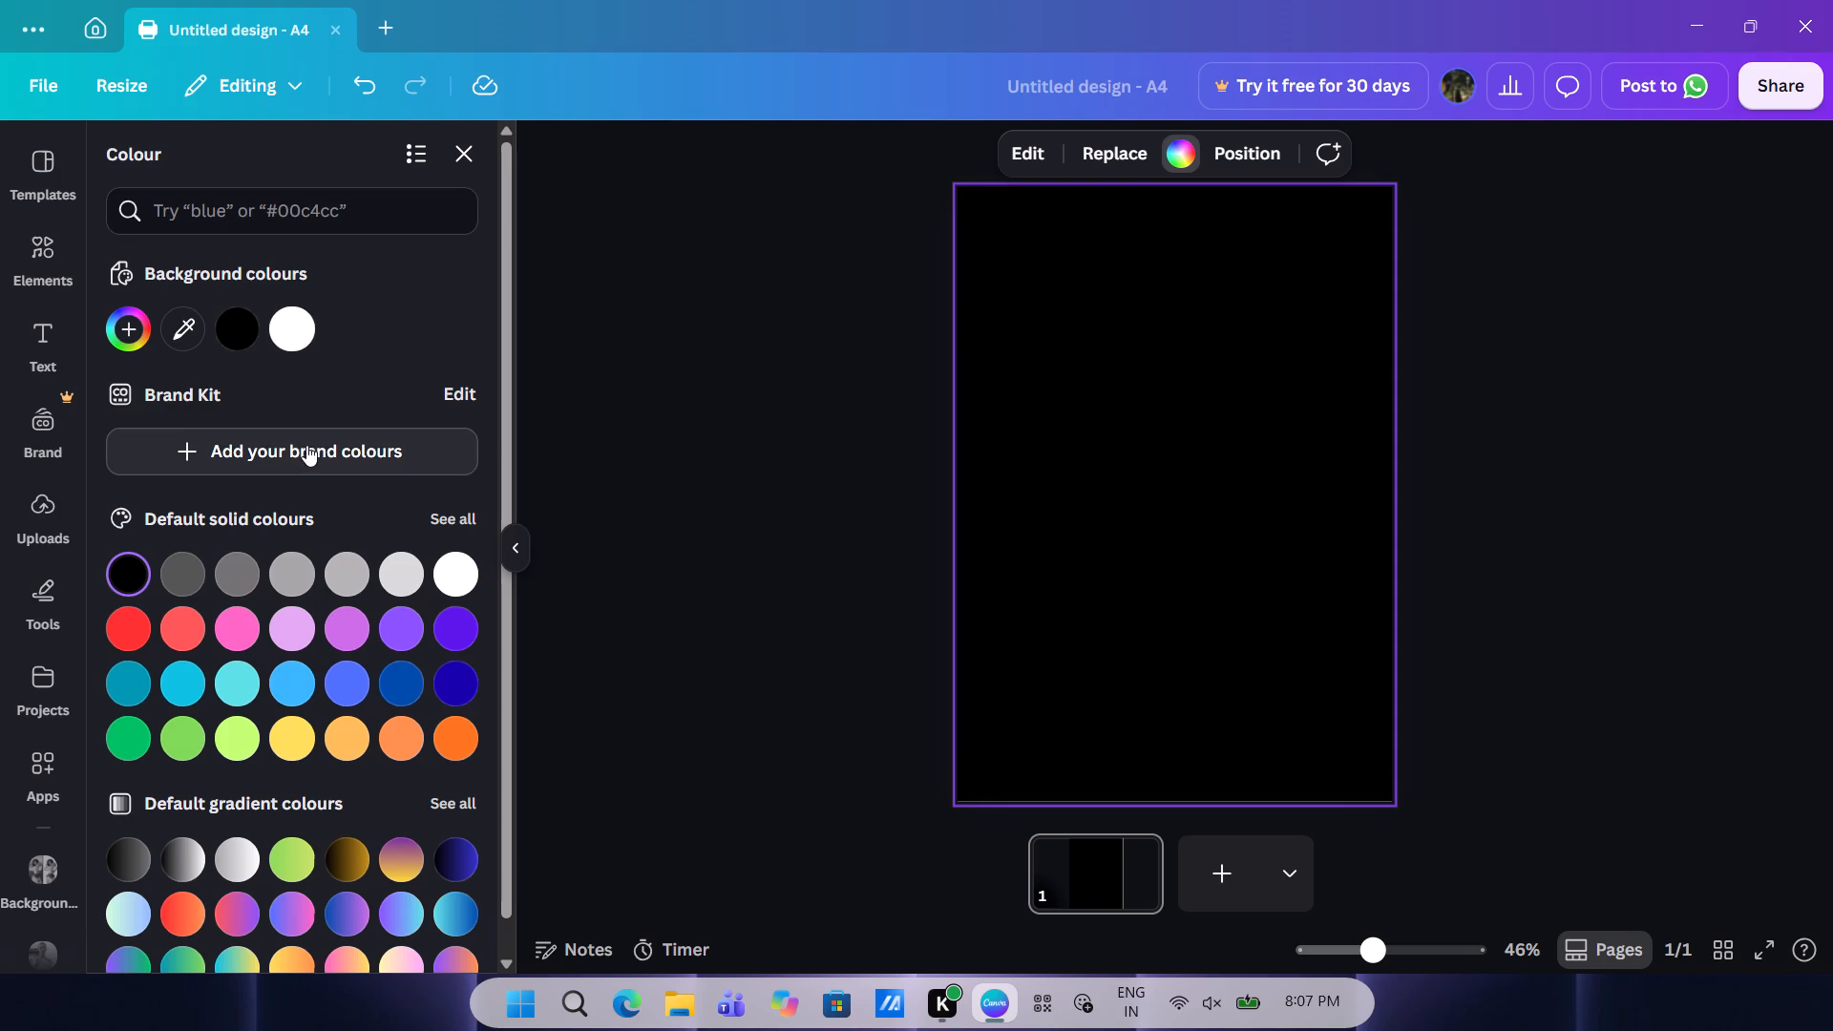
Switch to Google Chrome and search Google for "anshul namkeen jabalpur", showing the image results.
left_click(51, 535)
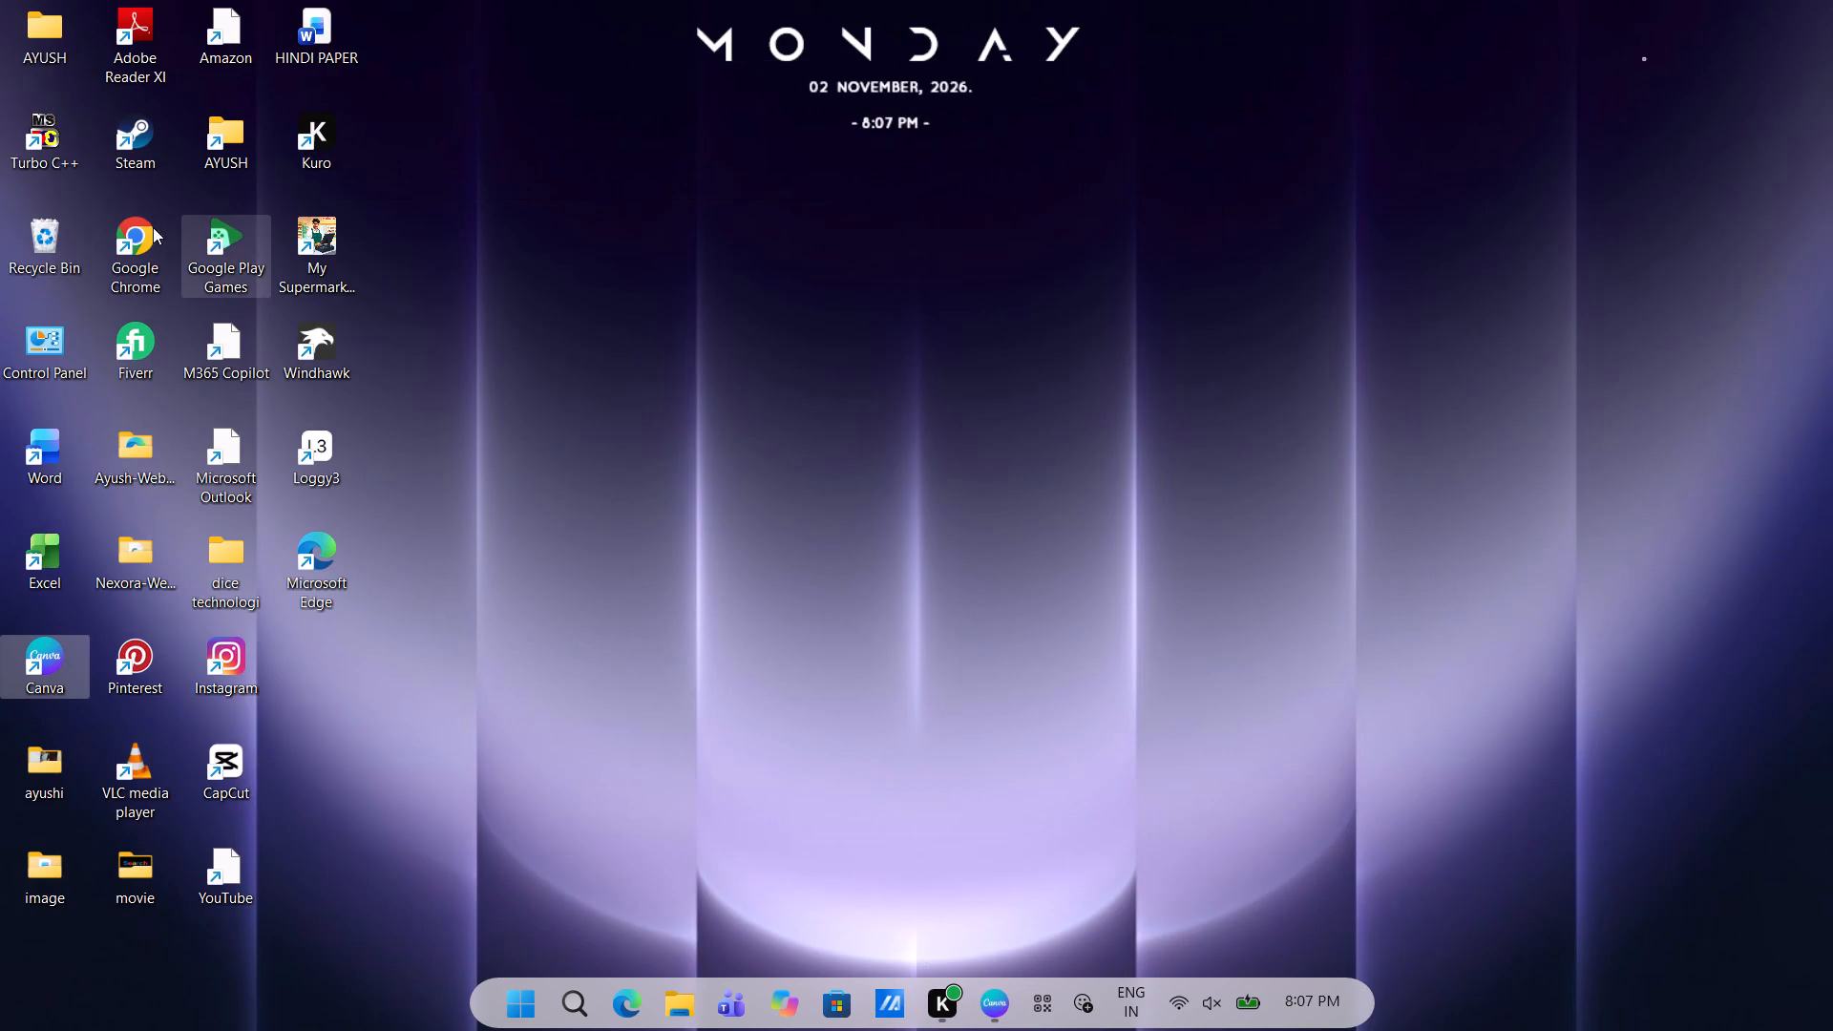
double_click(159, 240)
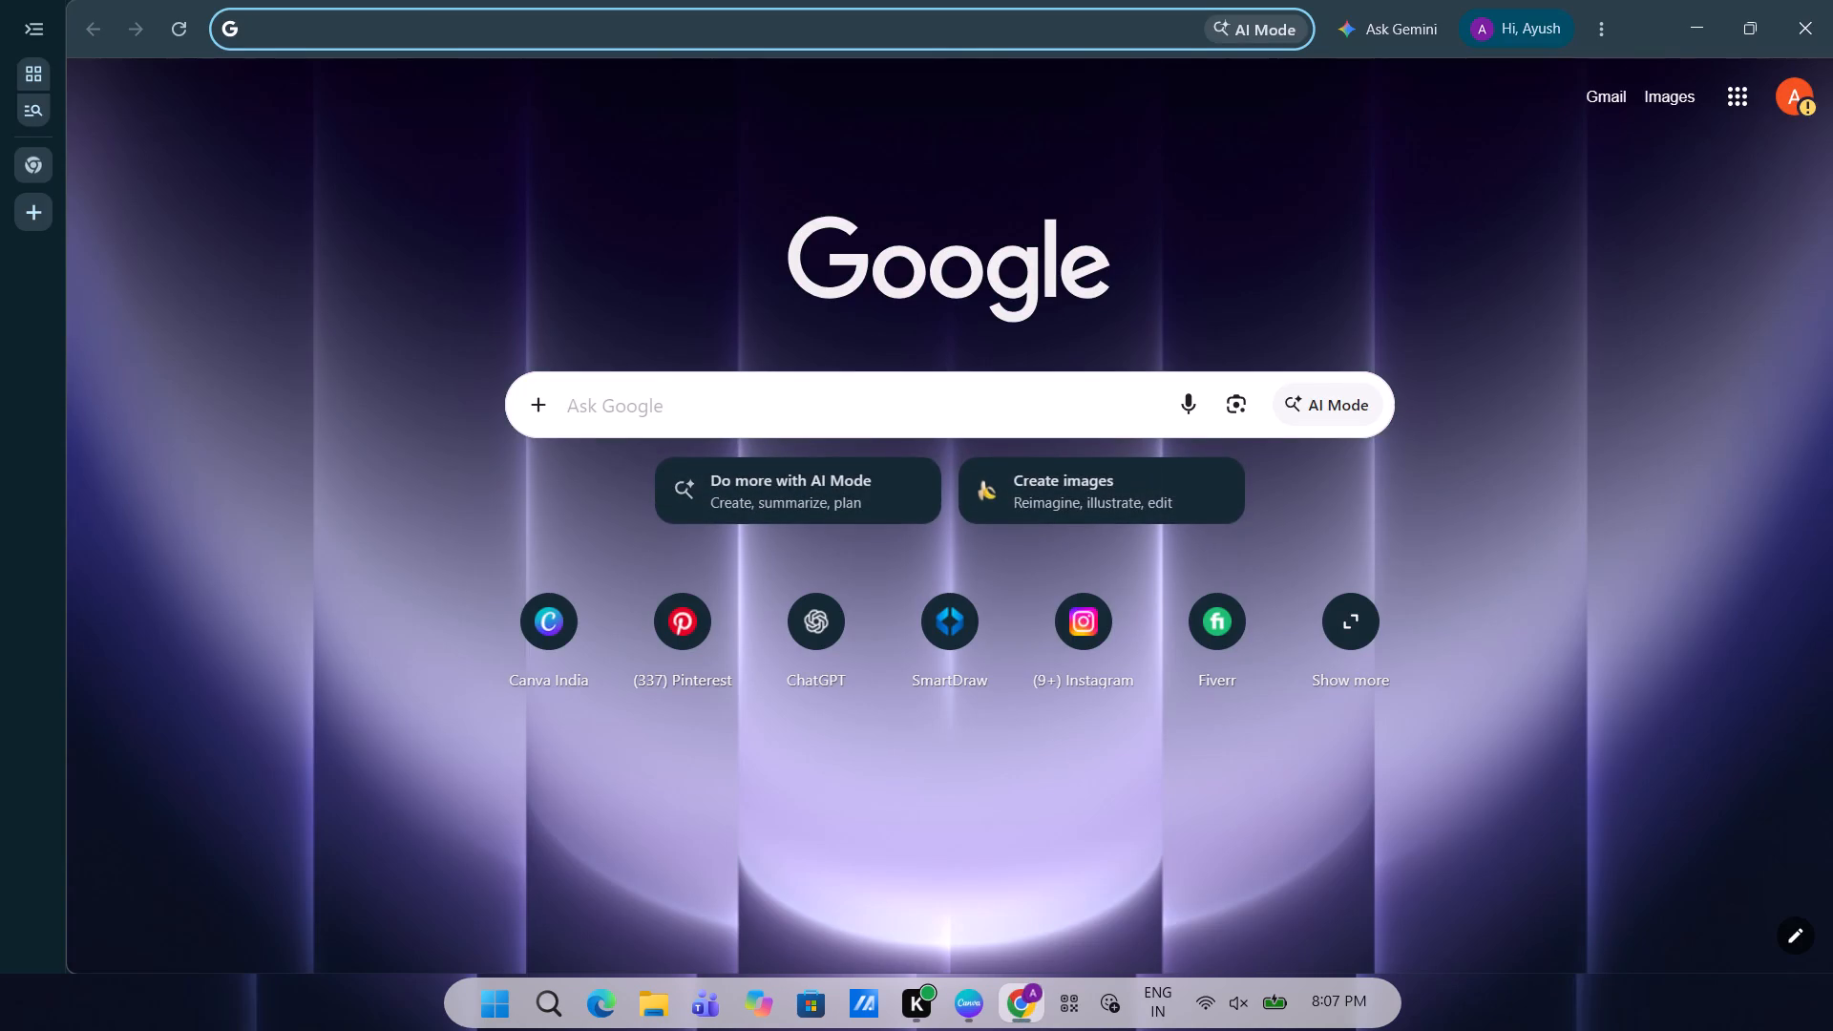
left_click(688, 423)
type("anu")
key("BackSpace")
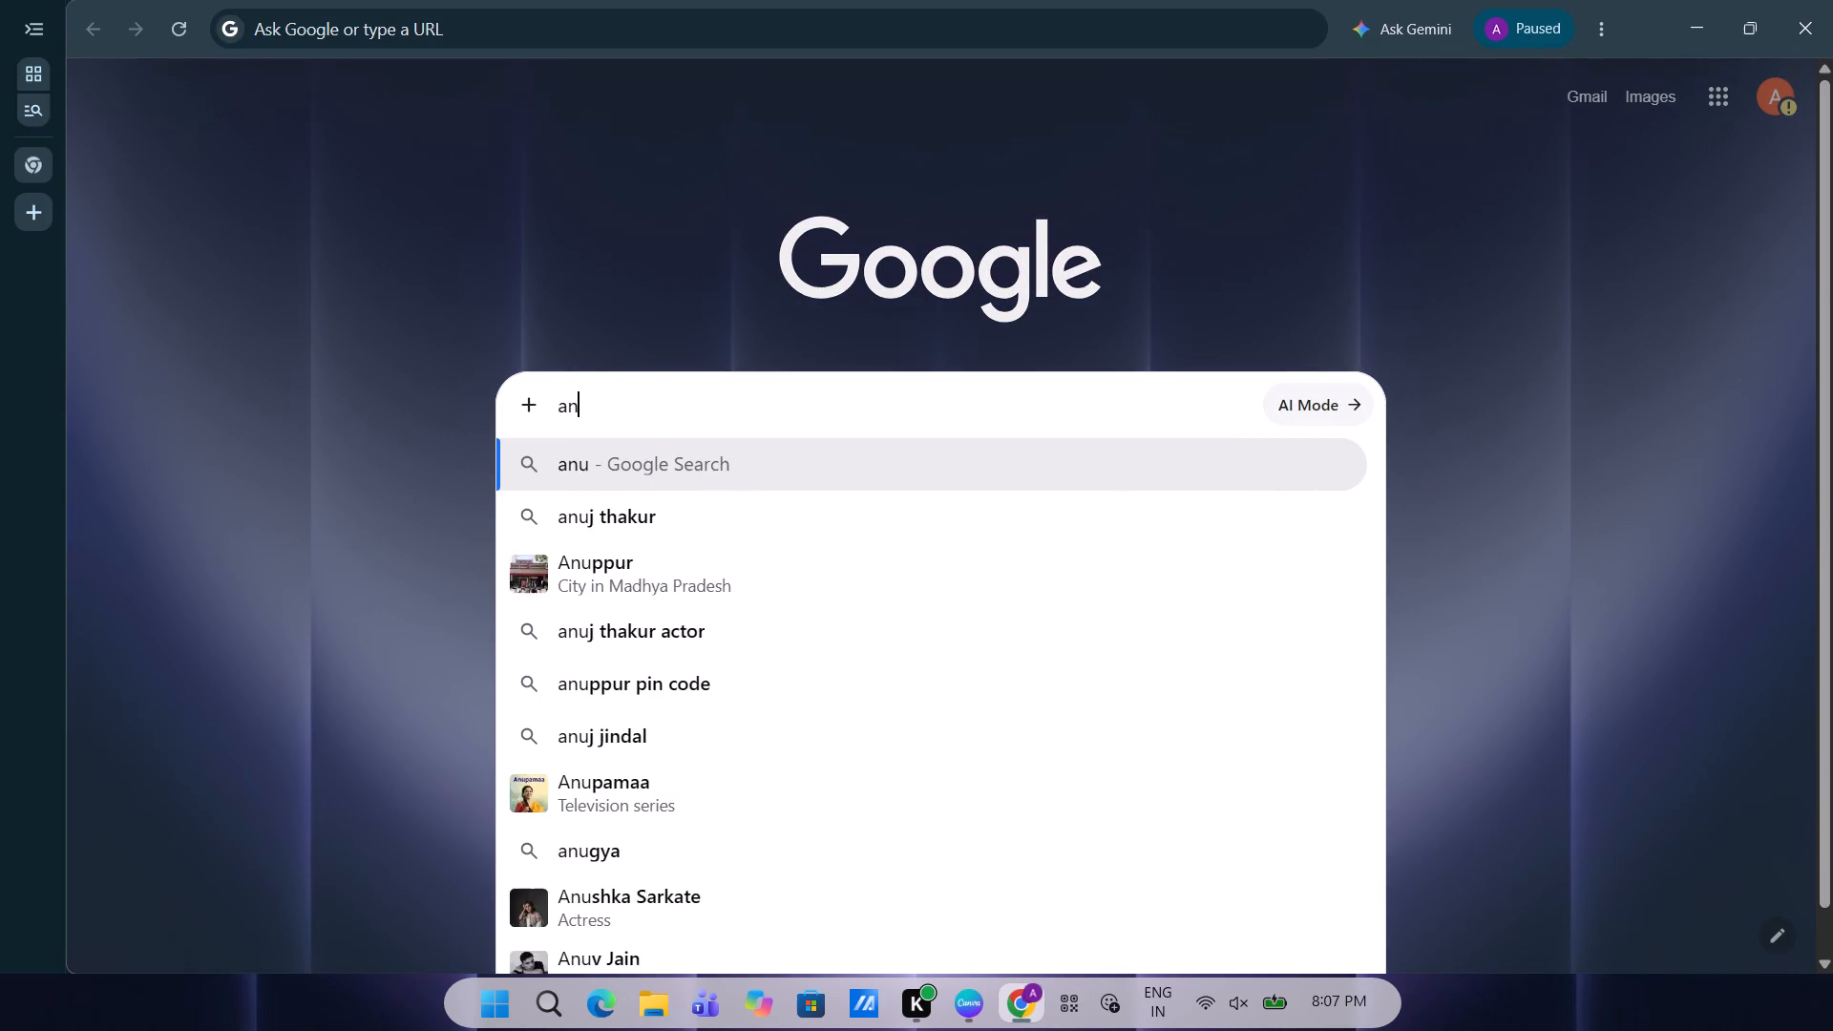
key("s")
type("ul")
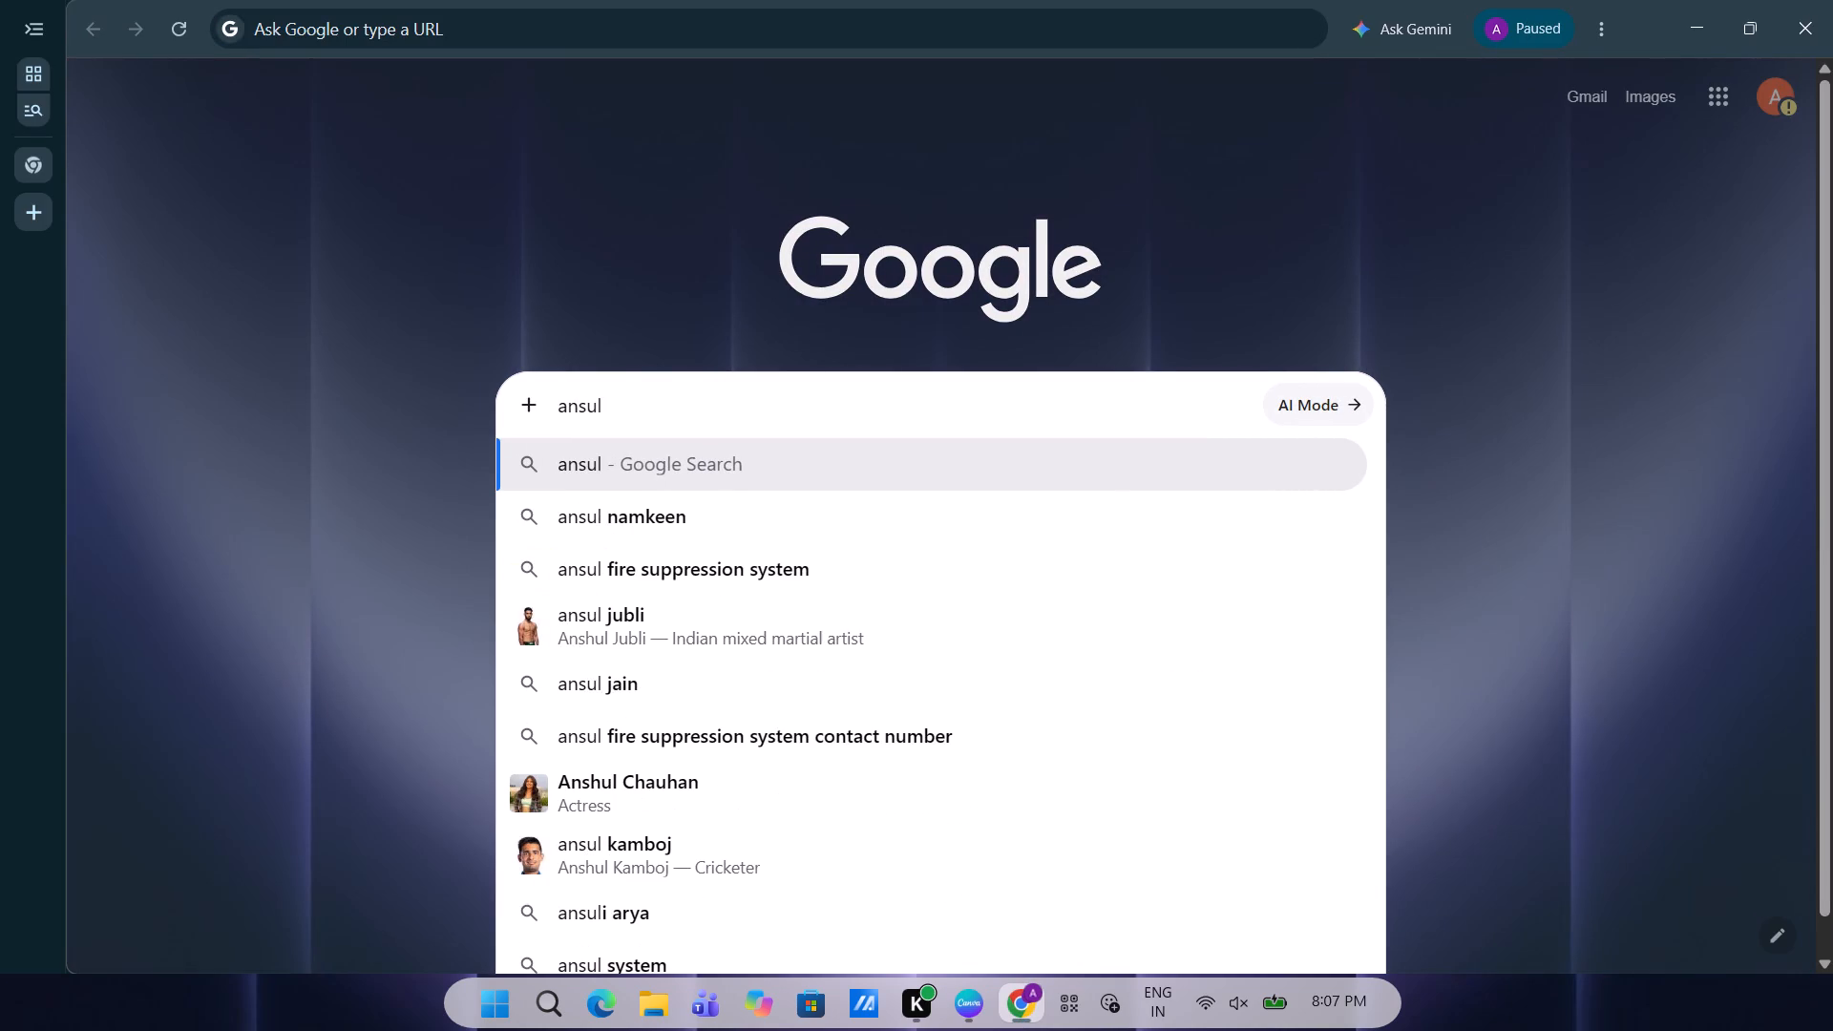
key("BackSpace")
key("equal")
key("BackSpace")
key("BackSpace")
type("hul")
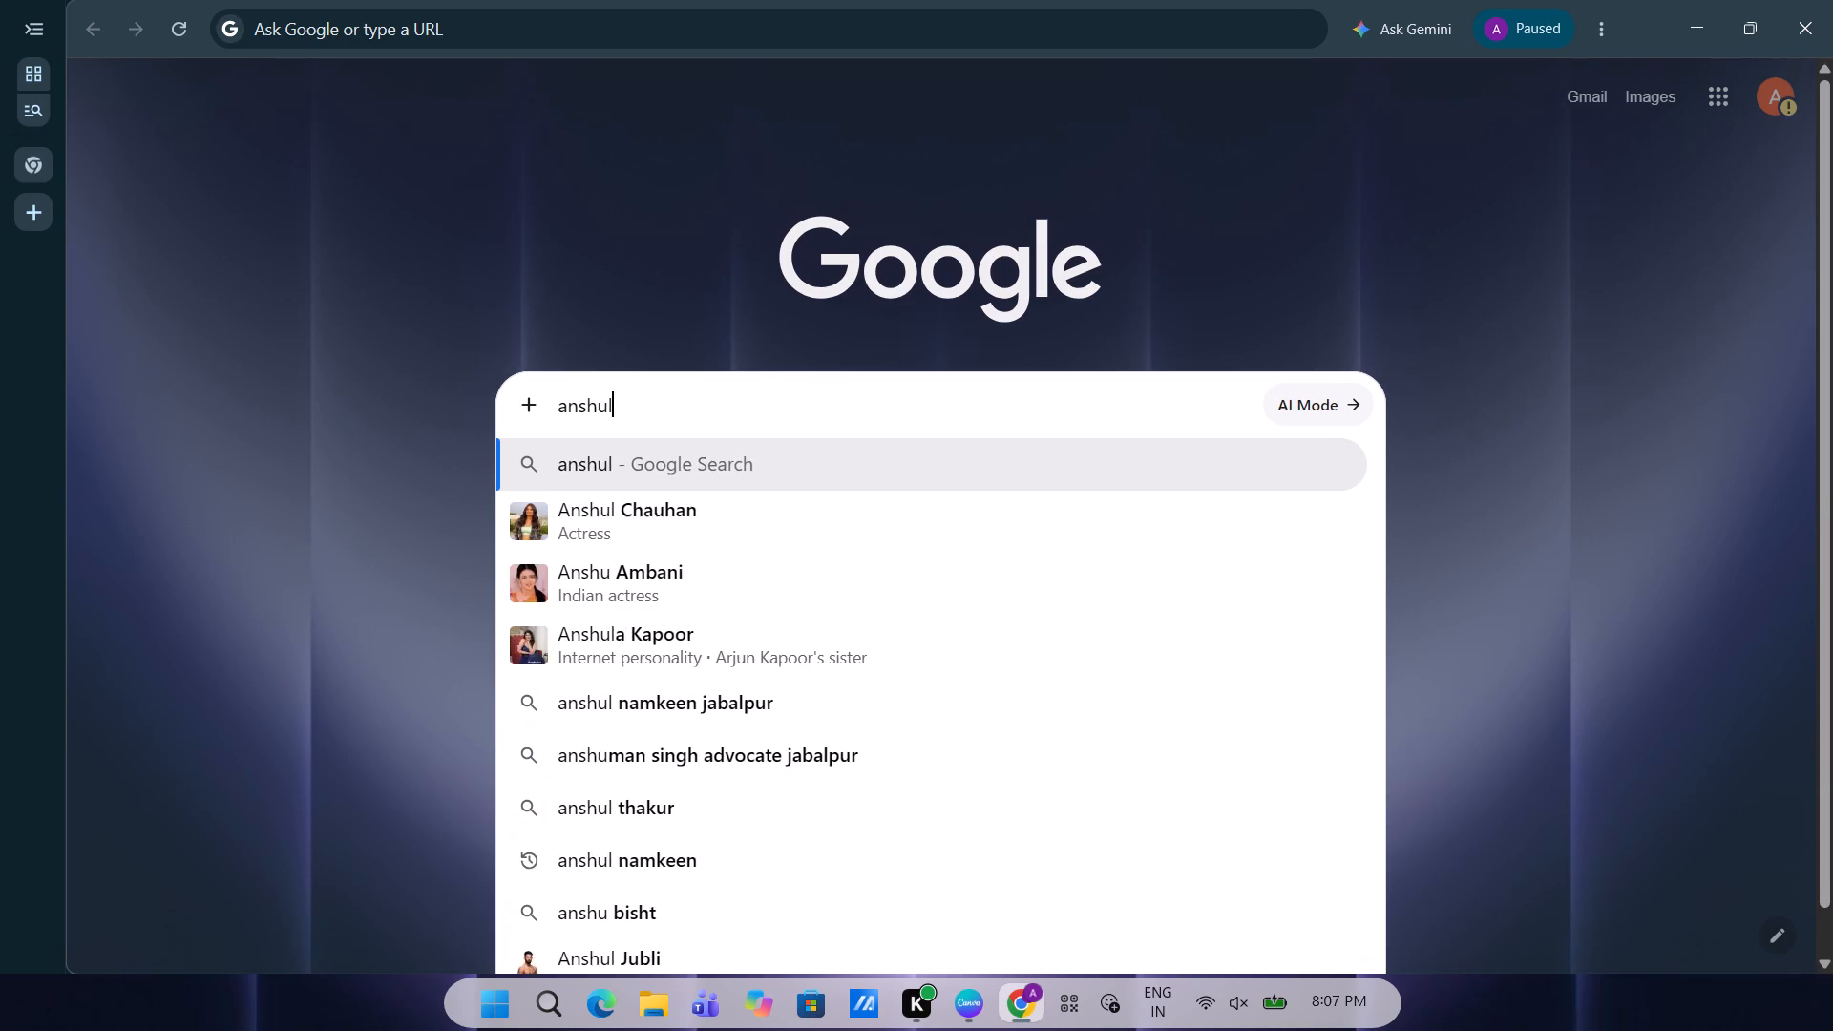
key("space")
type("k")
key("BackSpace")
type("namkken")
key("BackSpace")
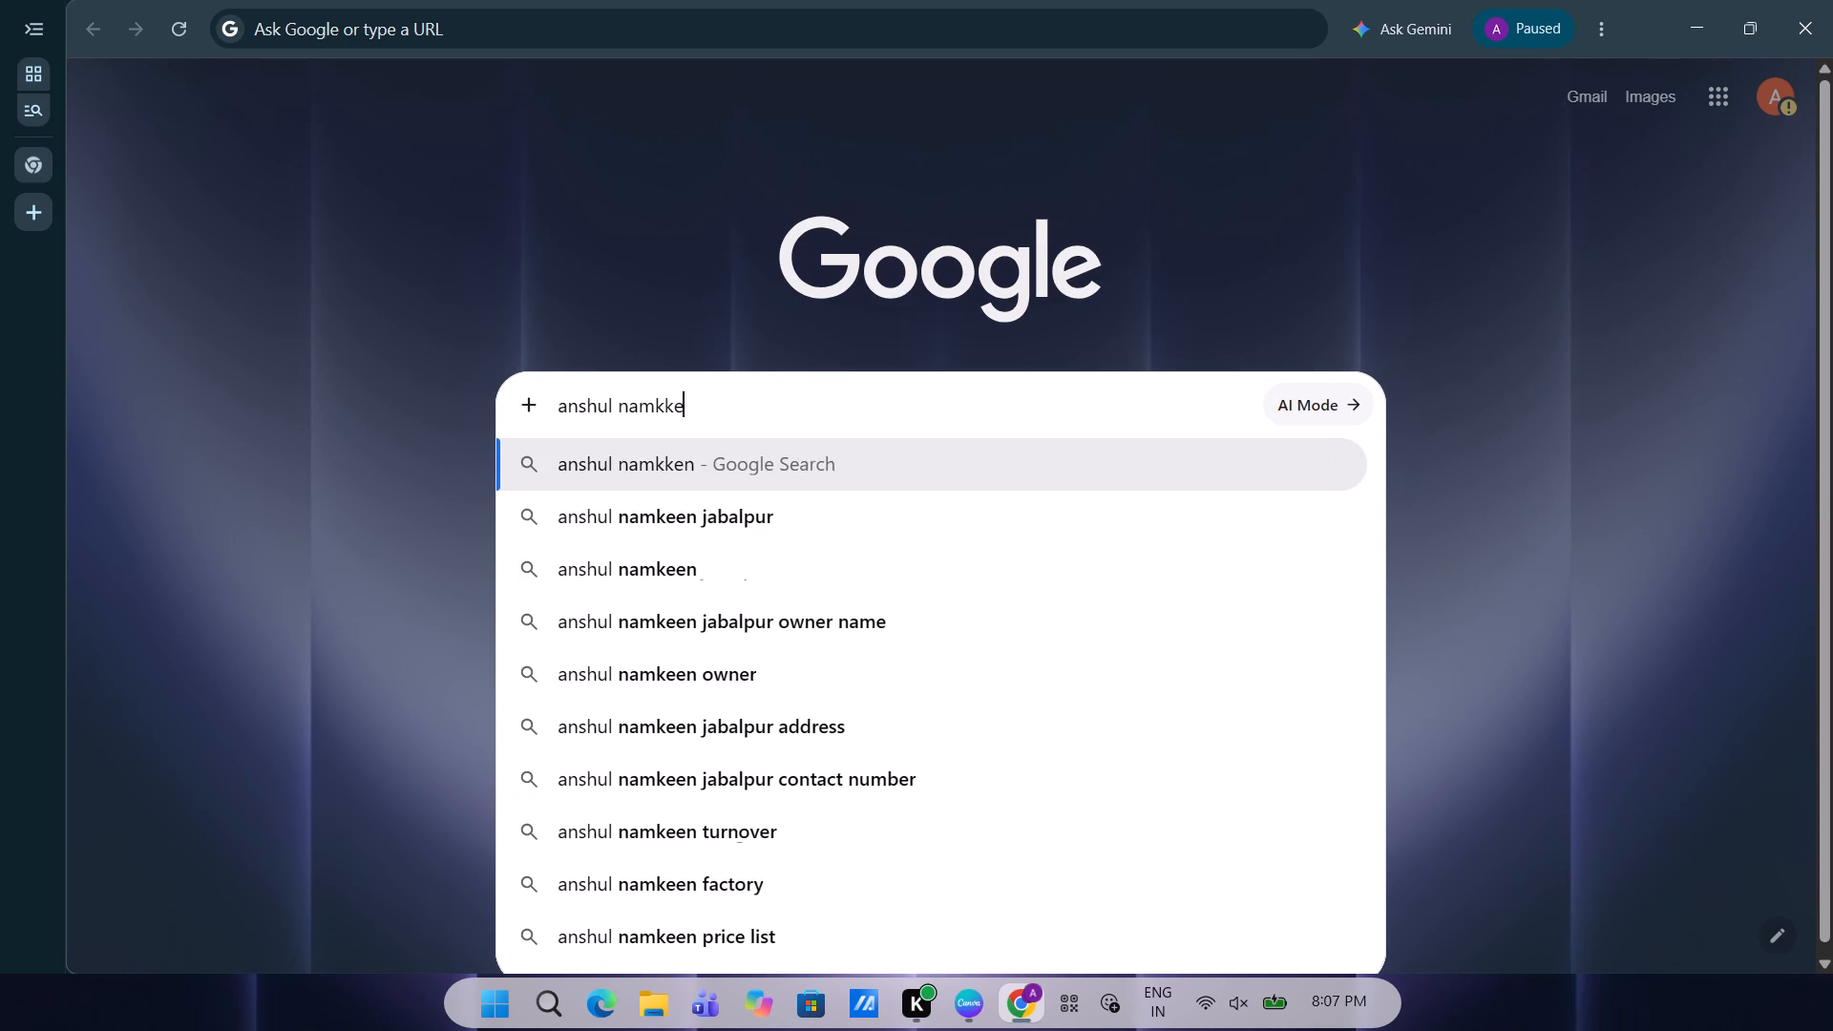
key("BackSpace")
key("BackSpace")
type("een")
key("Return")
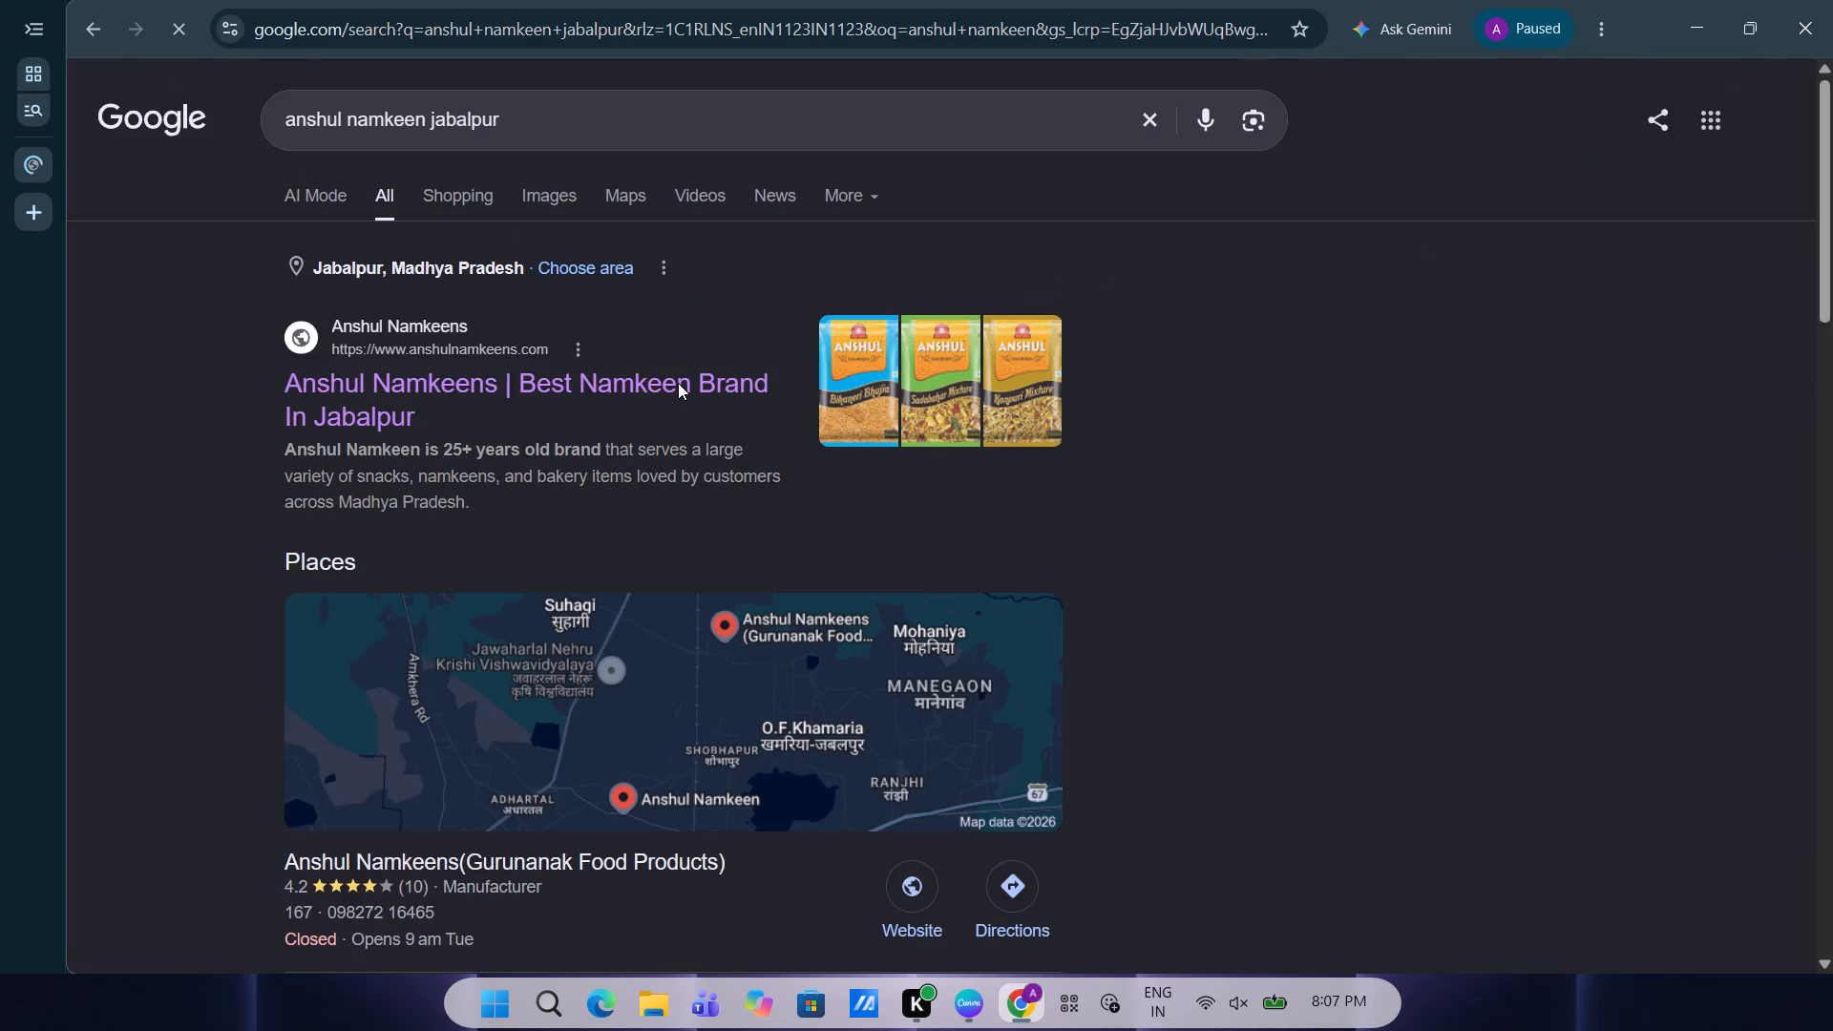
left_click(537, 209)
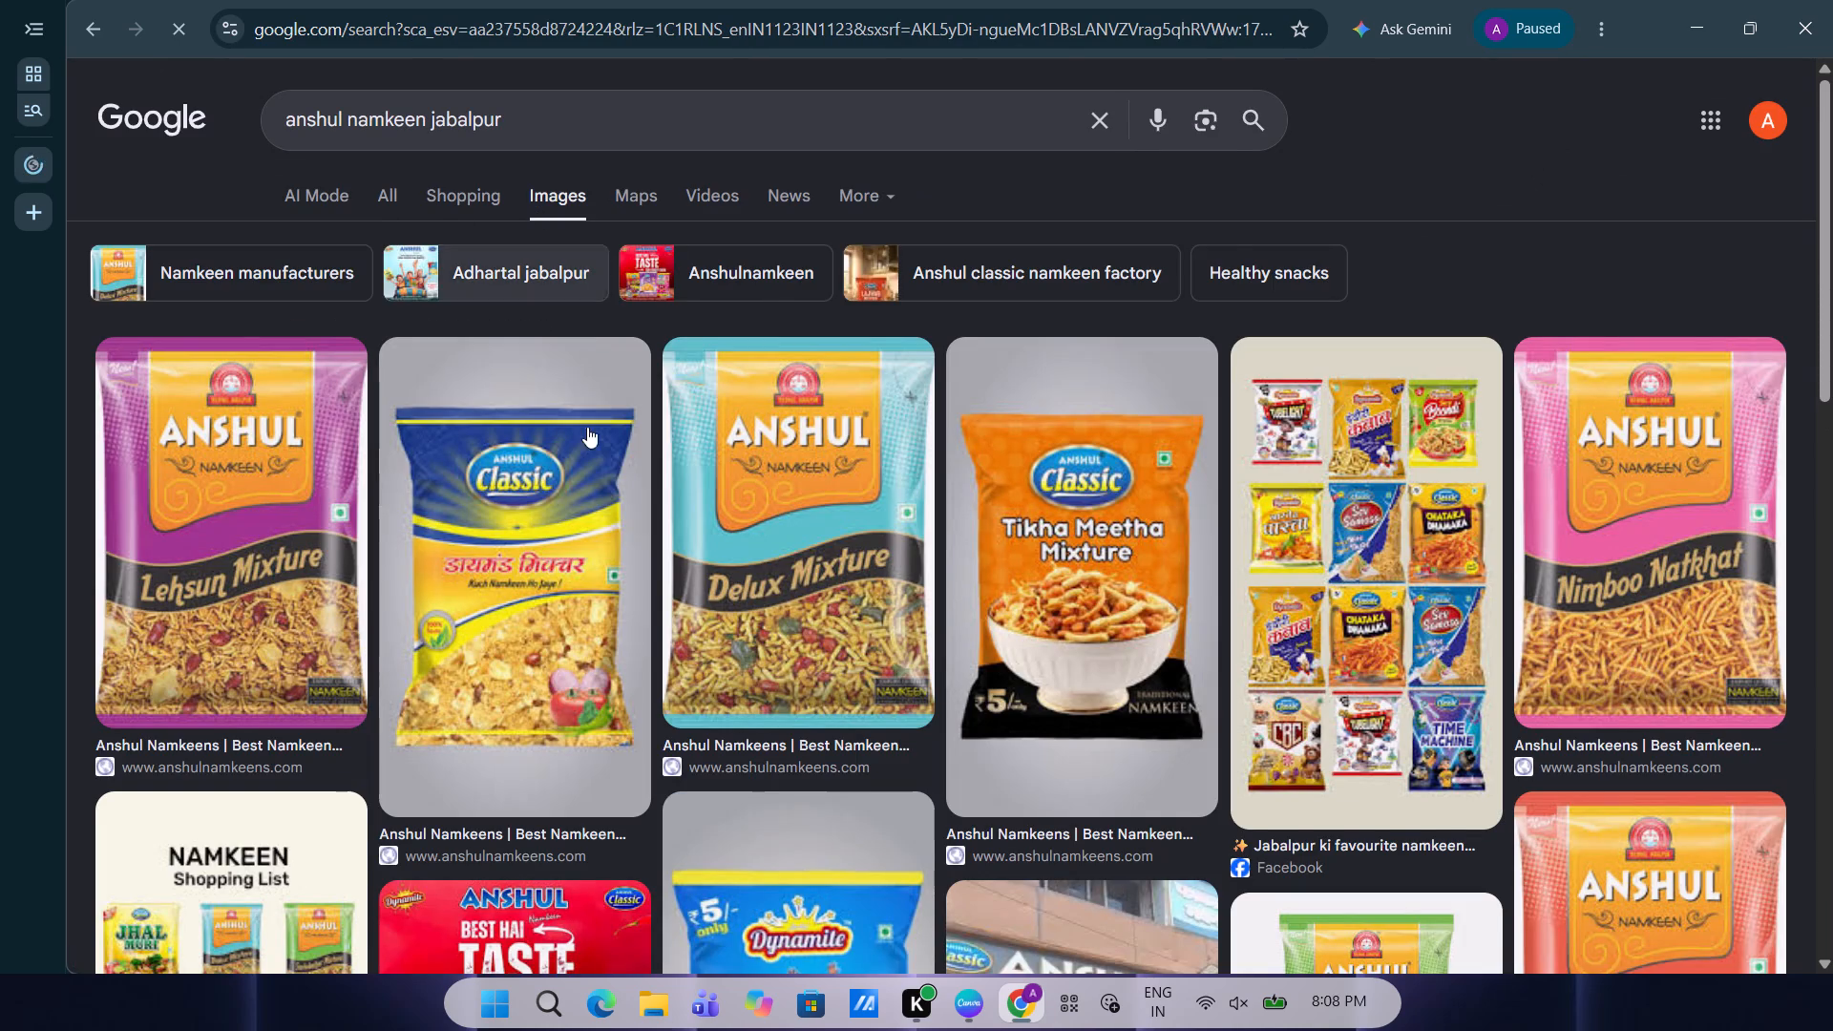
Open the purple Anshul Lehsun Mixture packet result and save its image to the computer under the suggested file name.
scroll(587, 437, "down", 2)
left_click(215, 361)
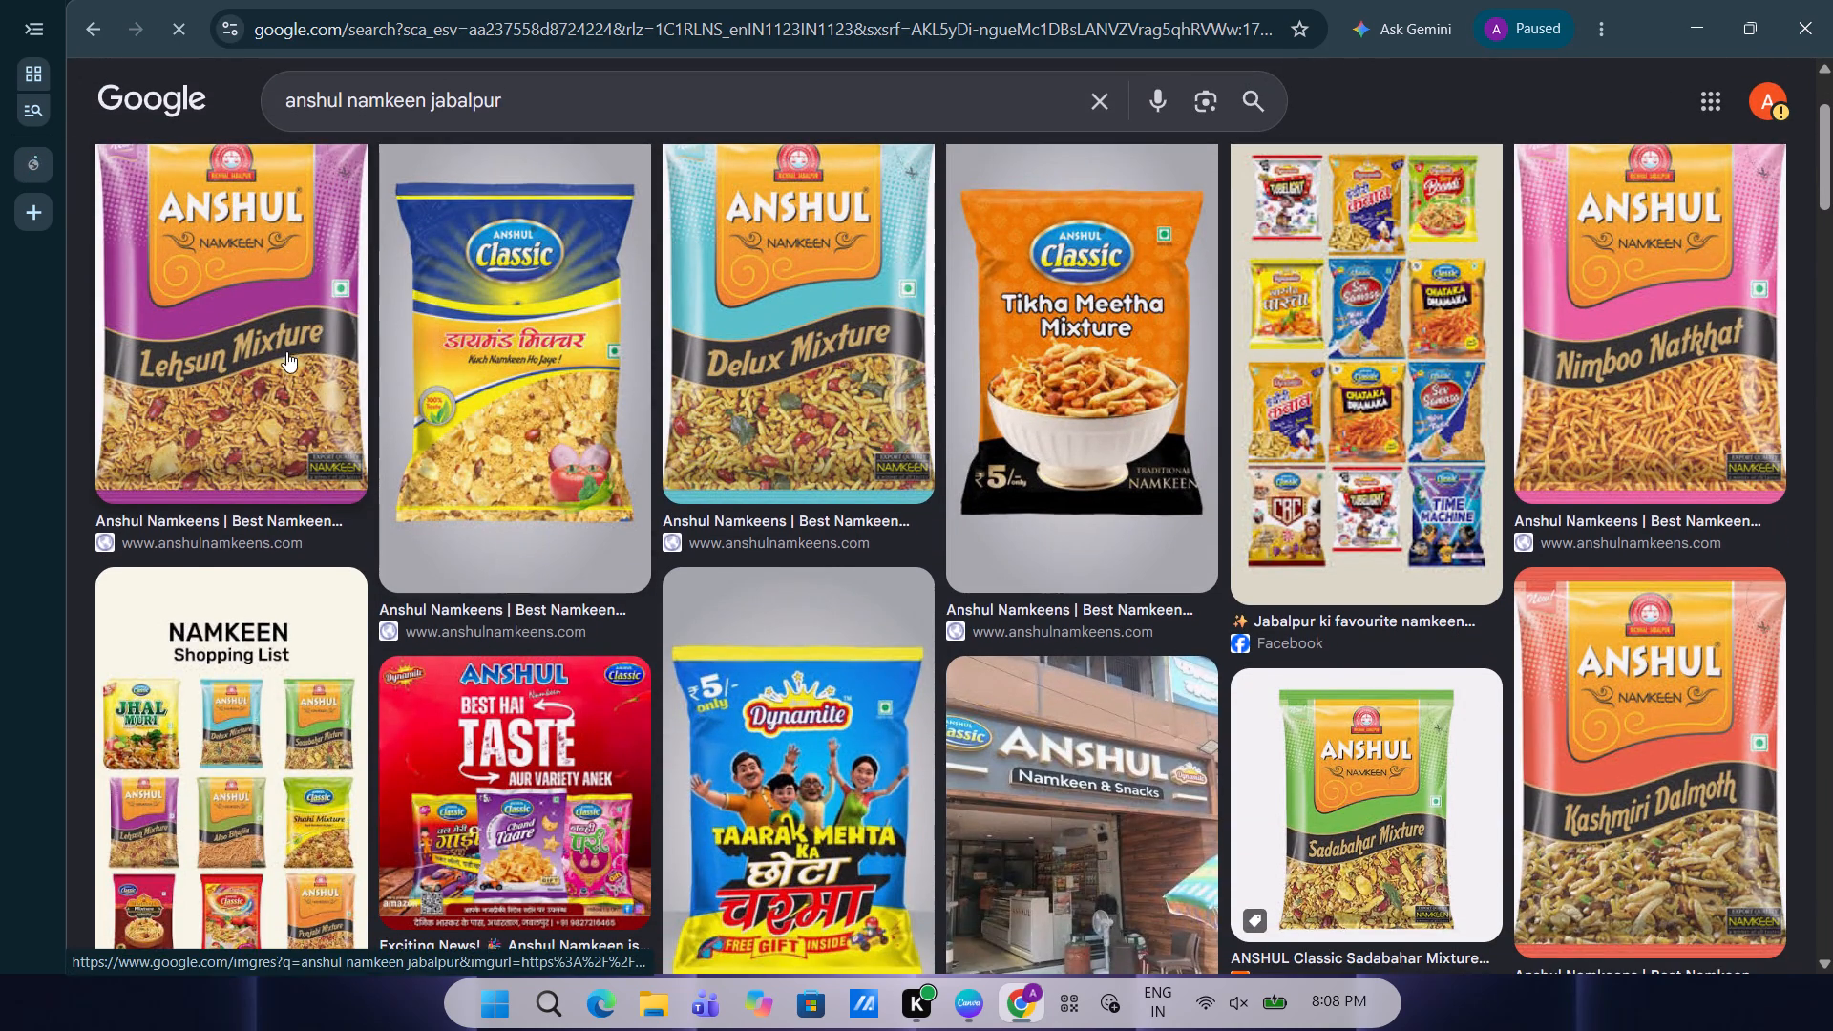
right_click(1360, 438)
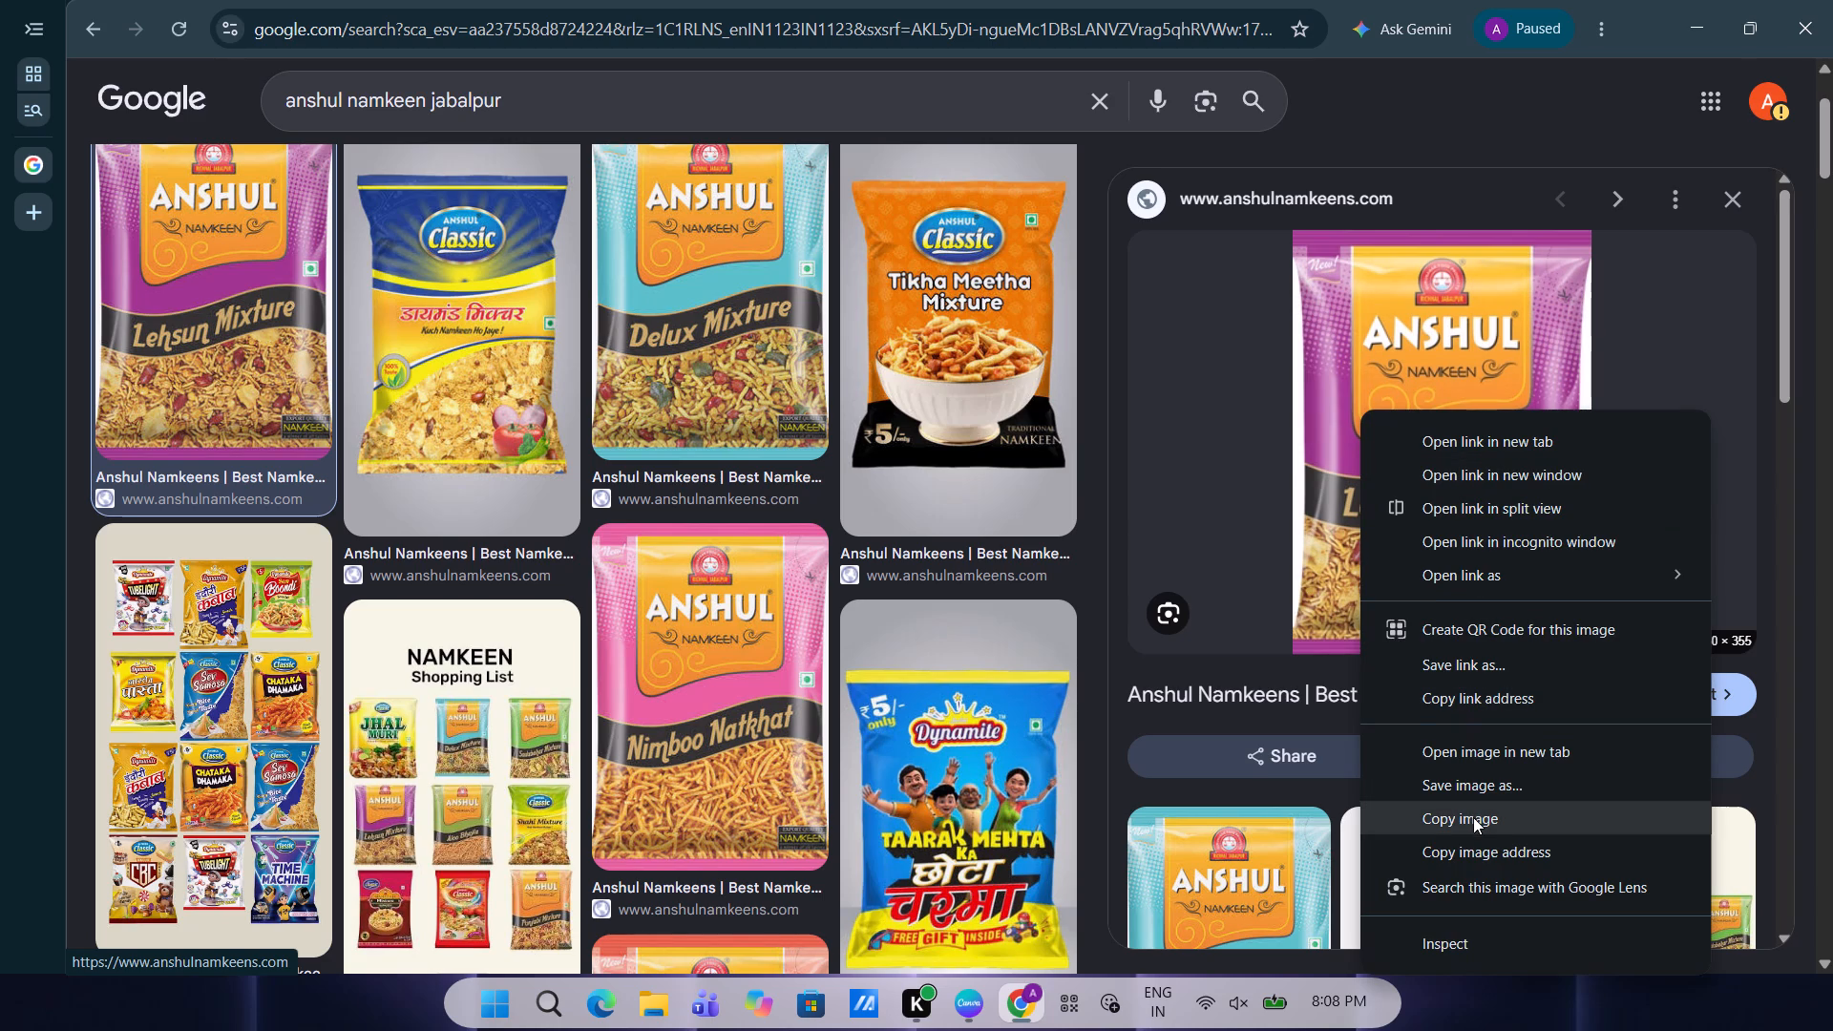
left_click(1488, 800)
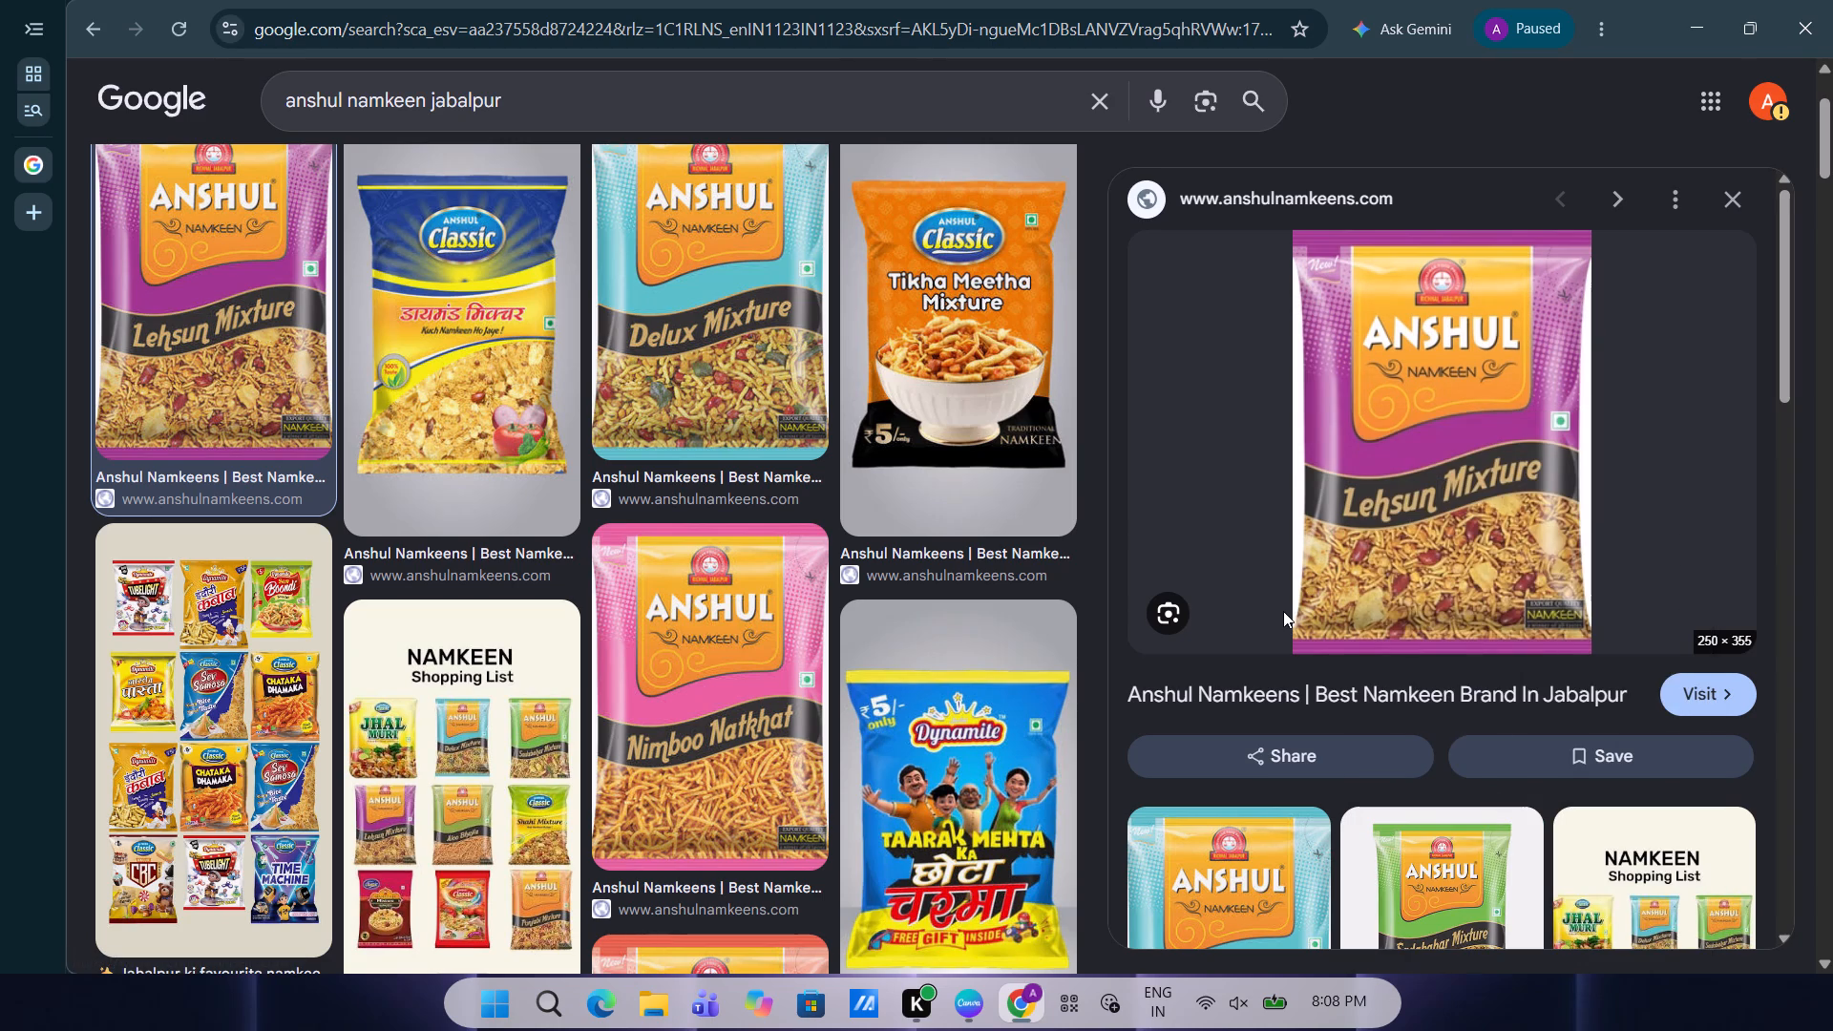
left_click(705, 541)
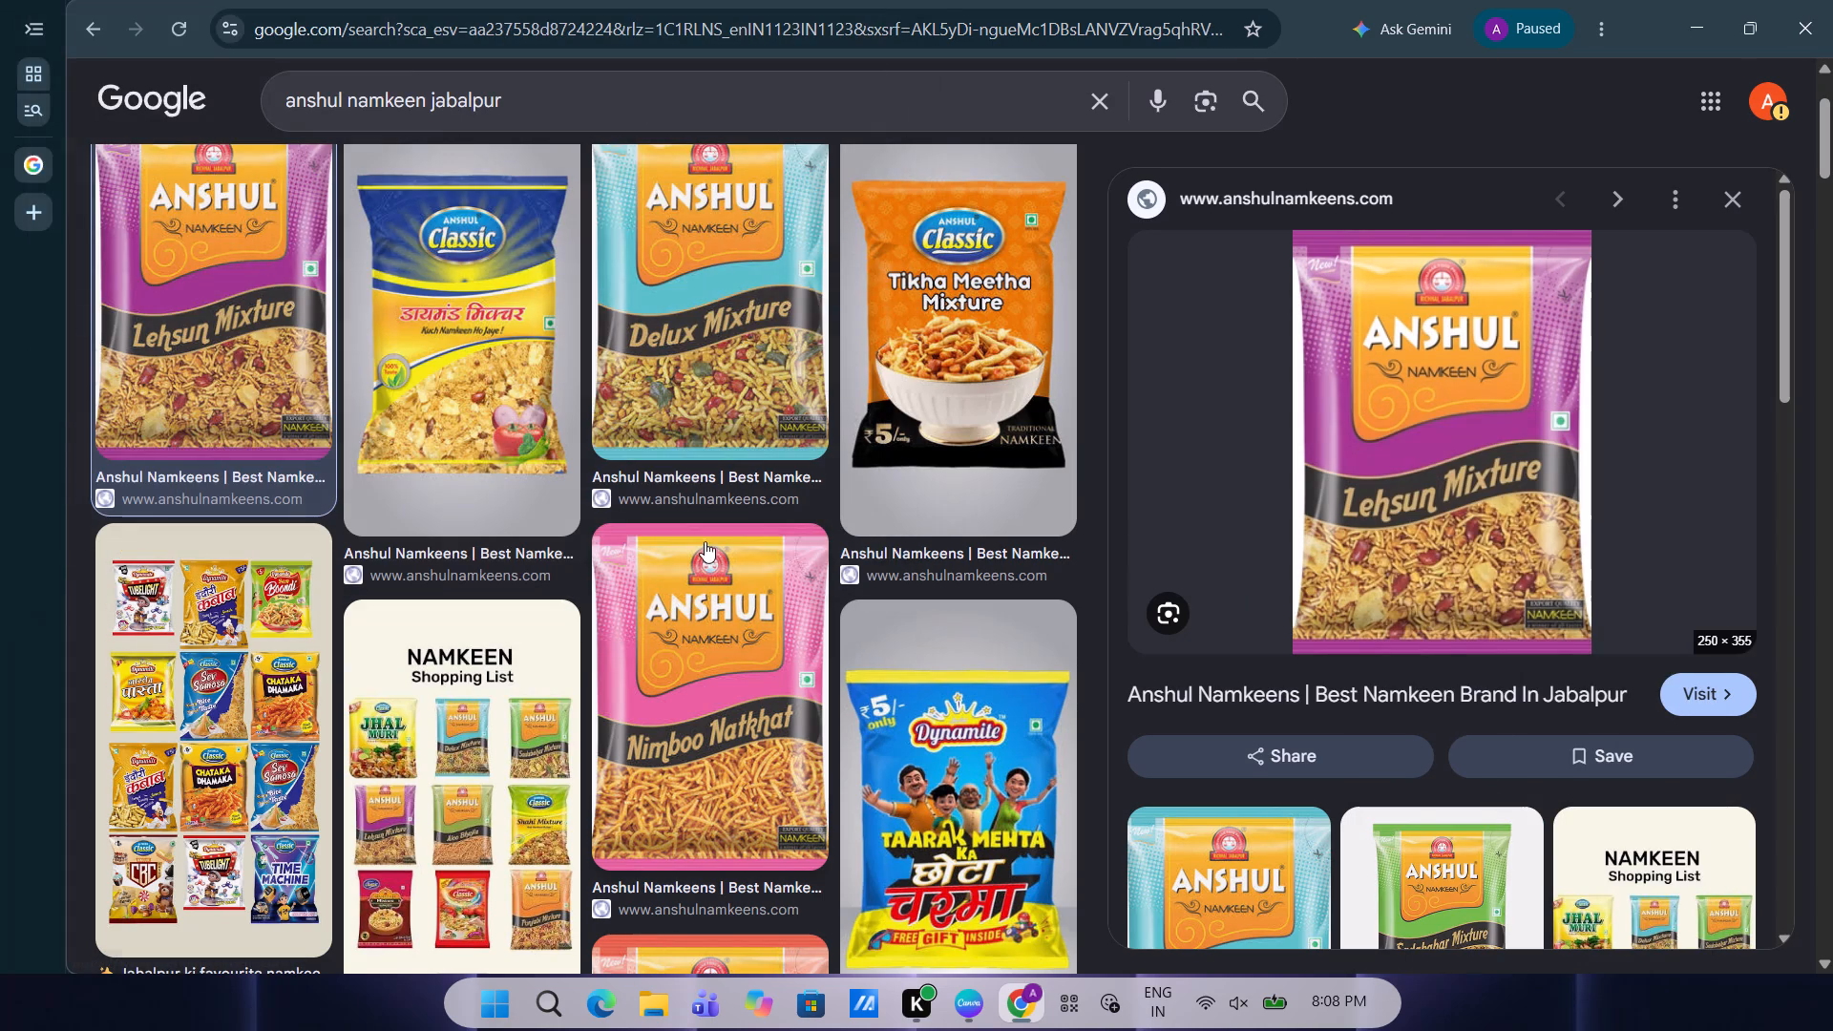
Save the light-blue Anshul Delux Mixture packet image to the Pictures folder under the suggested file name.
right_click(684, 438)
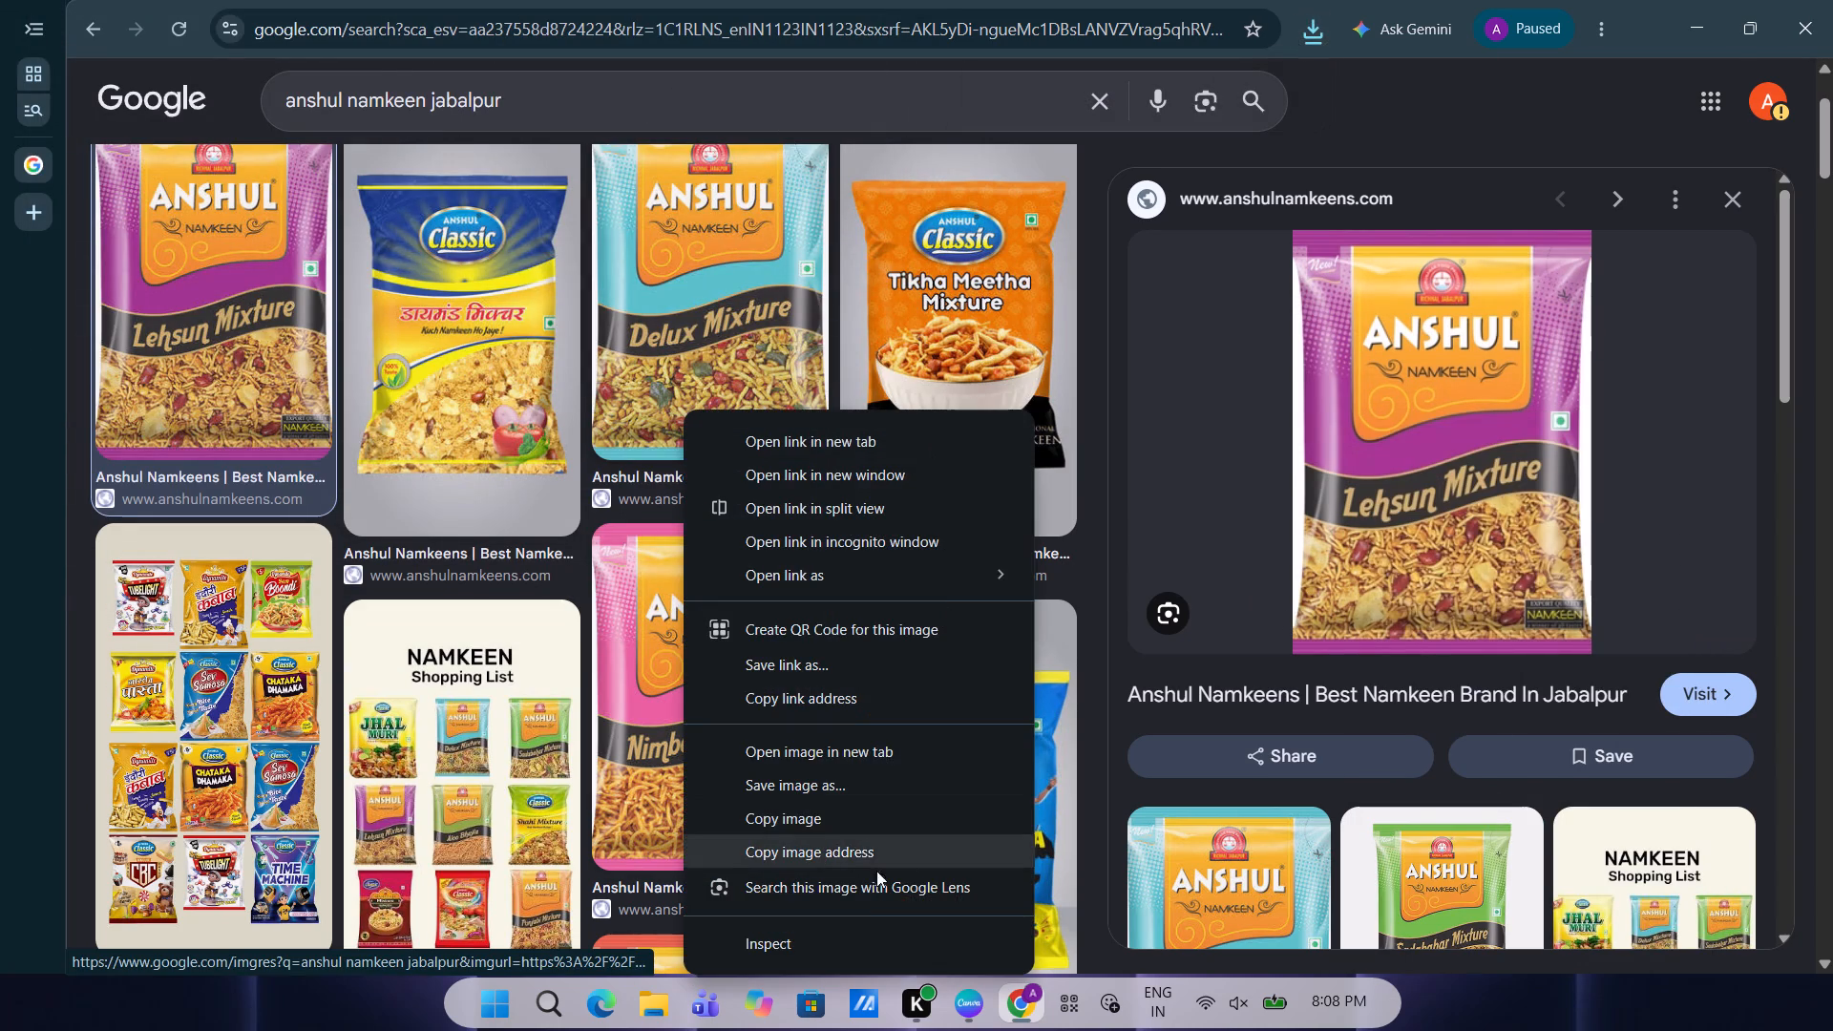
left_click(824, 784)
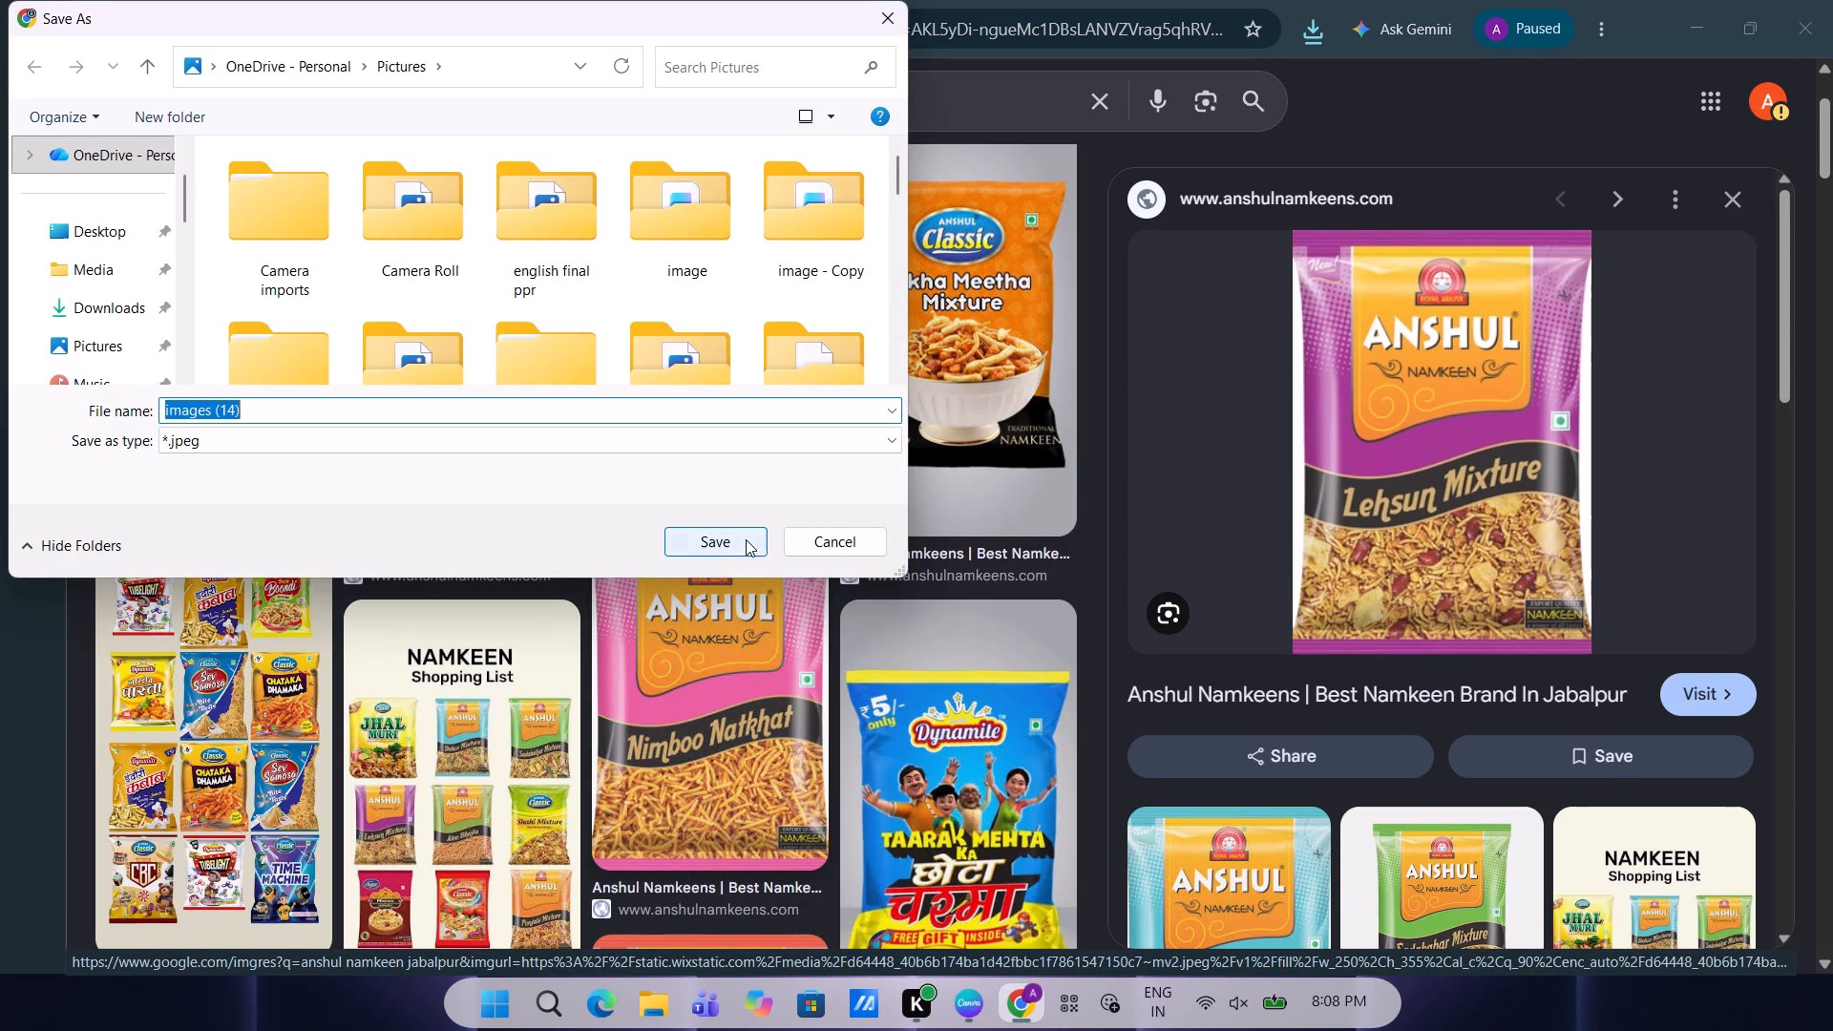
left_click(746, 539)
Return to the full image results and save the pink Nimboo Natkhat packet image to the Pictures folder.
scroll(366, 227, "up", 4)
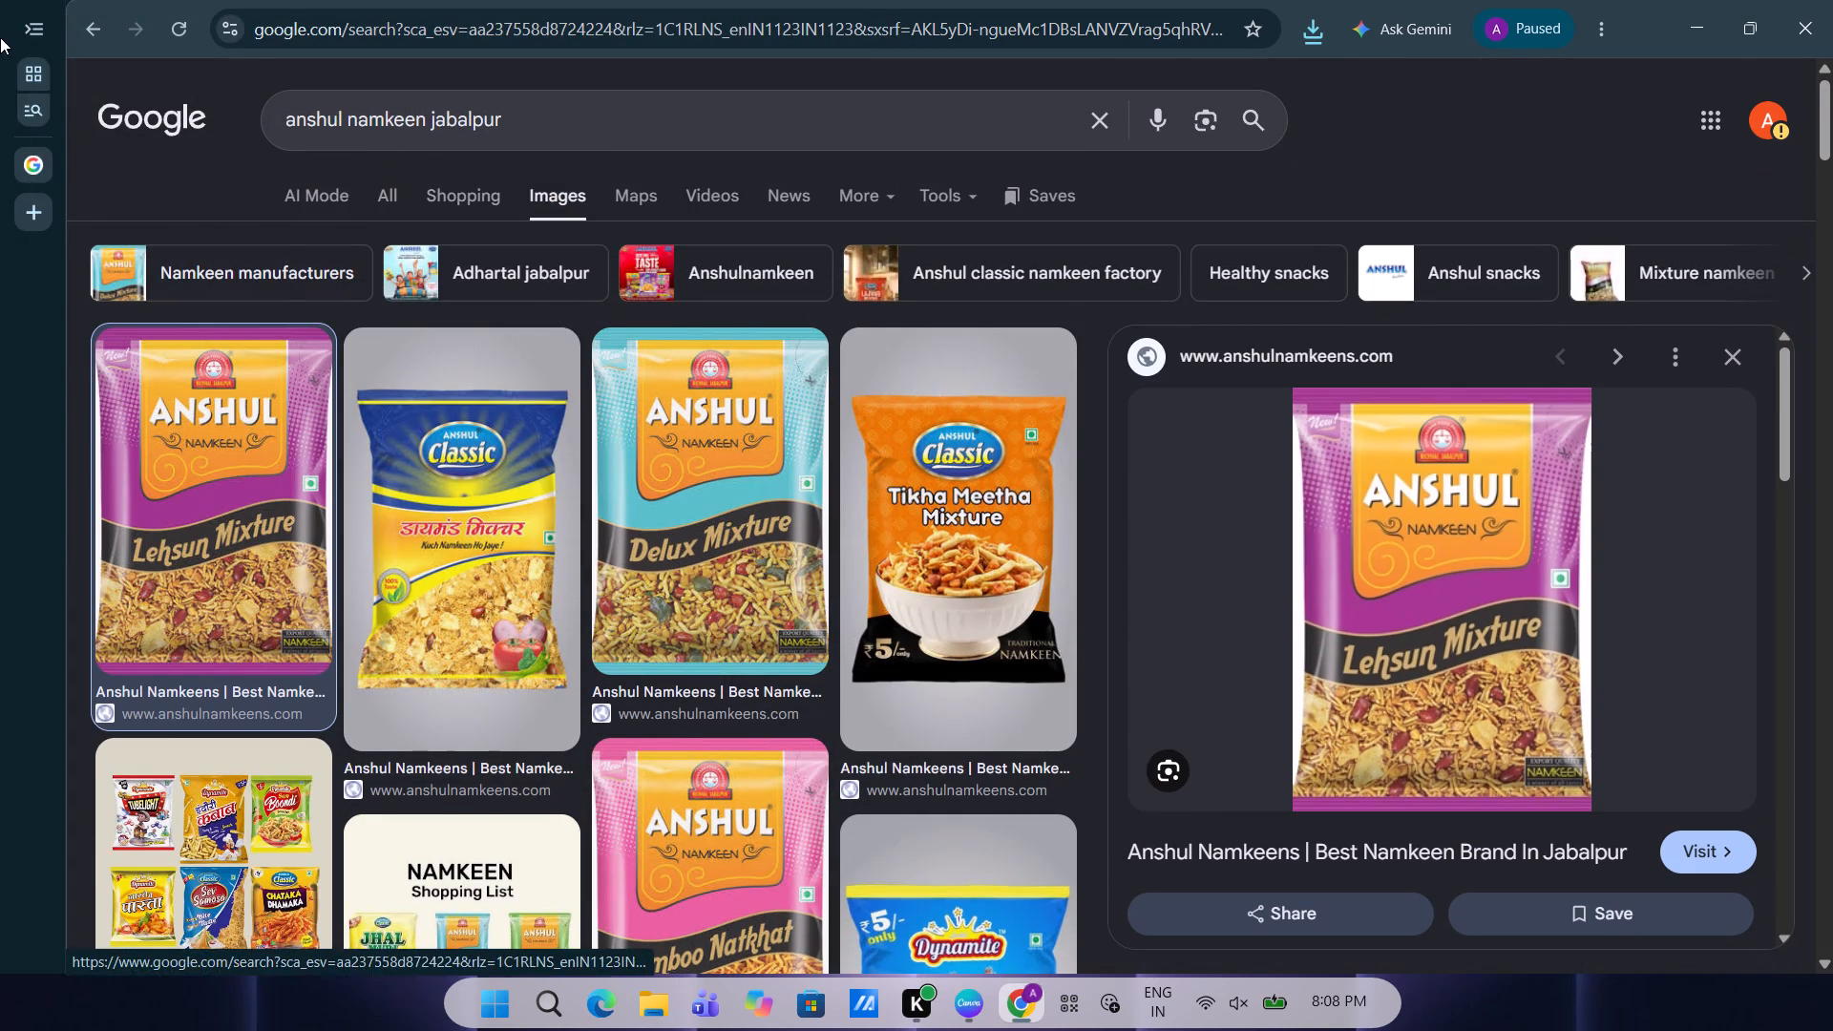
left_click(100, 26)
scroll(600, 662, "down", 1)
scroll(773, 705, "down", 1)
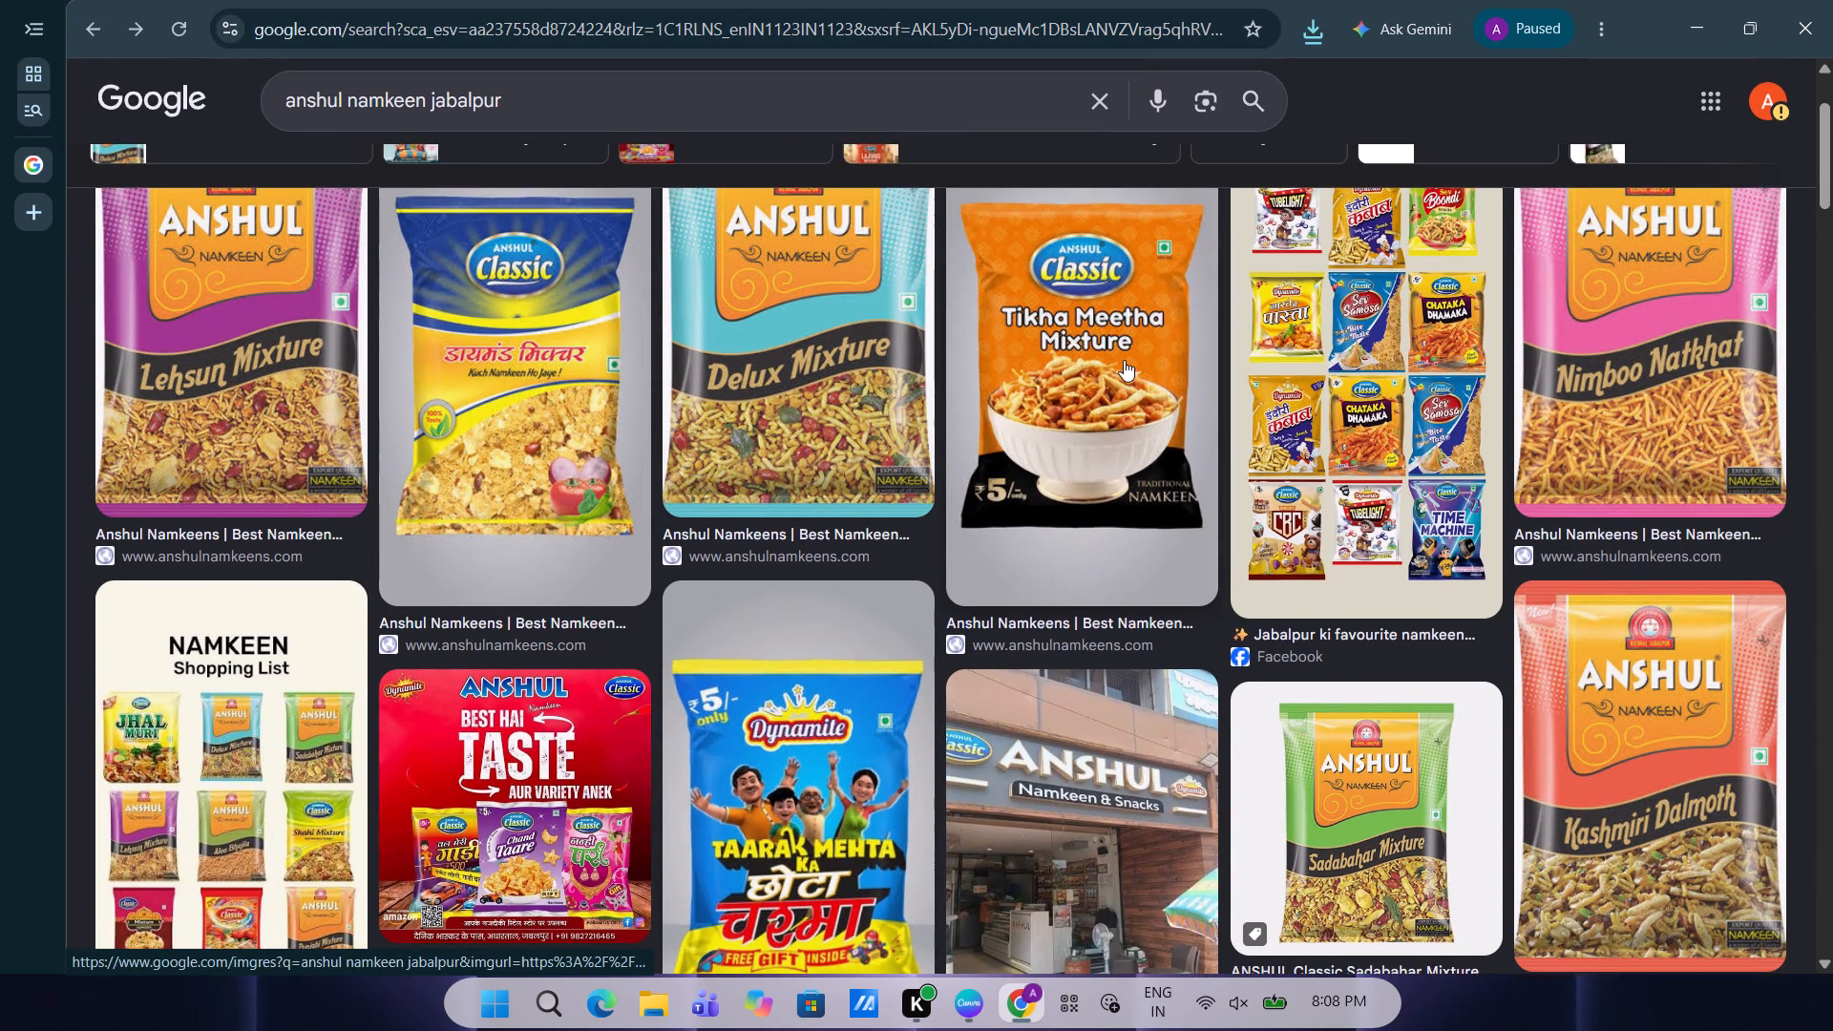
right_click(1654, 316)
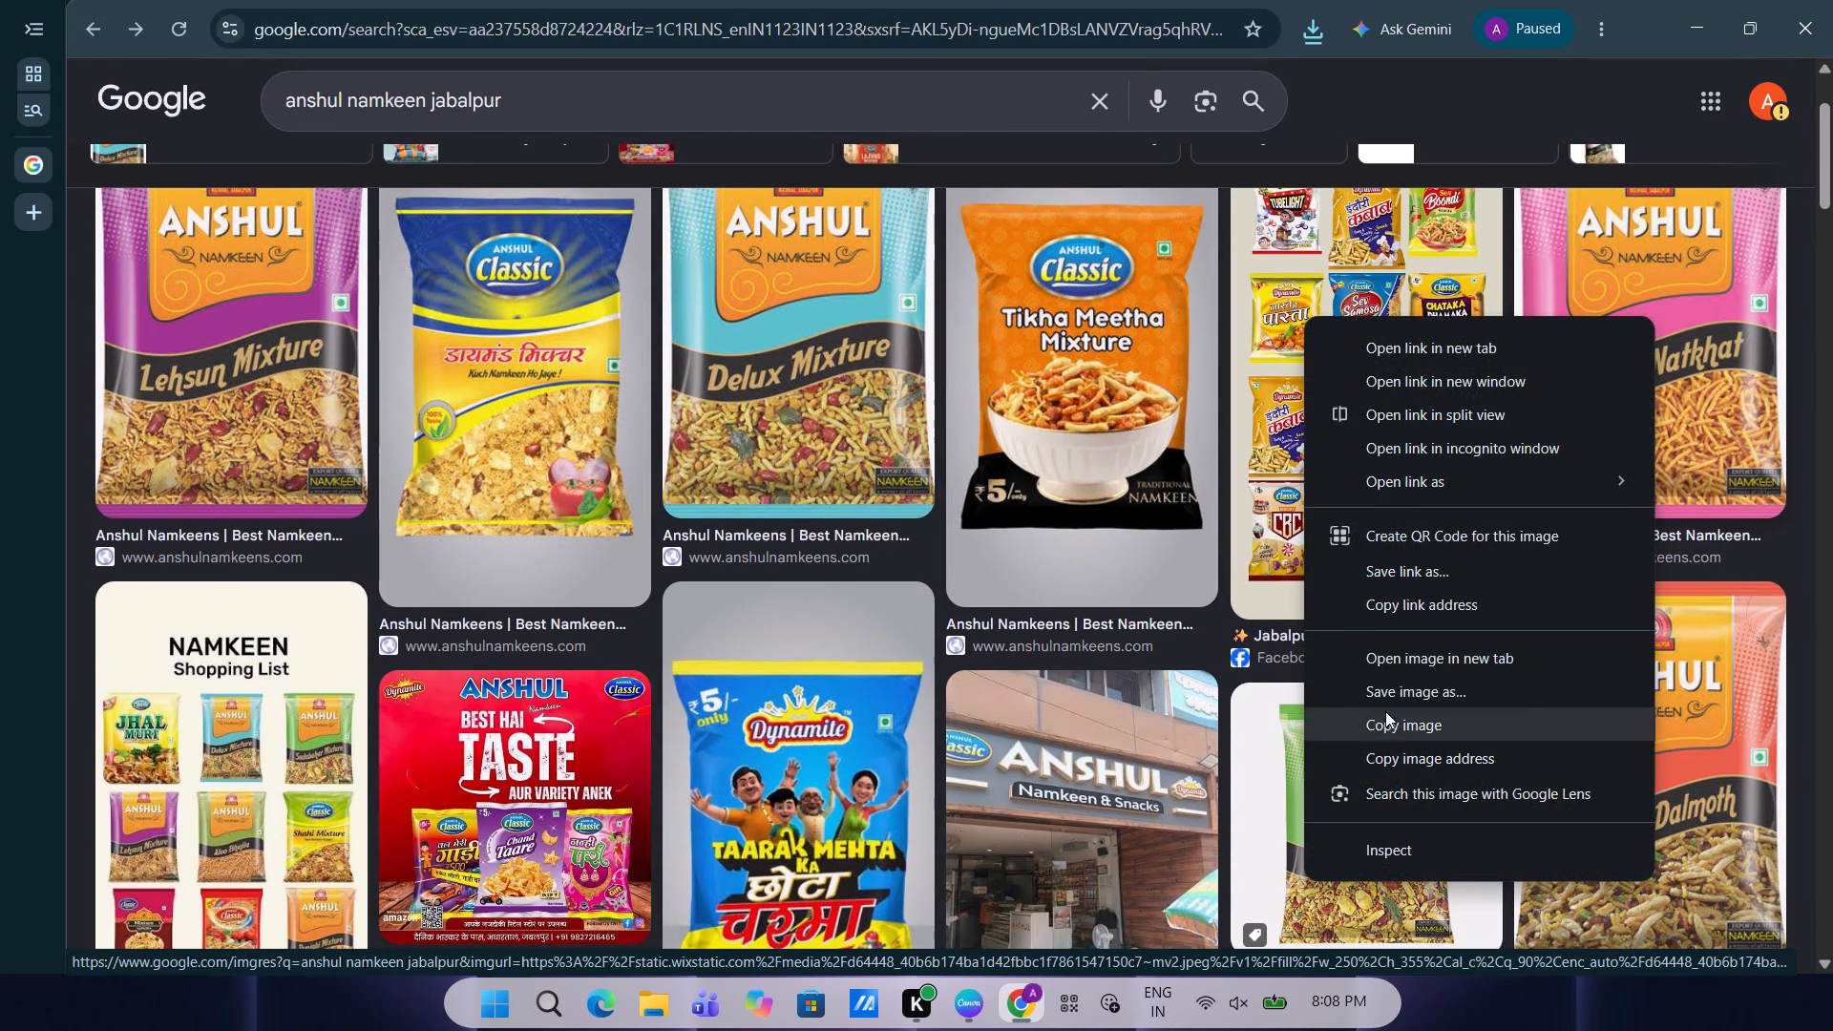
left_click(1428, 684)
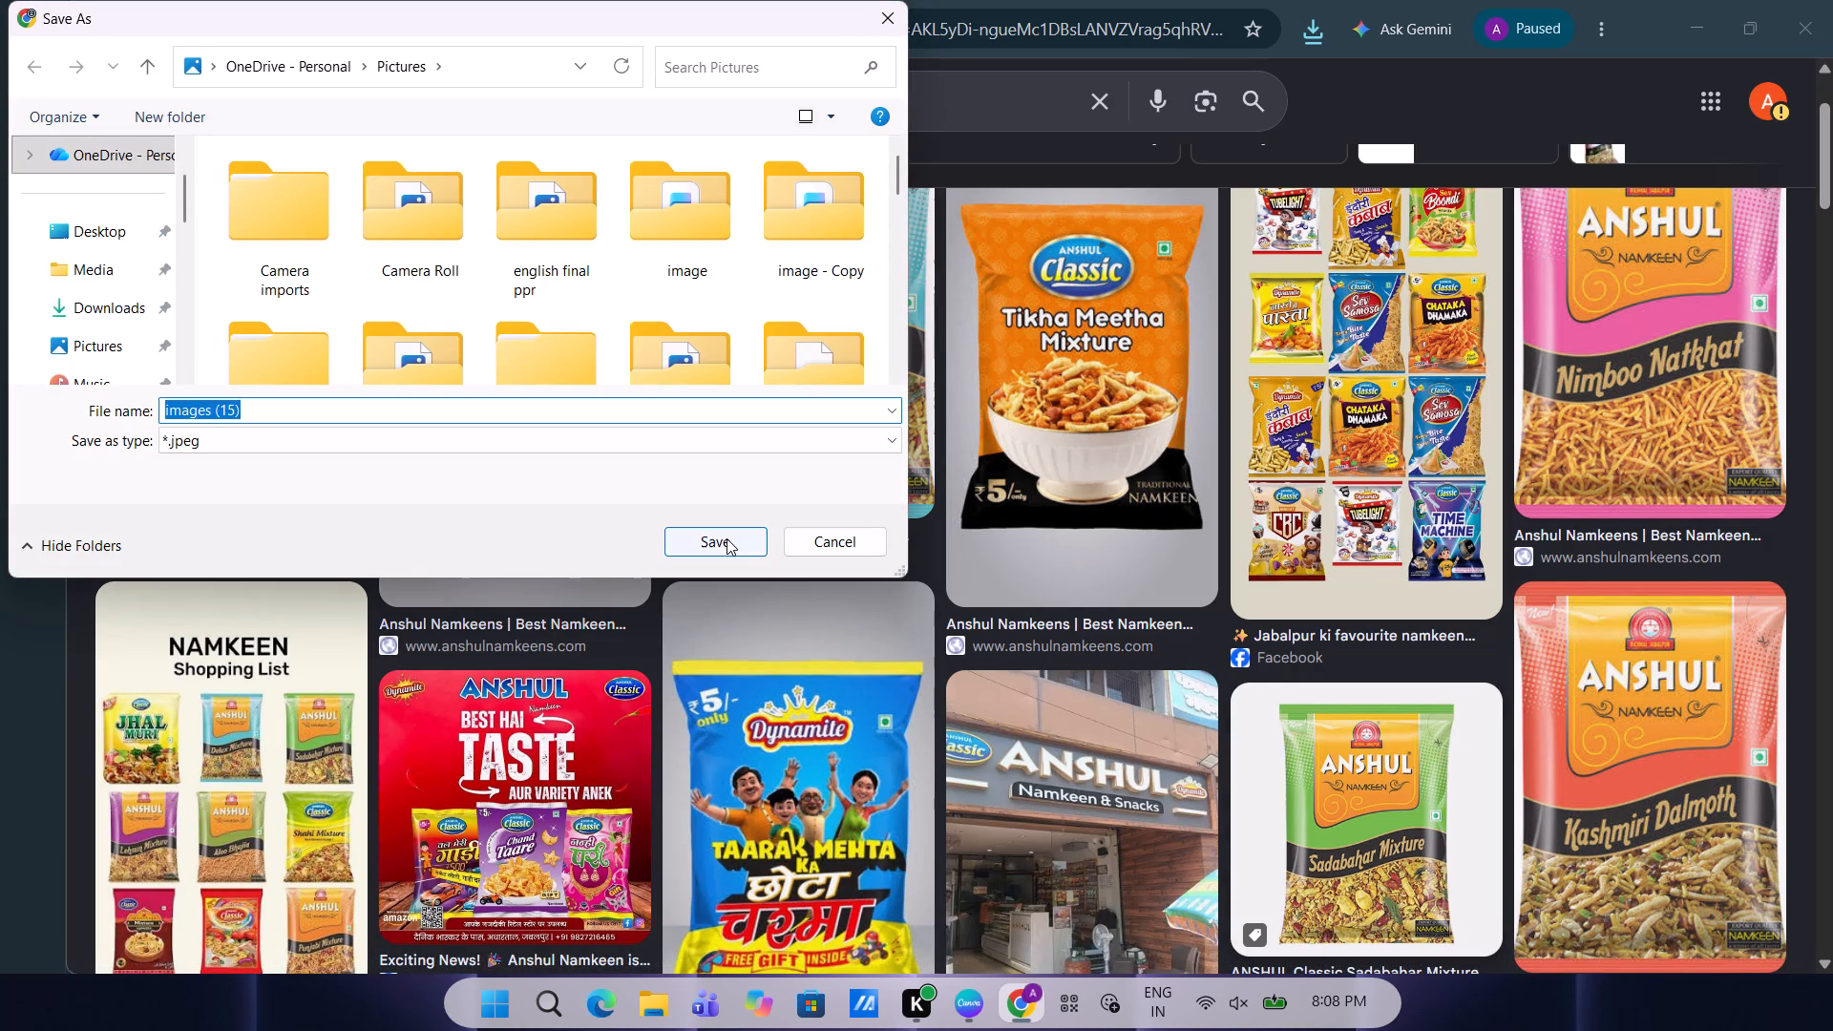
left_click(727, 538)
Save the green Anshul Sadabahar Mixture packet image from the results under the suggested file name.
scroll(727, 538, "down", 2)
right_click(1351, 487)
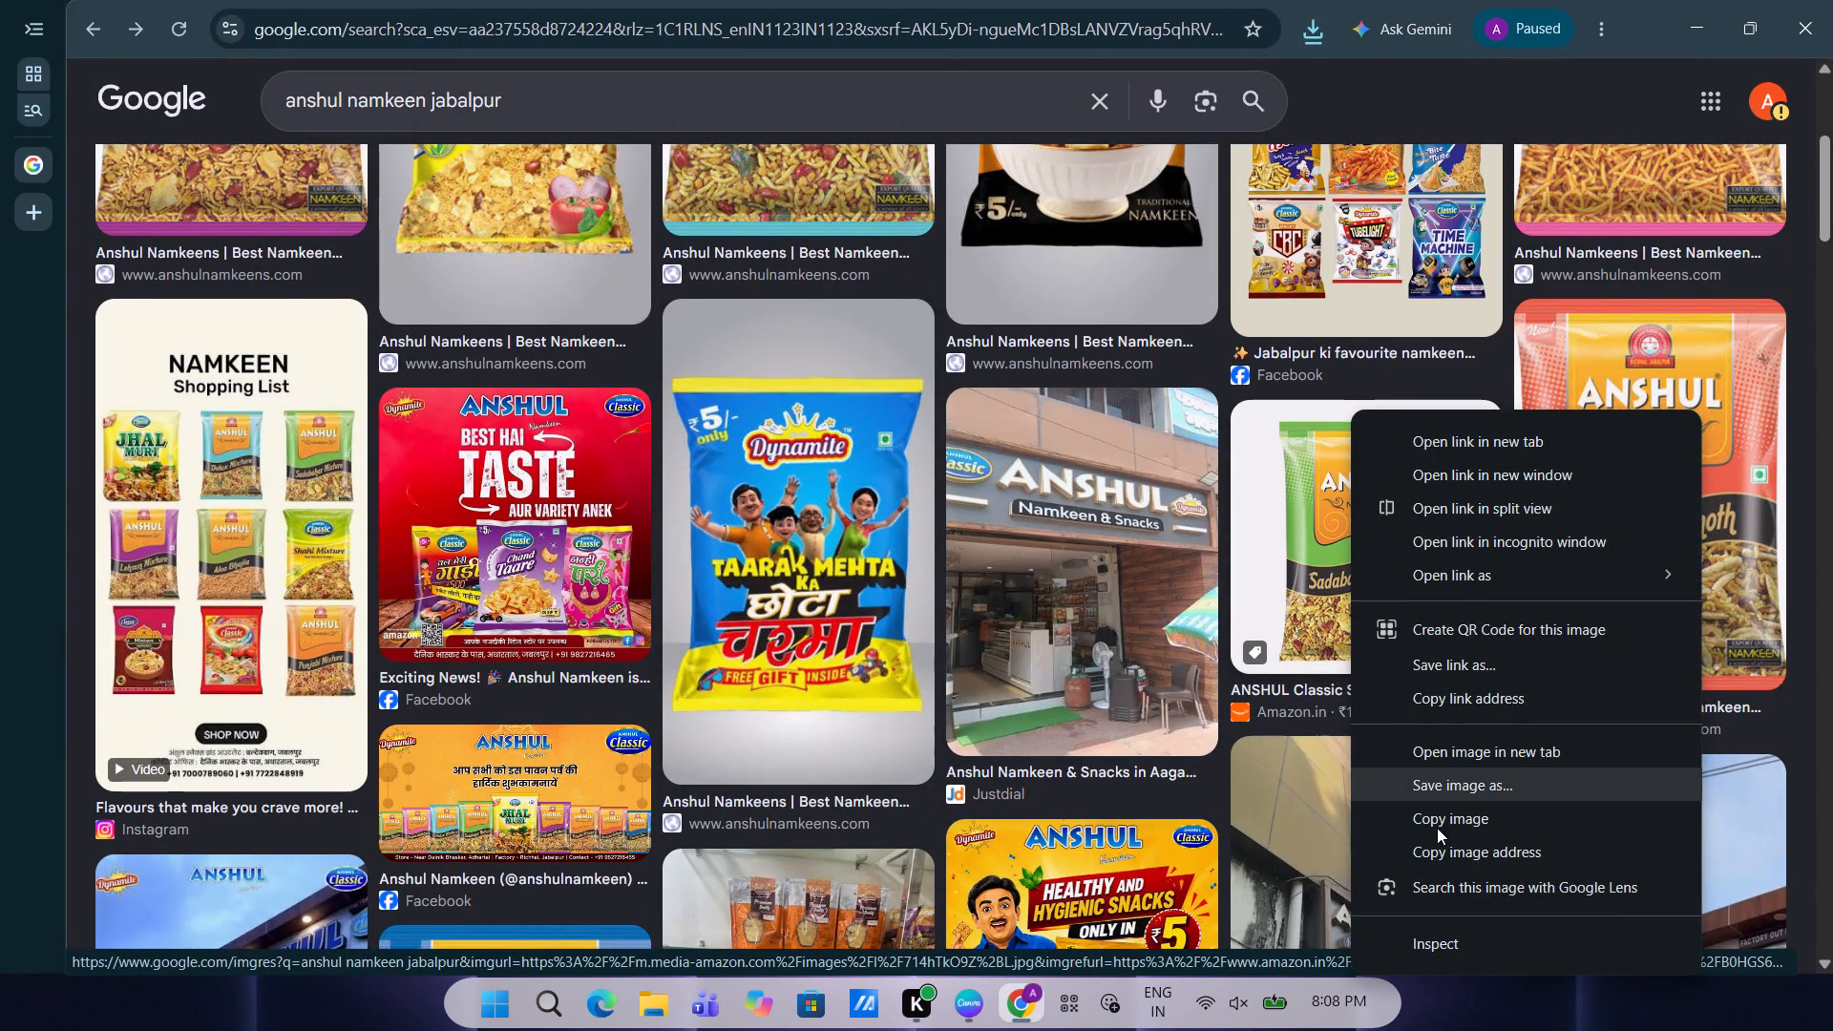
left_click(1462, 786)
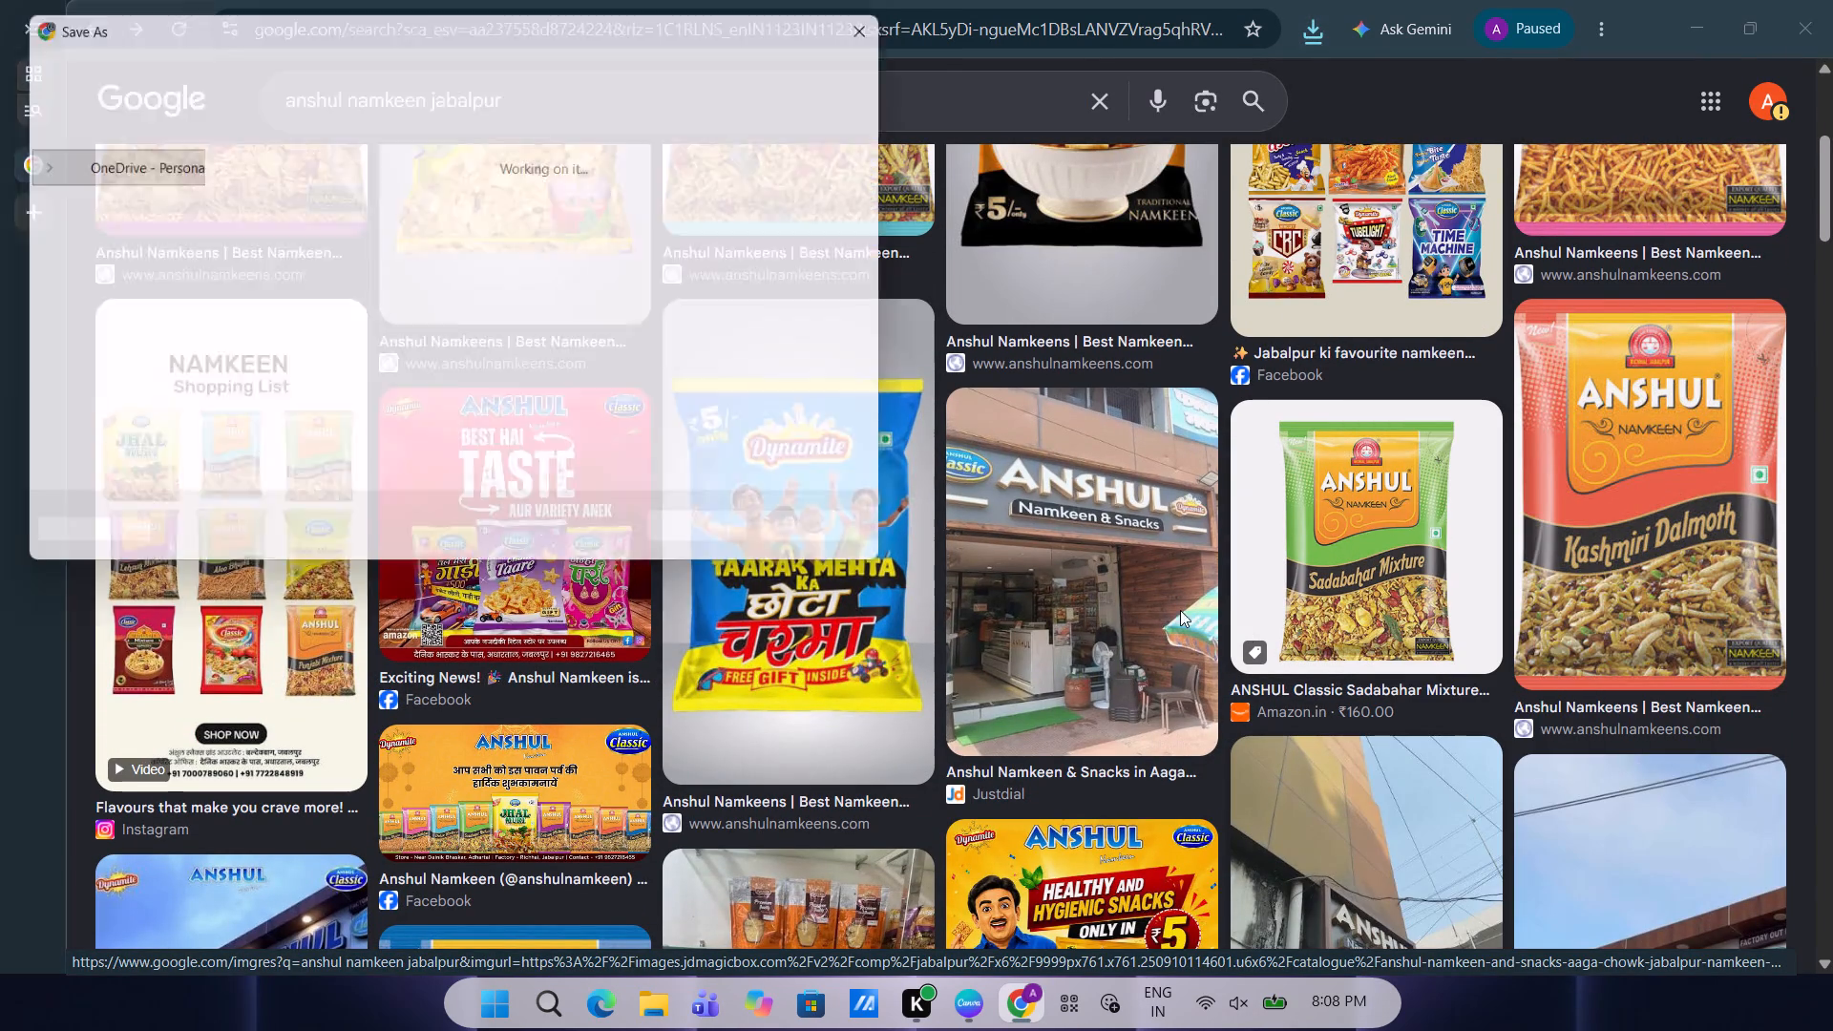
left_click(729, 536)
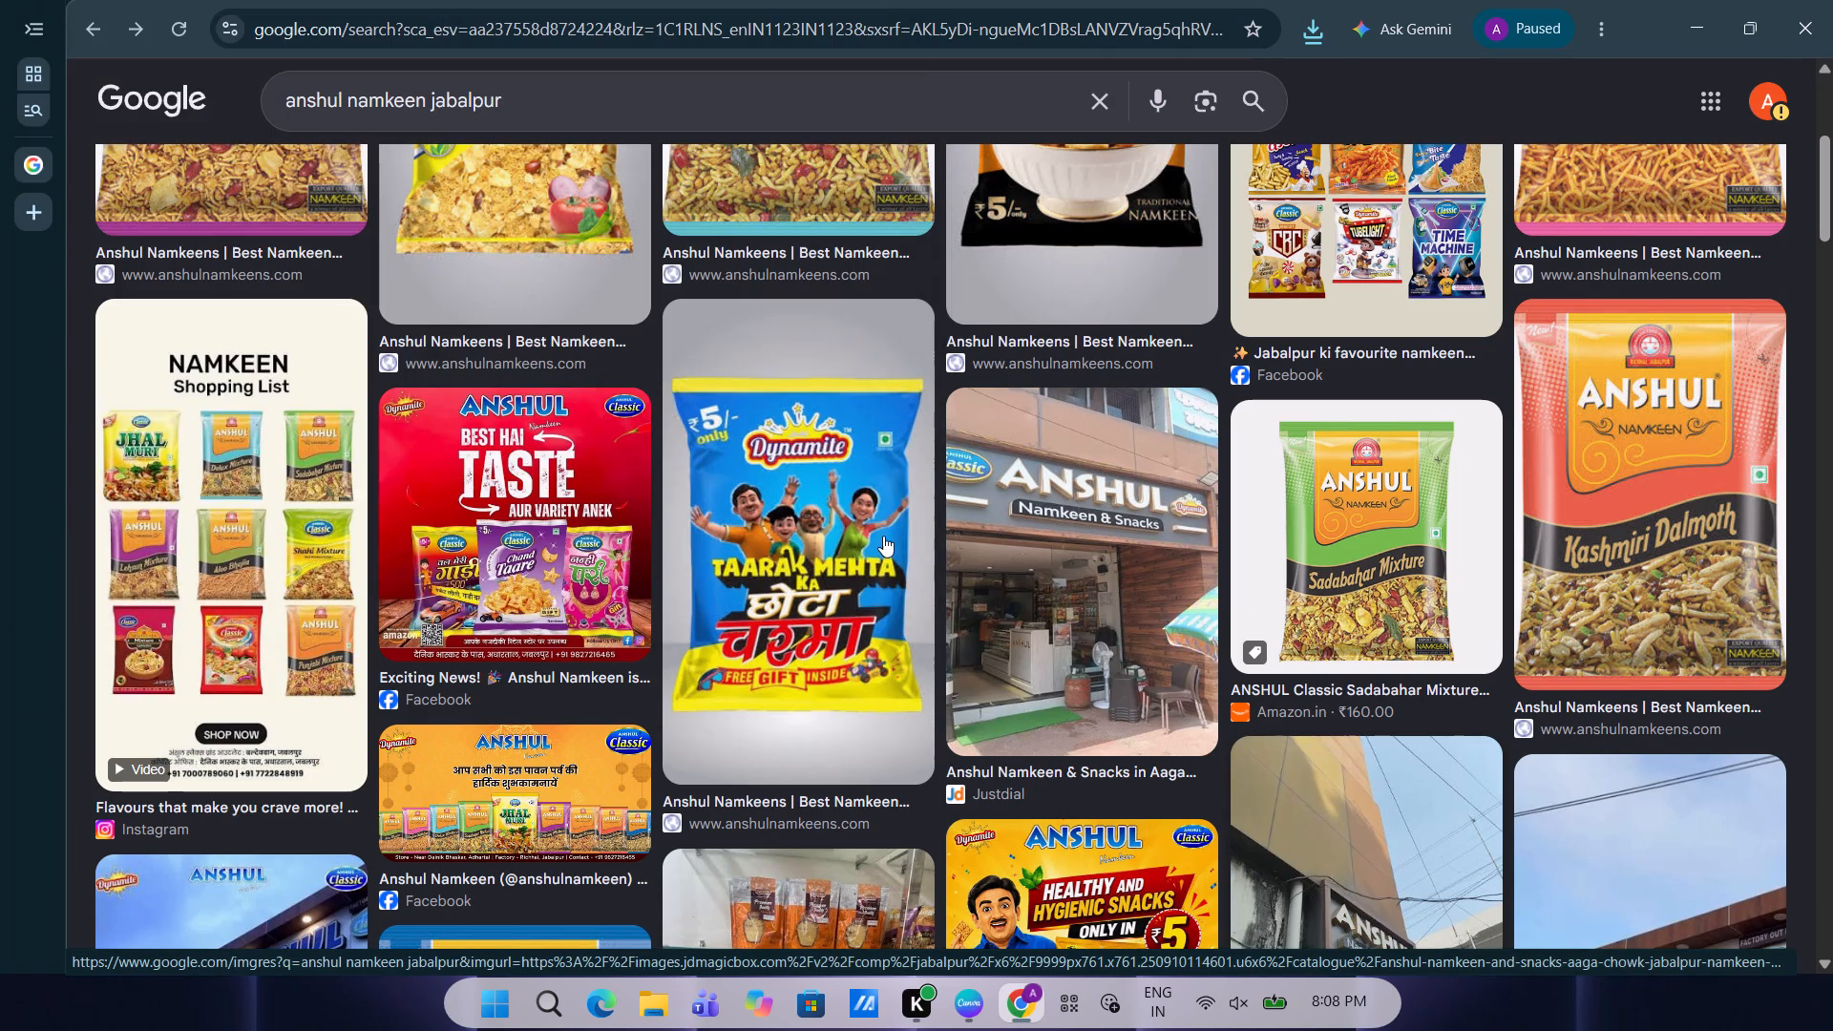
Save the red Anshul Kashmiri Dalmoth packet image to the Pictures folder under the suggested file name.
right_click(1540, 532)
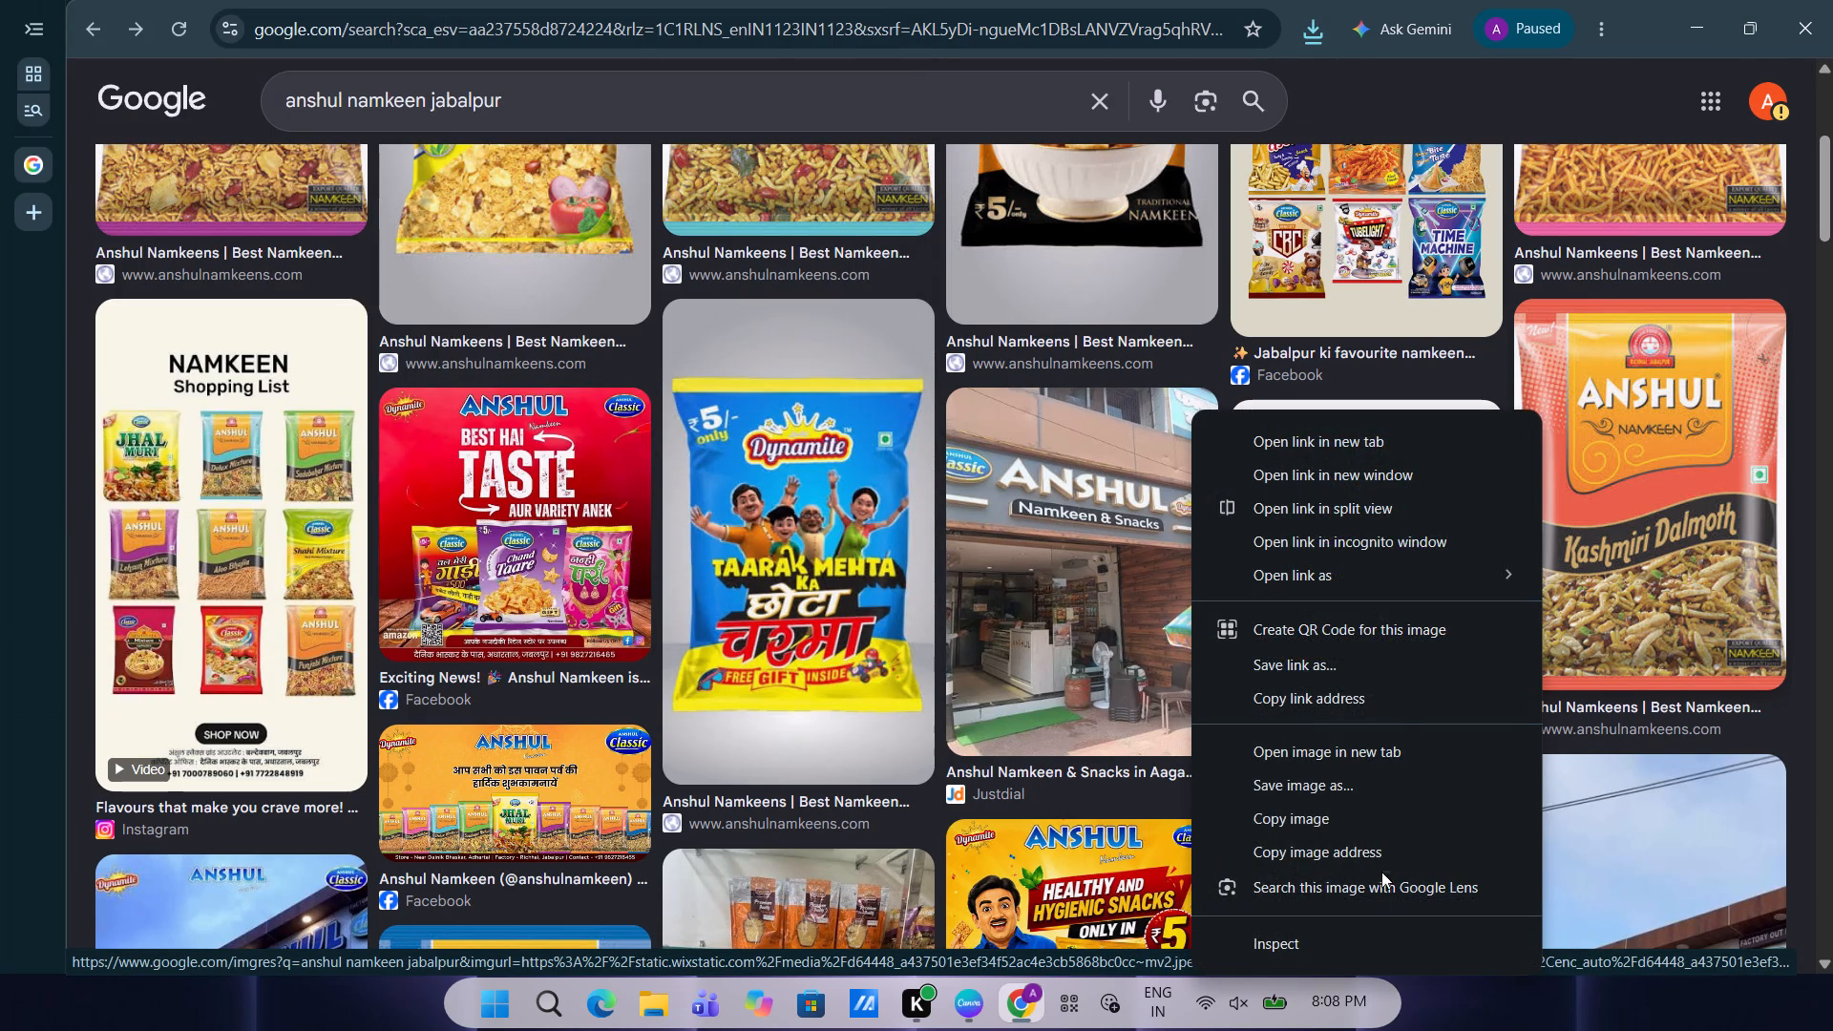
left_click(1306, 777)
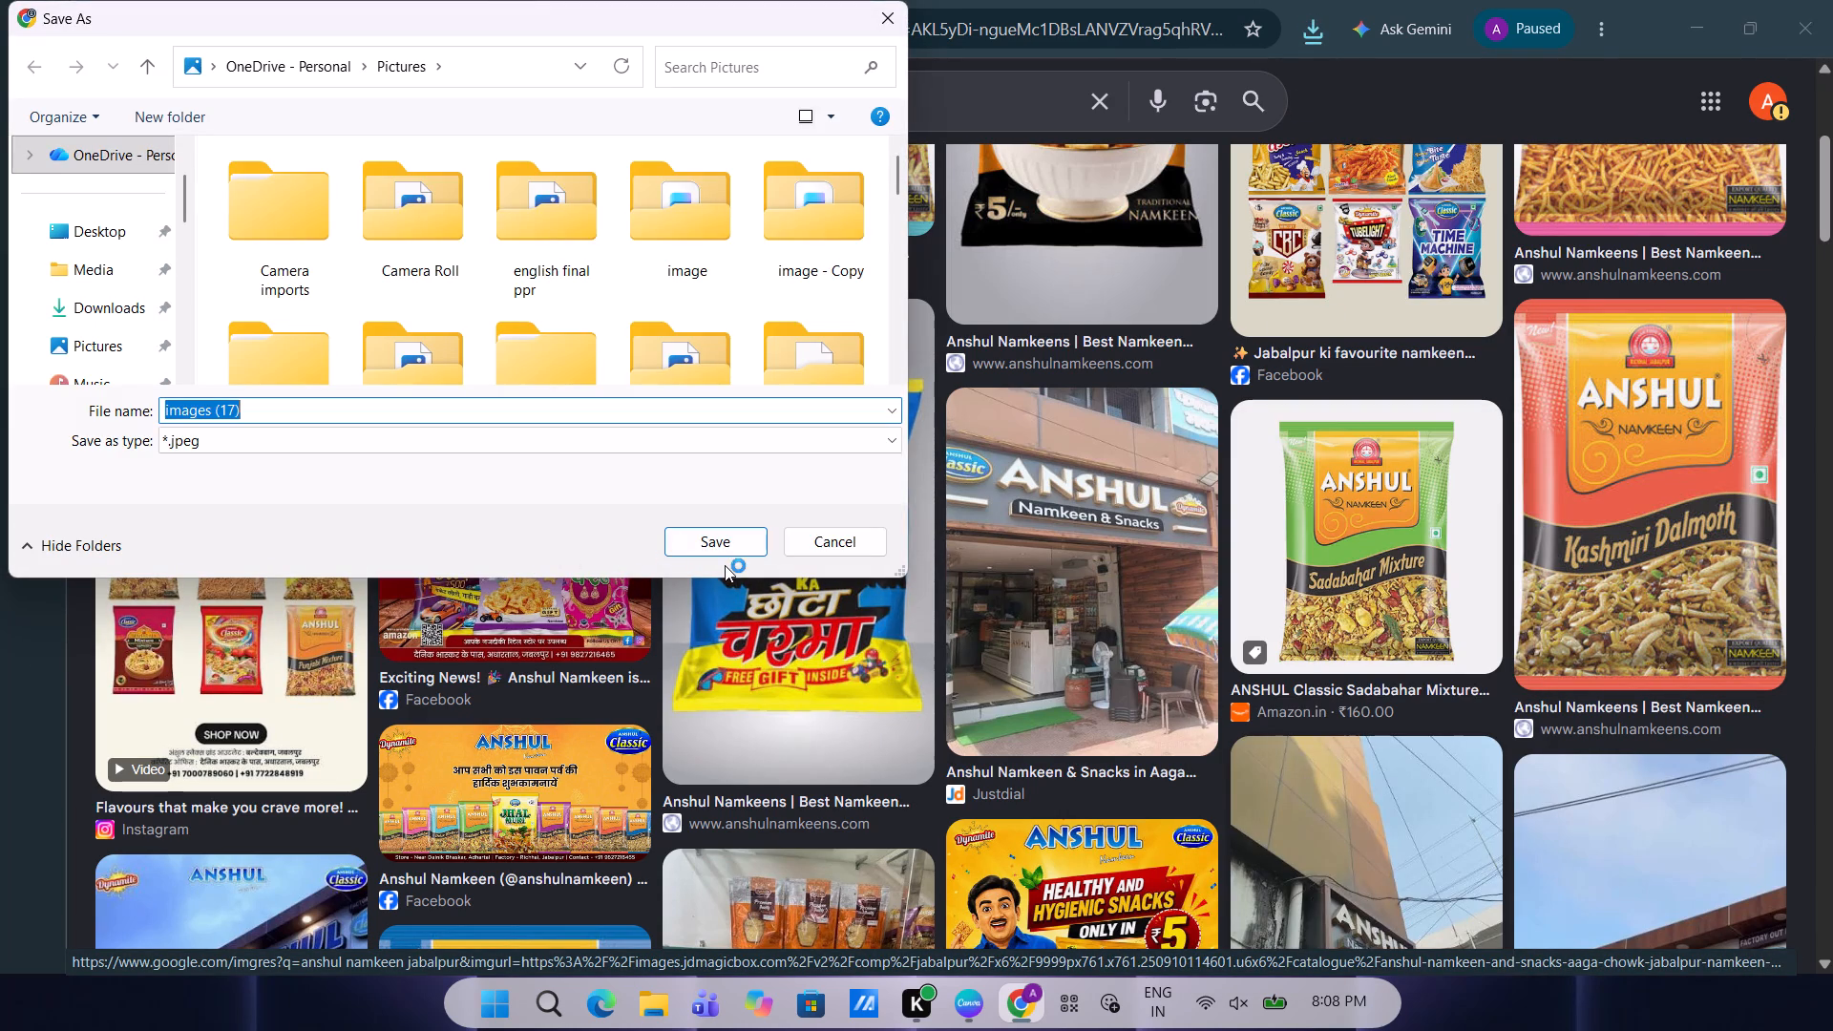
left_click(705, 544)
Save the blue Anshul Loung Sev packet image from the results to the Pictures folder as images (18).
scroll(705, 544, "down", 4)
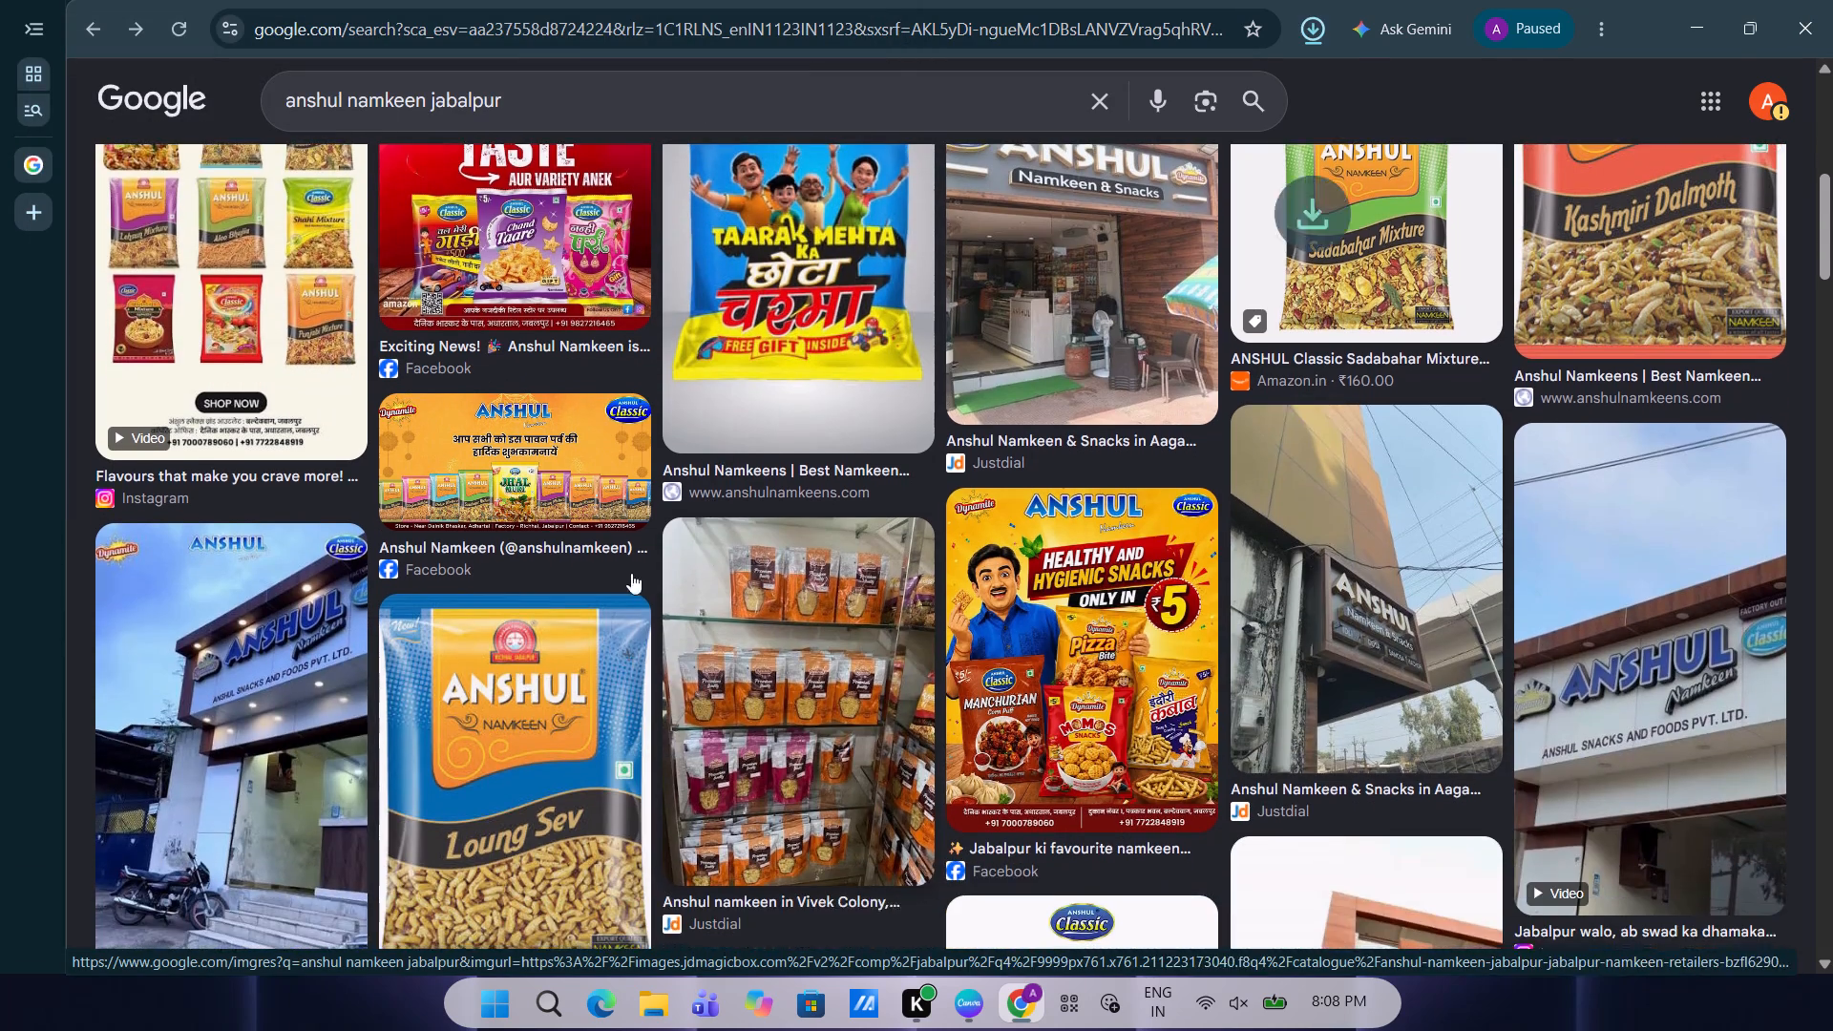
scroll(495, 680, "down", 3)
right_click(535, 305)
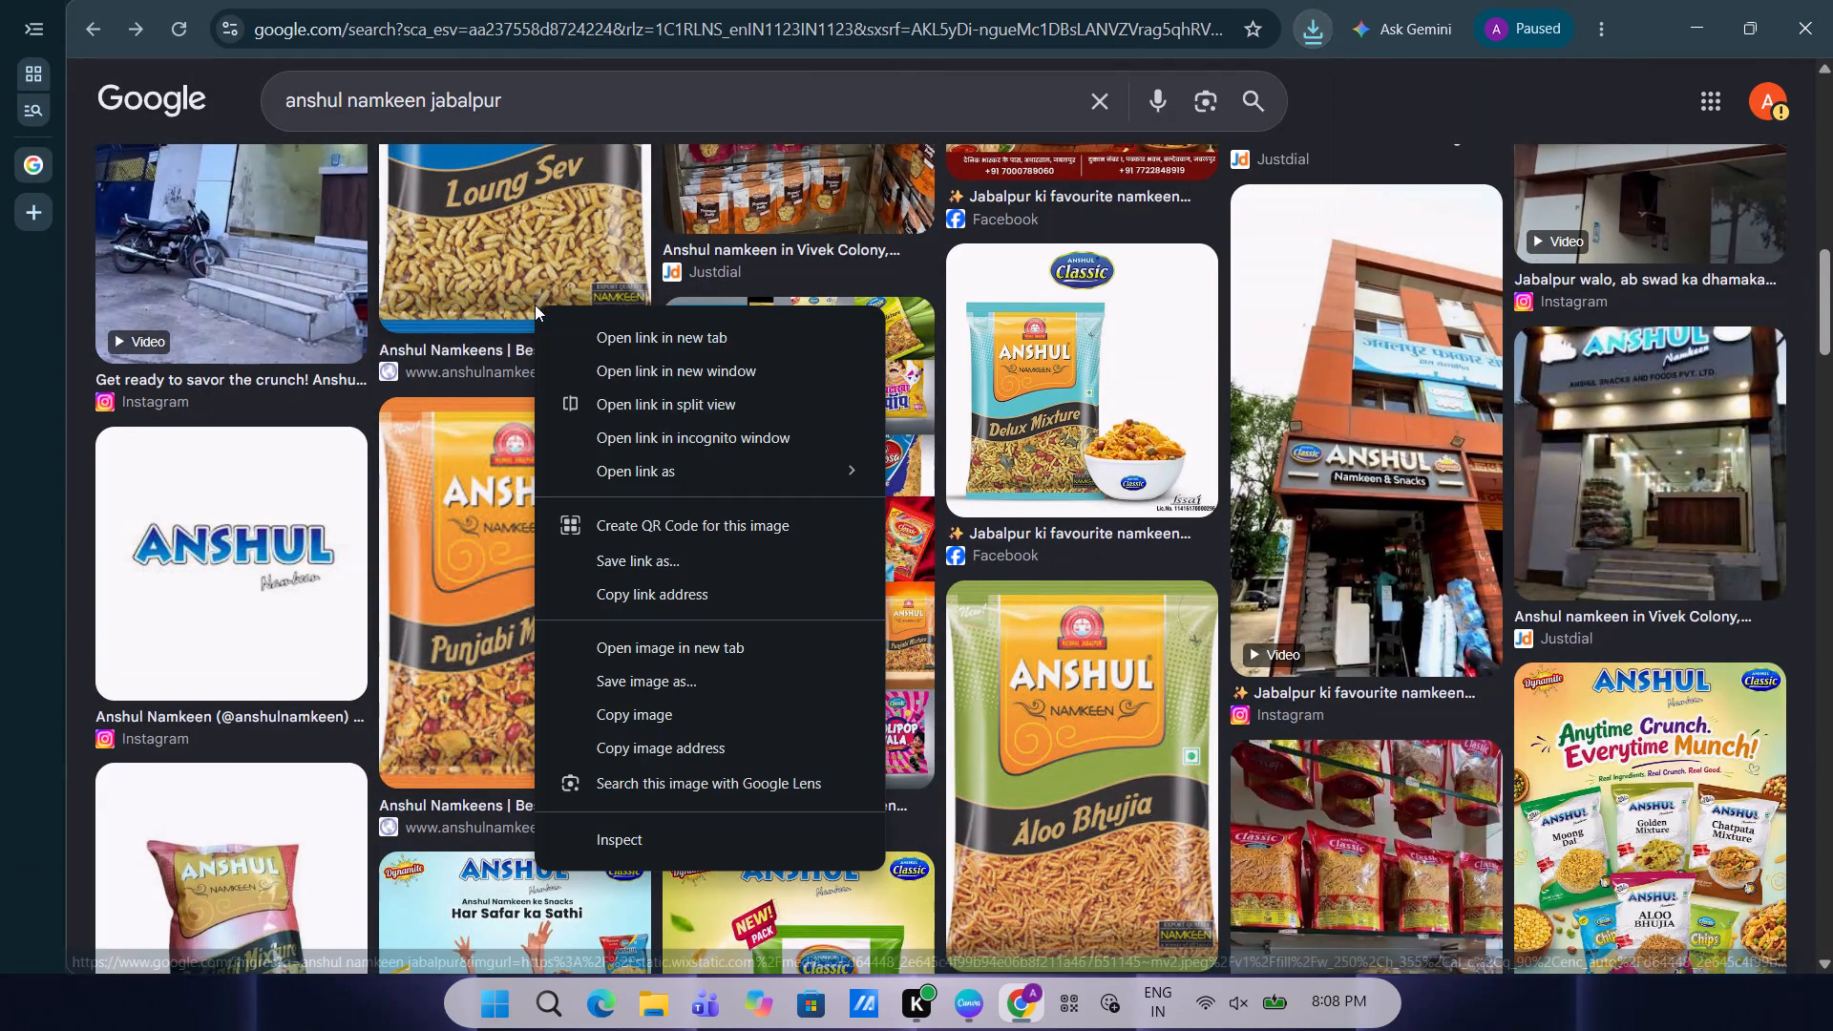
left_click(704, 677)
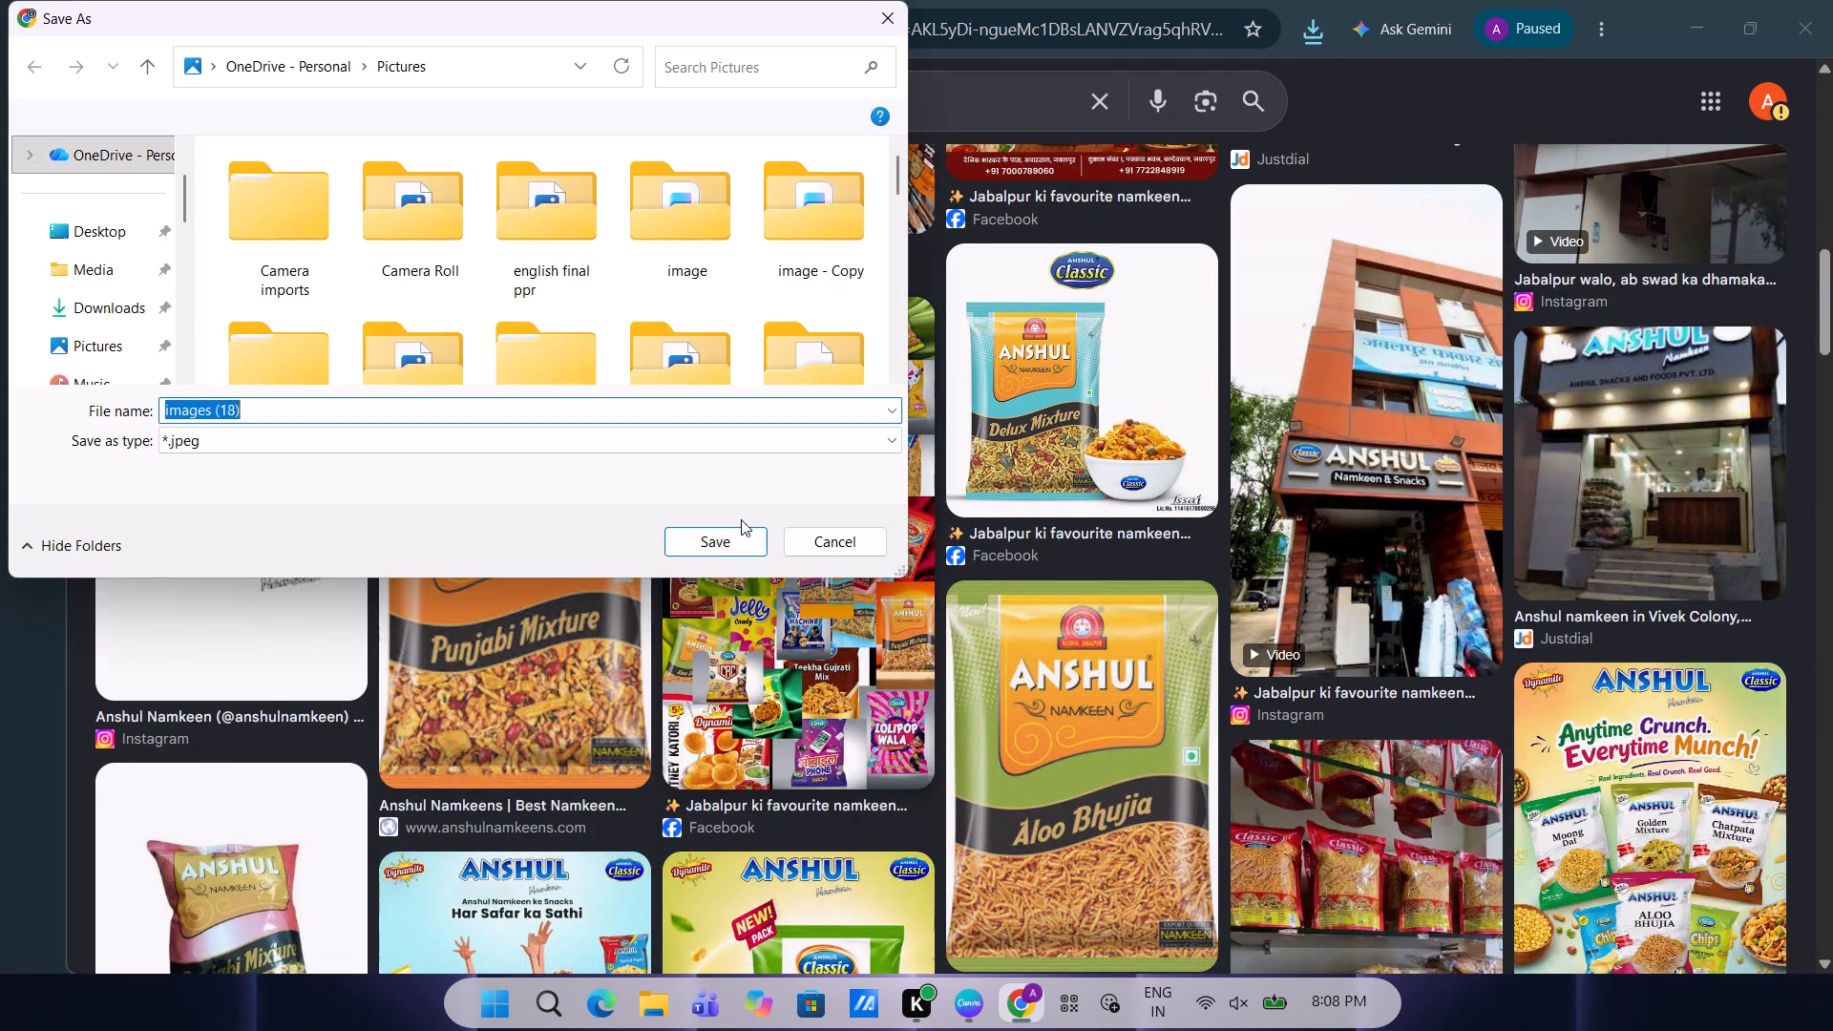
left_click(718, 550)
Save the orange Anshul Punjabi Mixture packet image to the Pictures folder as images (19).
right_click(486, 606)
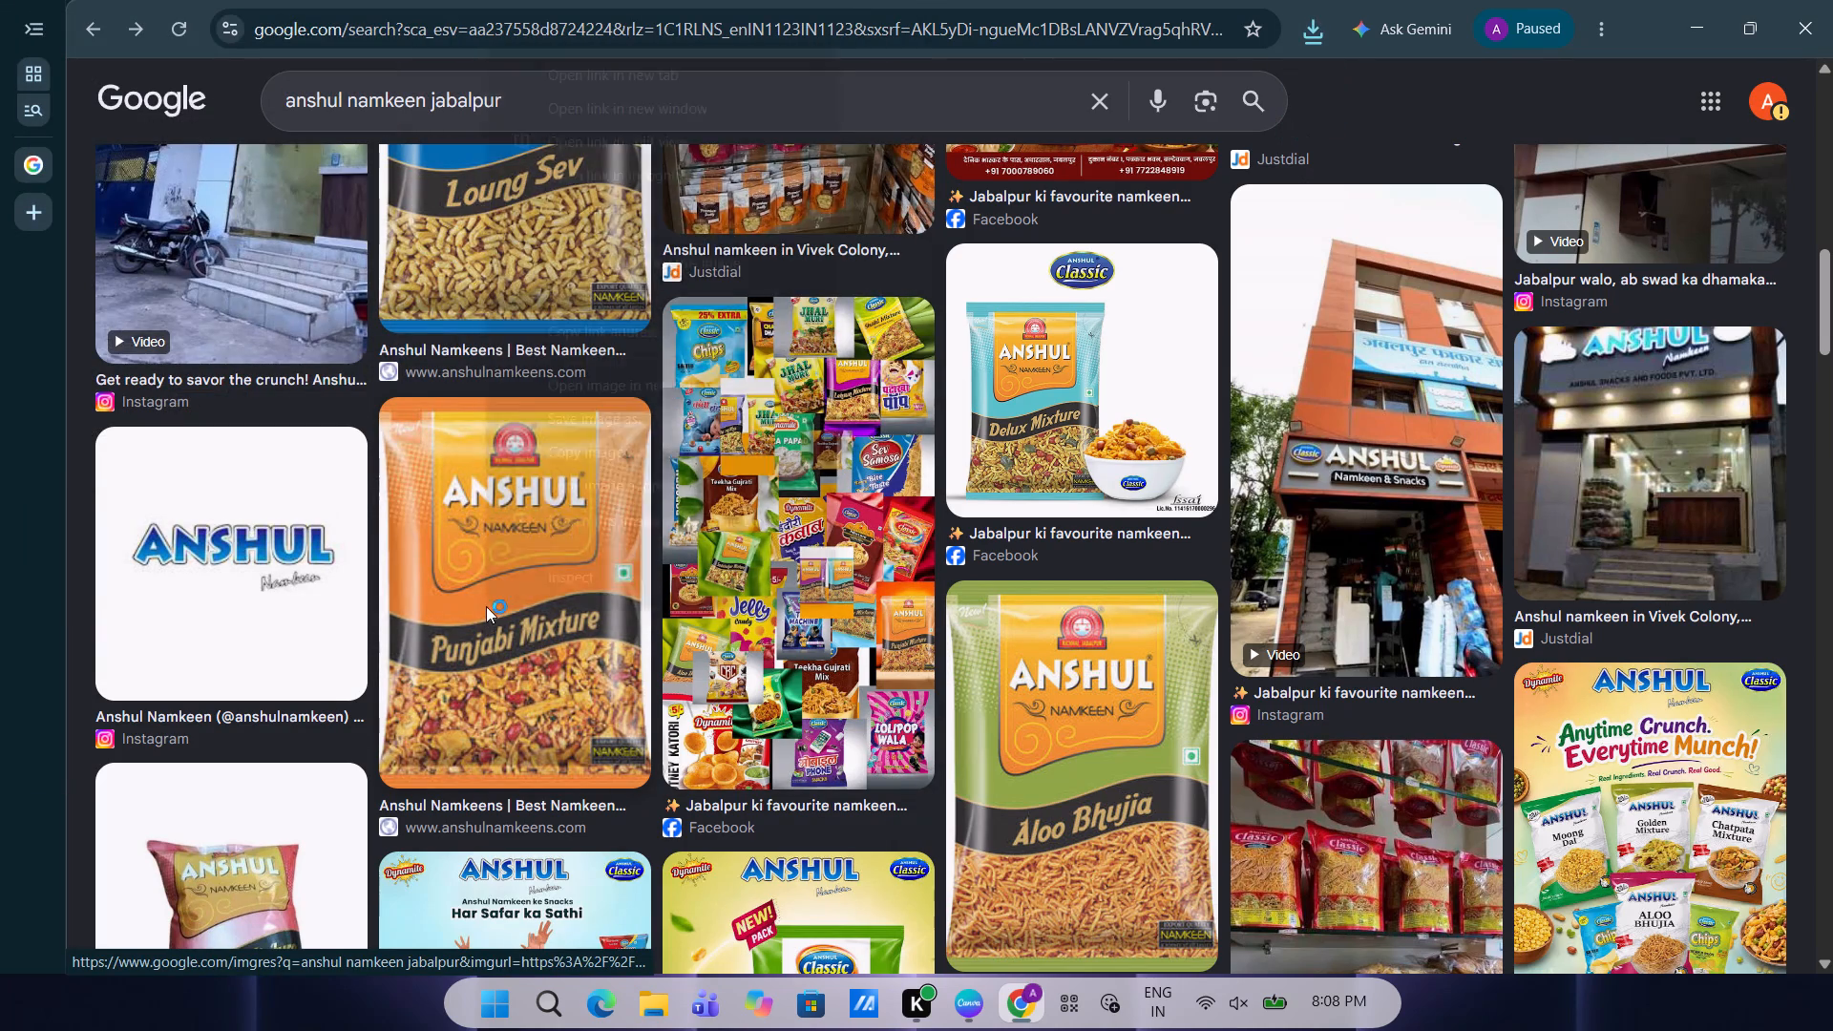
left_click(639, 426)
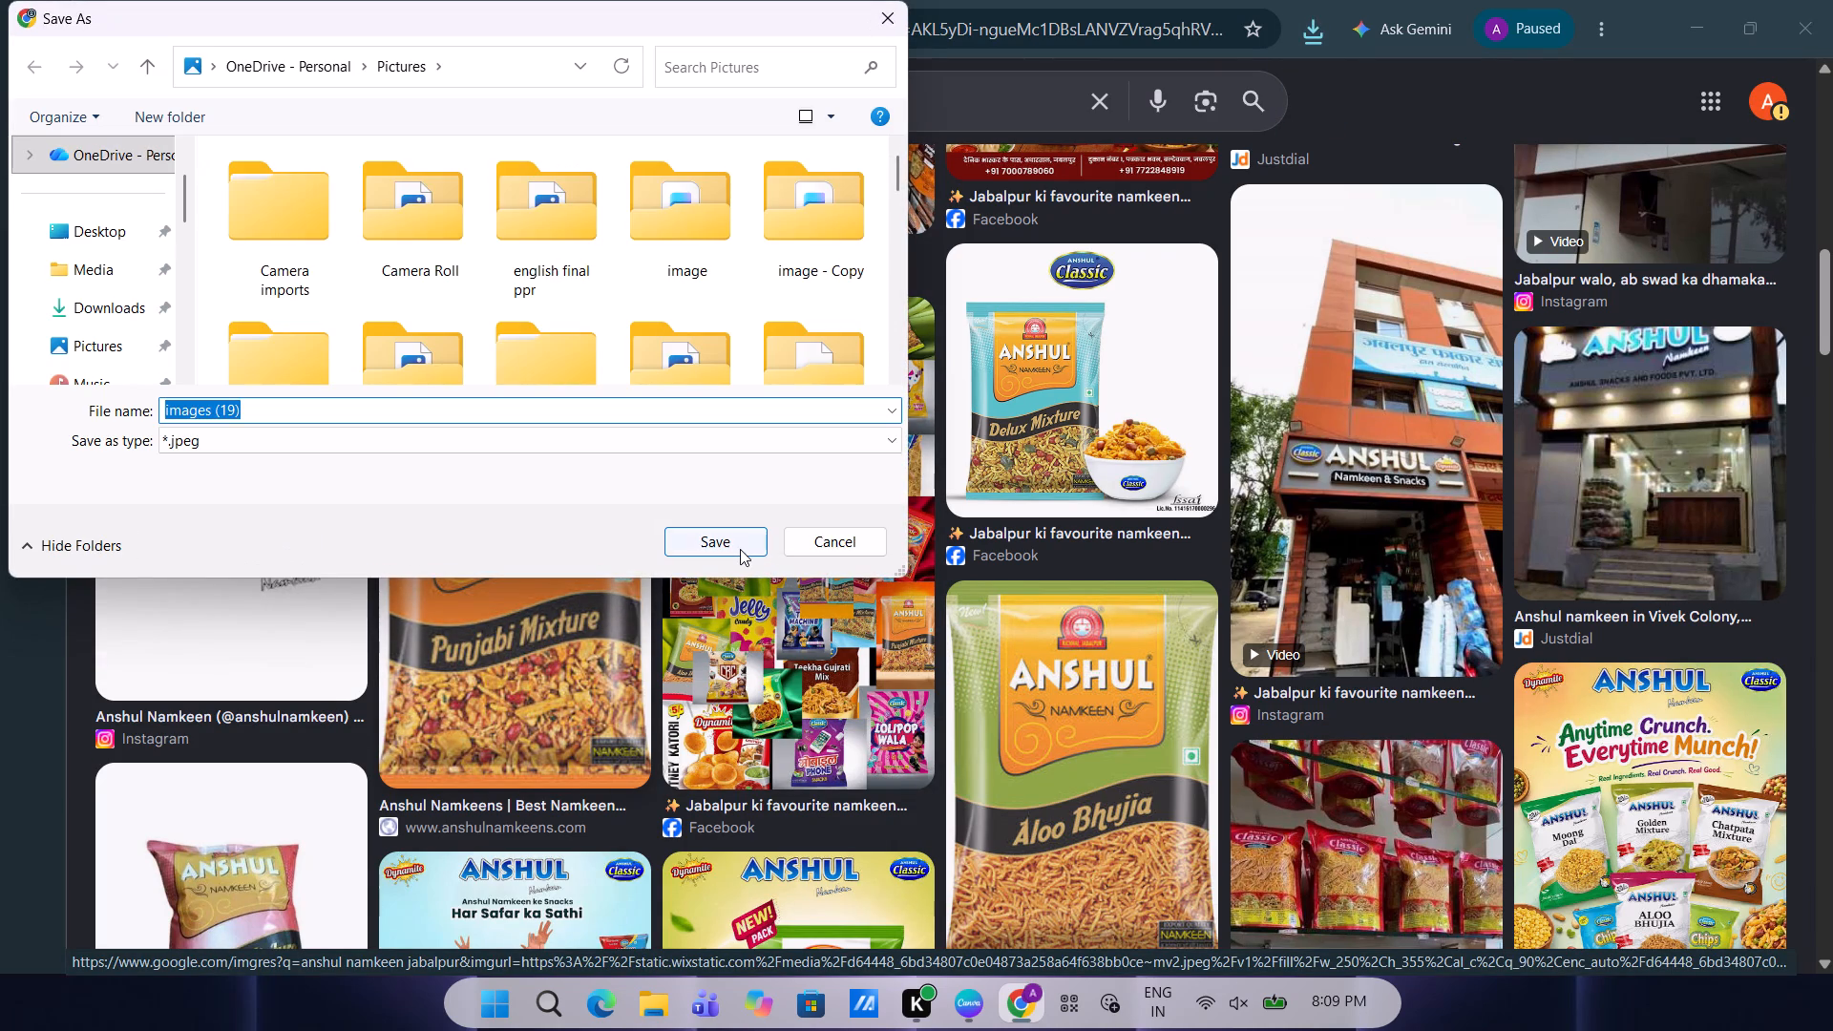
left_click(740, 549)
Save the green Anshul Aloo Bhujia packet image to the Pictures folder as images (20).
right_click(970, 668)
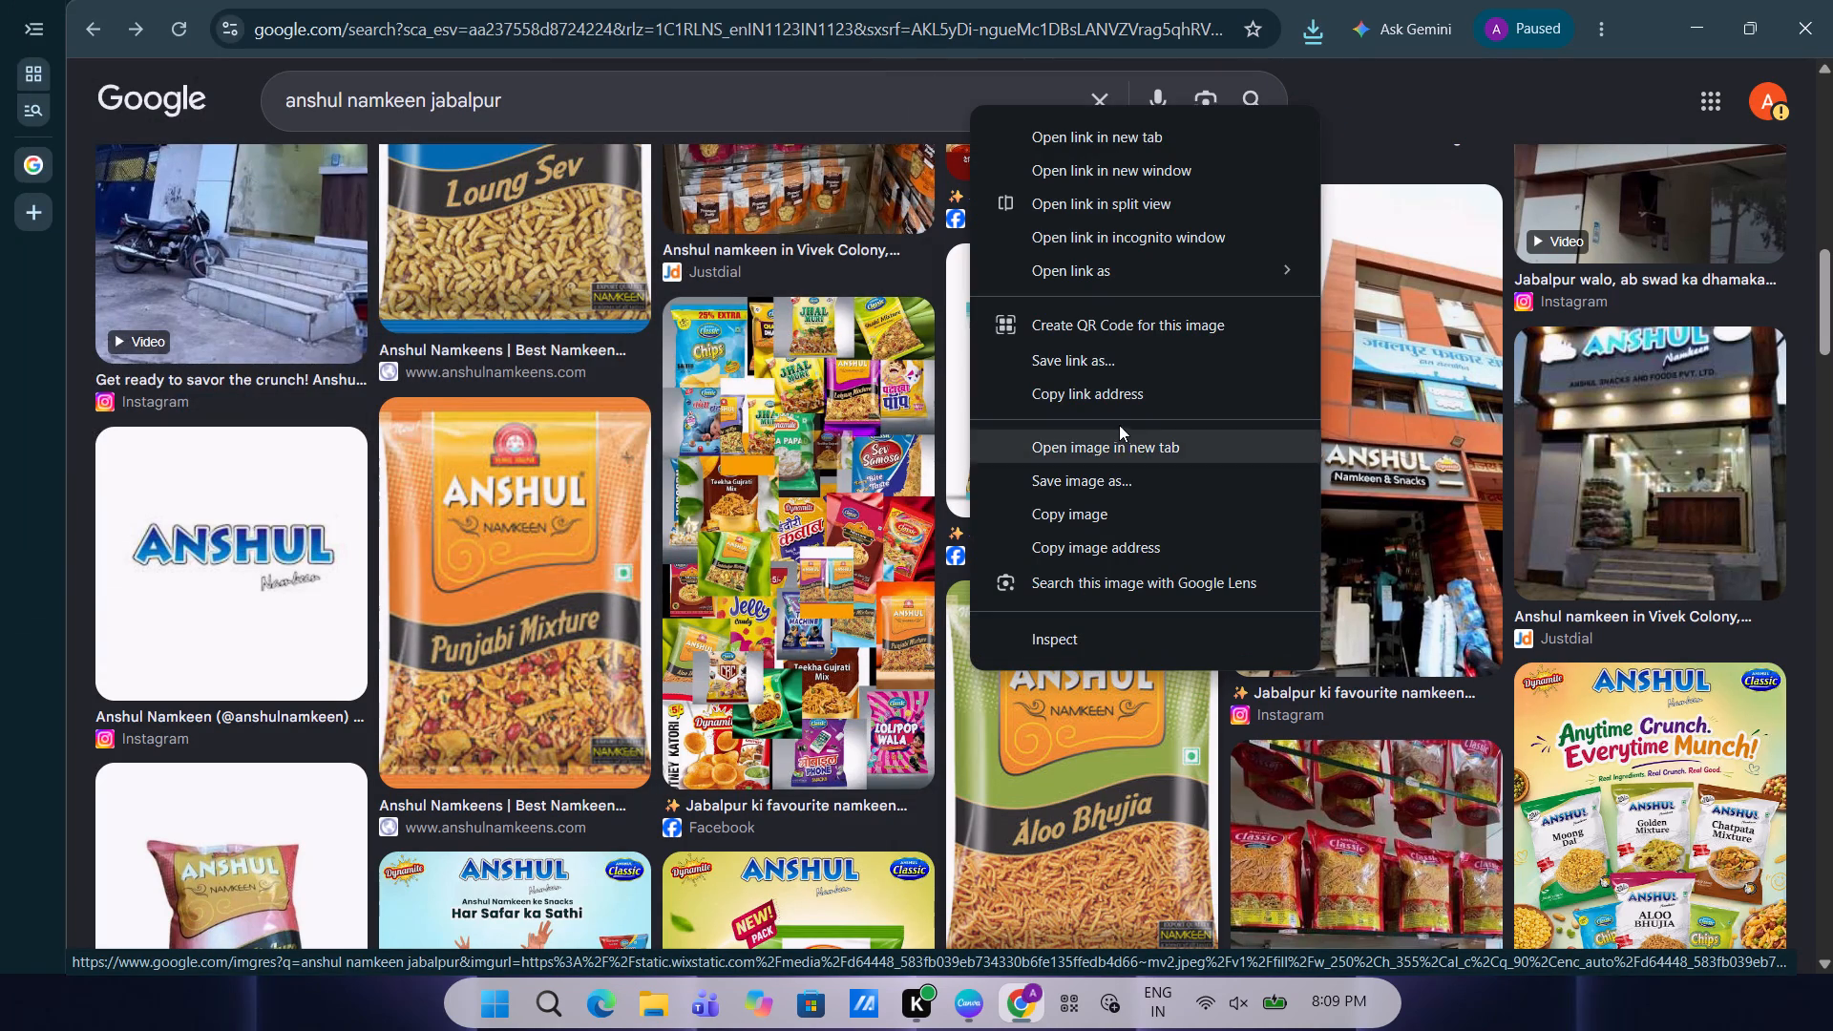
left_click(1087, 479)
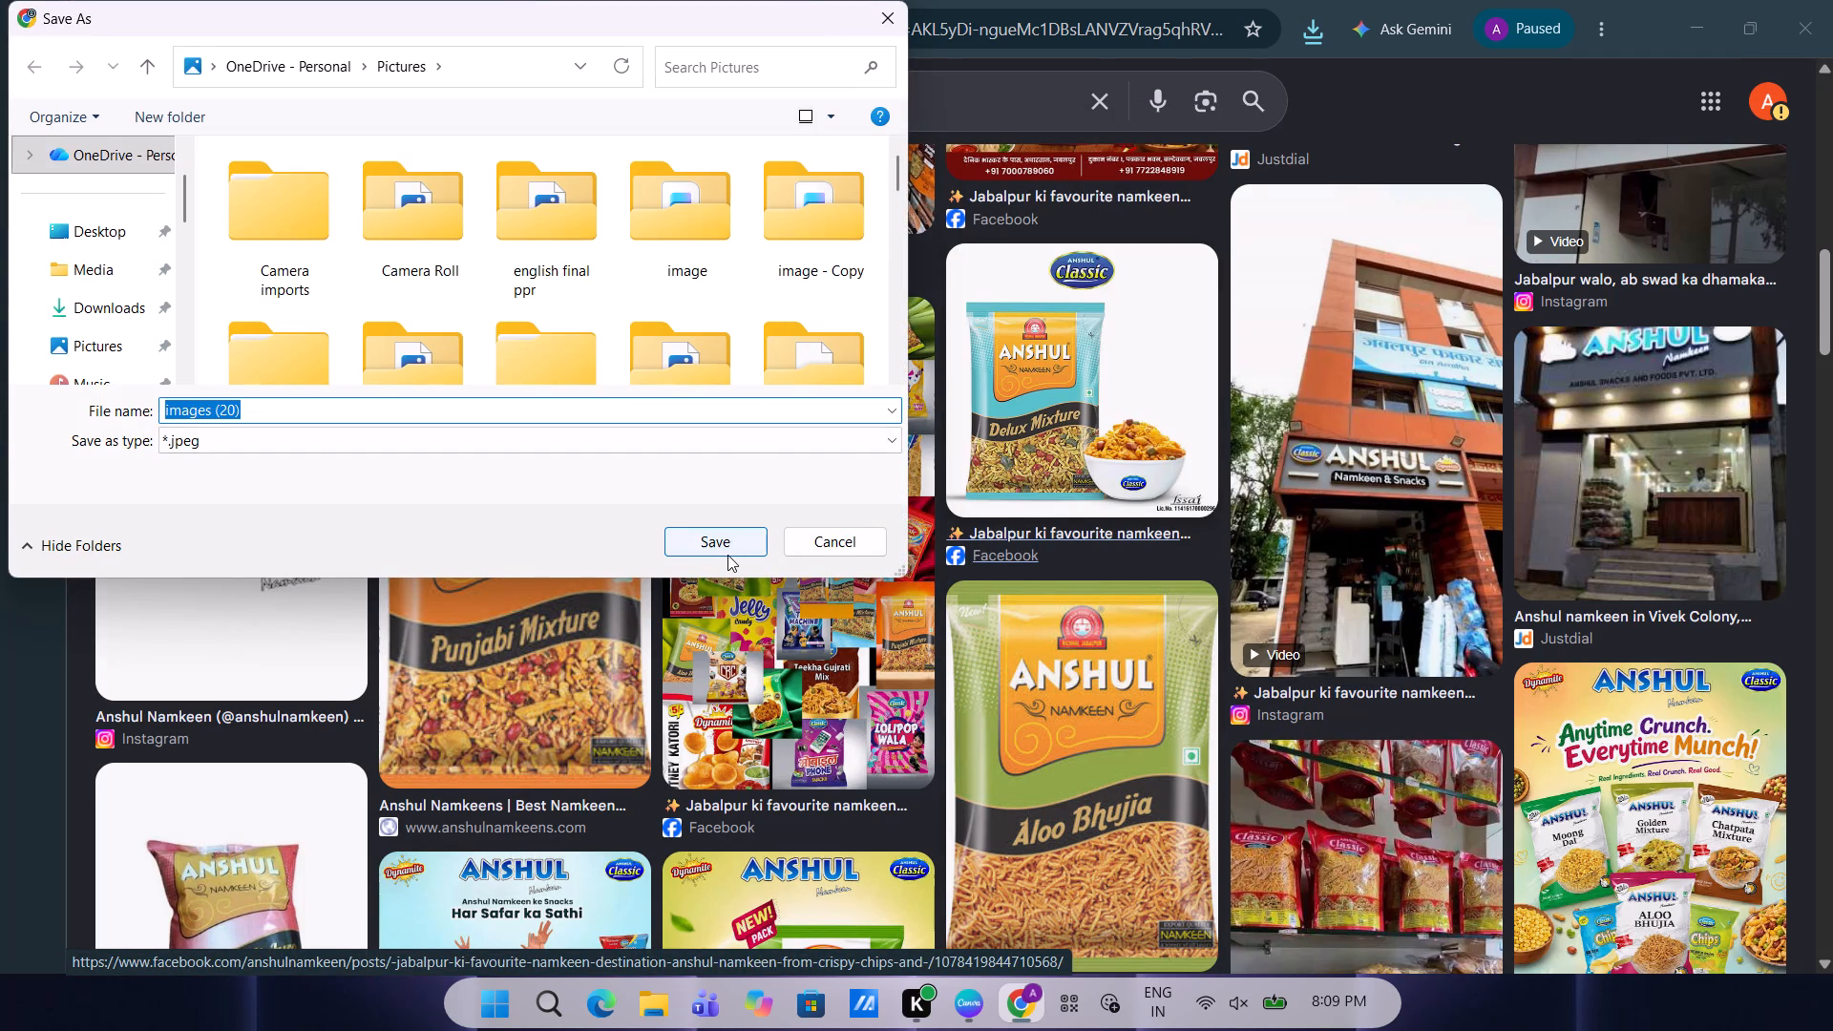
left_click(727, 555)
Save the Anshul "Anytime Crunch, Everytime Munch!" poster image from the results.
scroll(727, 555, "down", 2)
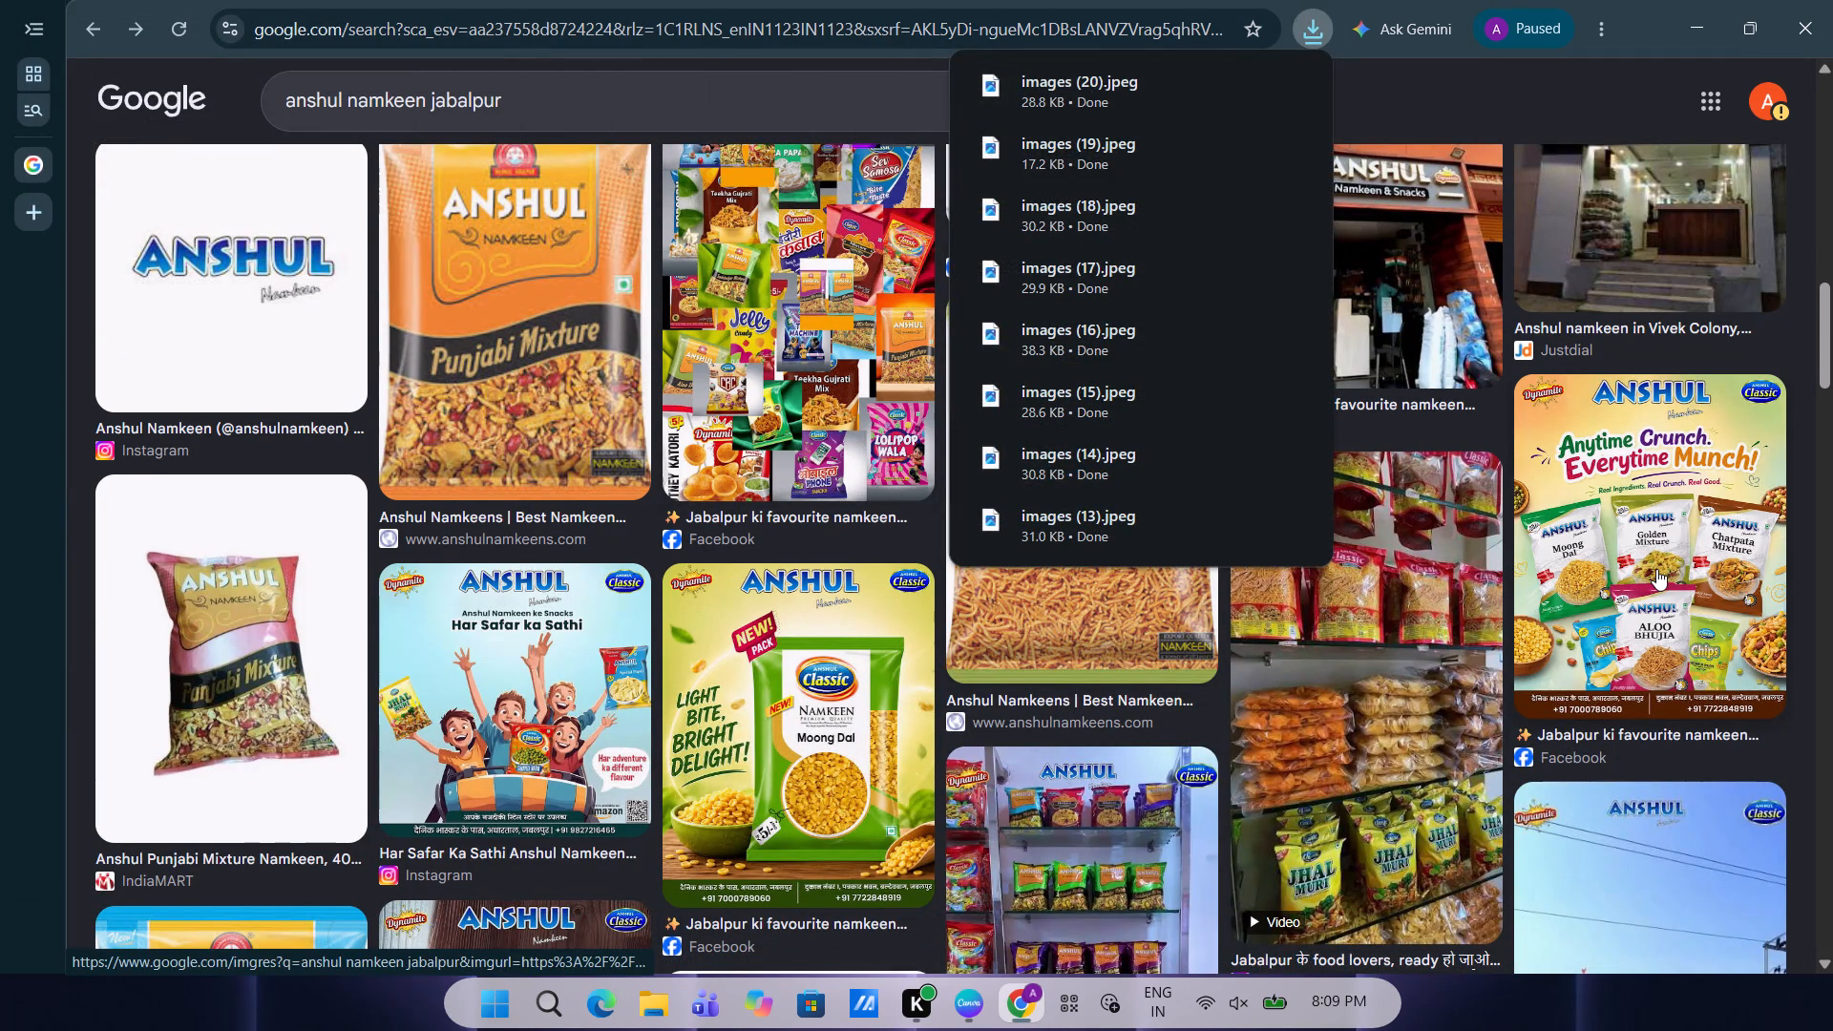
right_click(1591, 549)
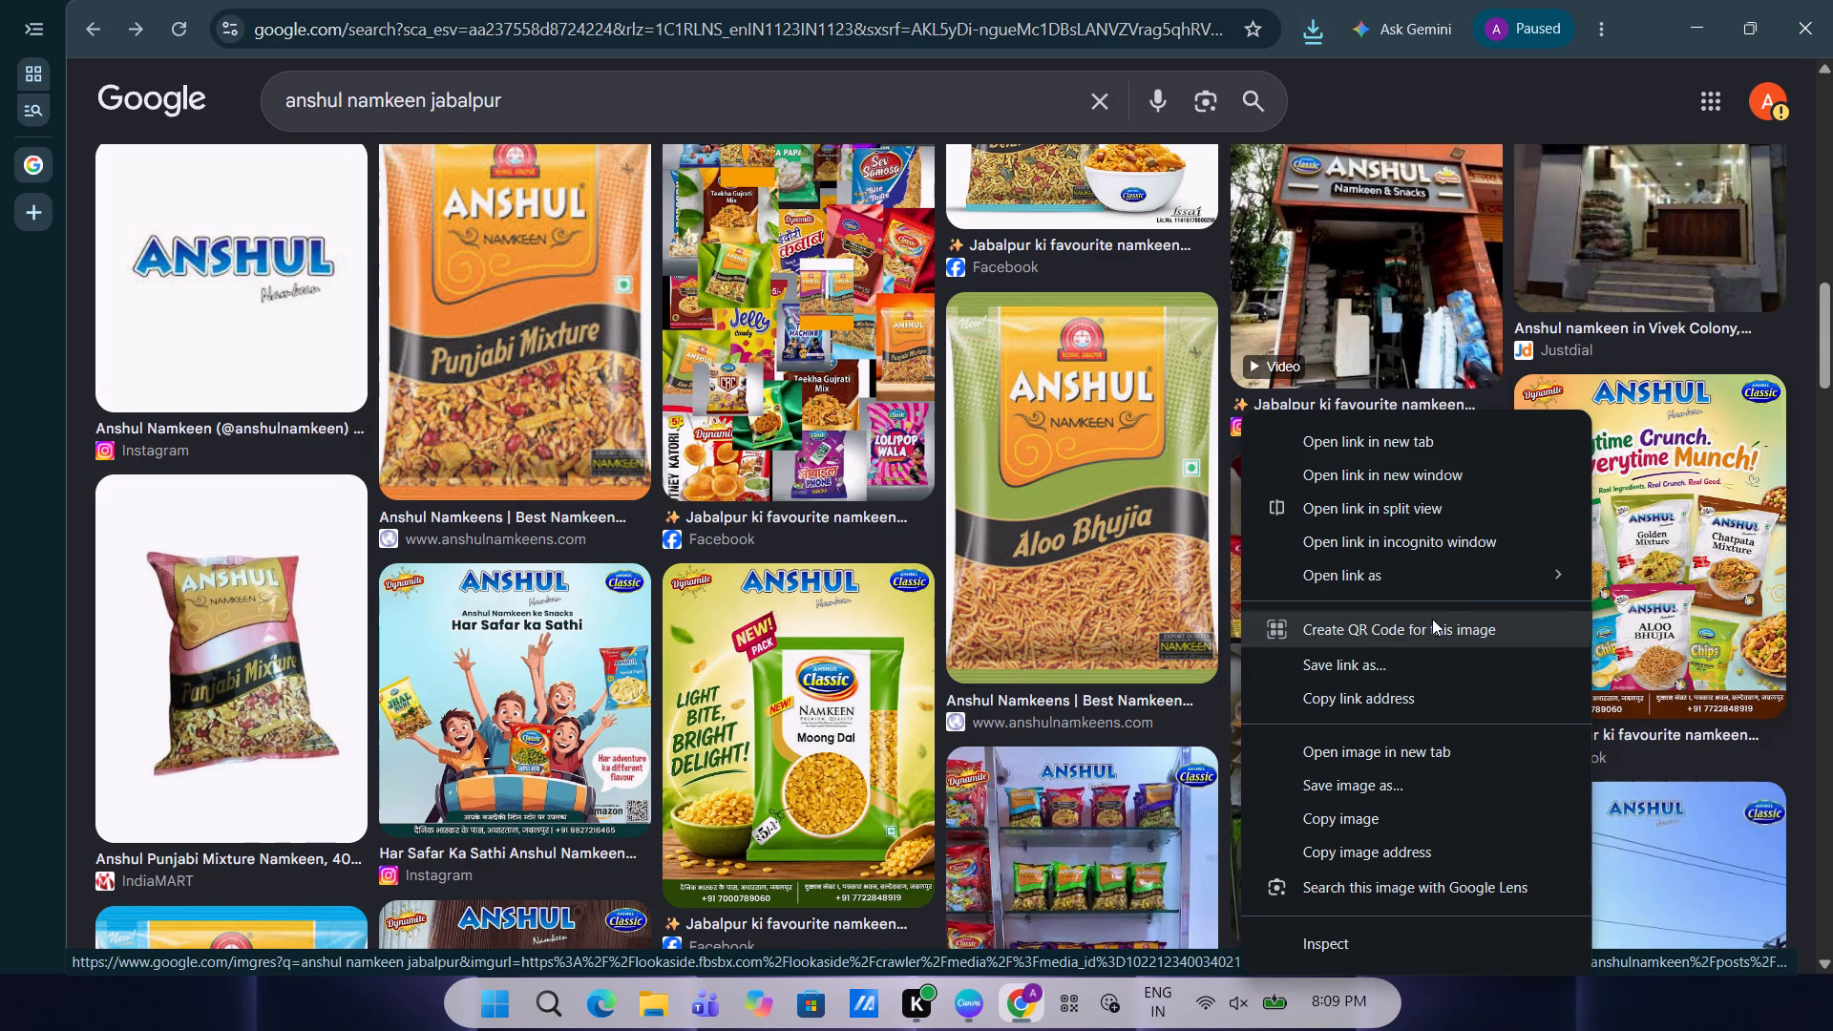
left_click(1351, 784)
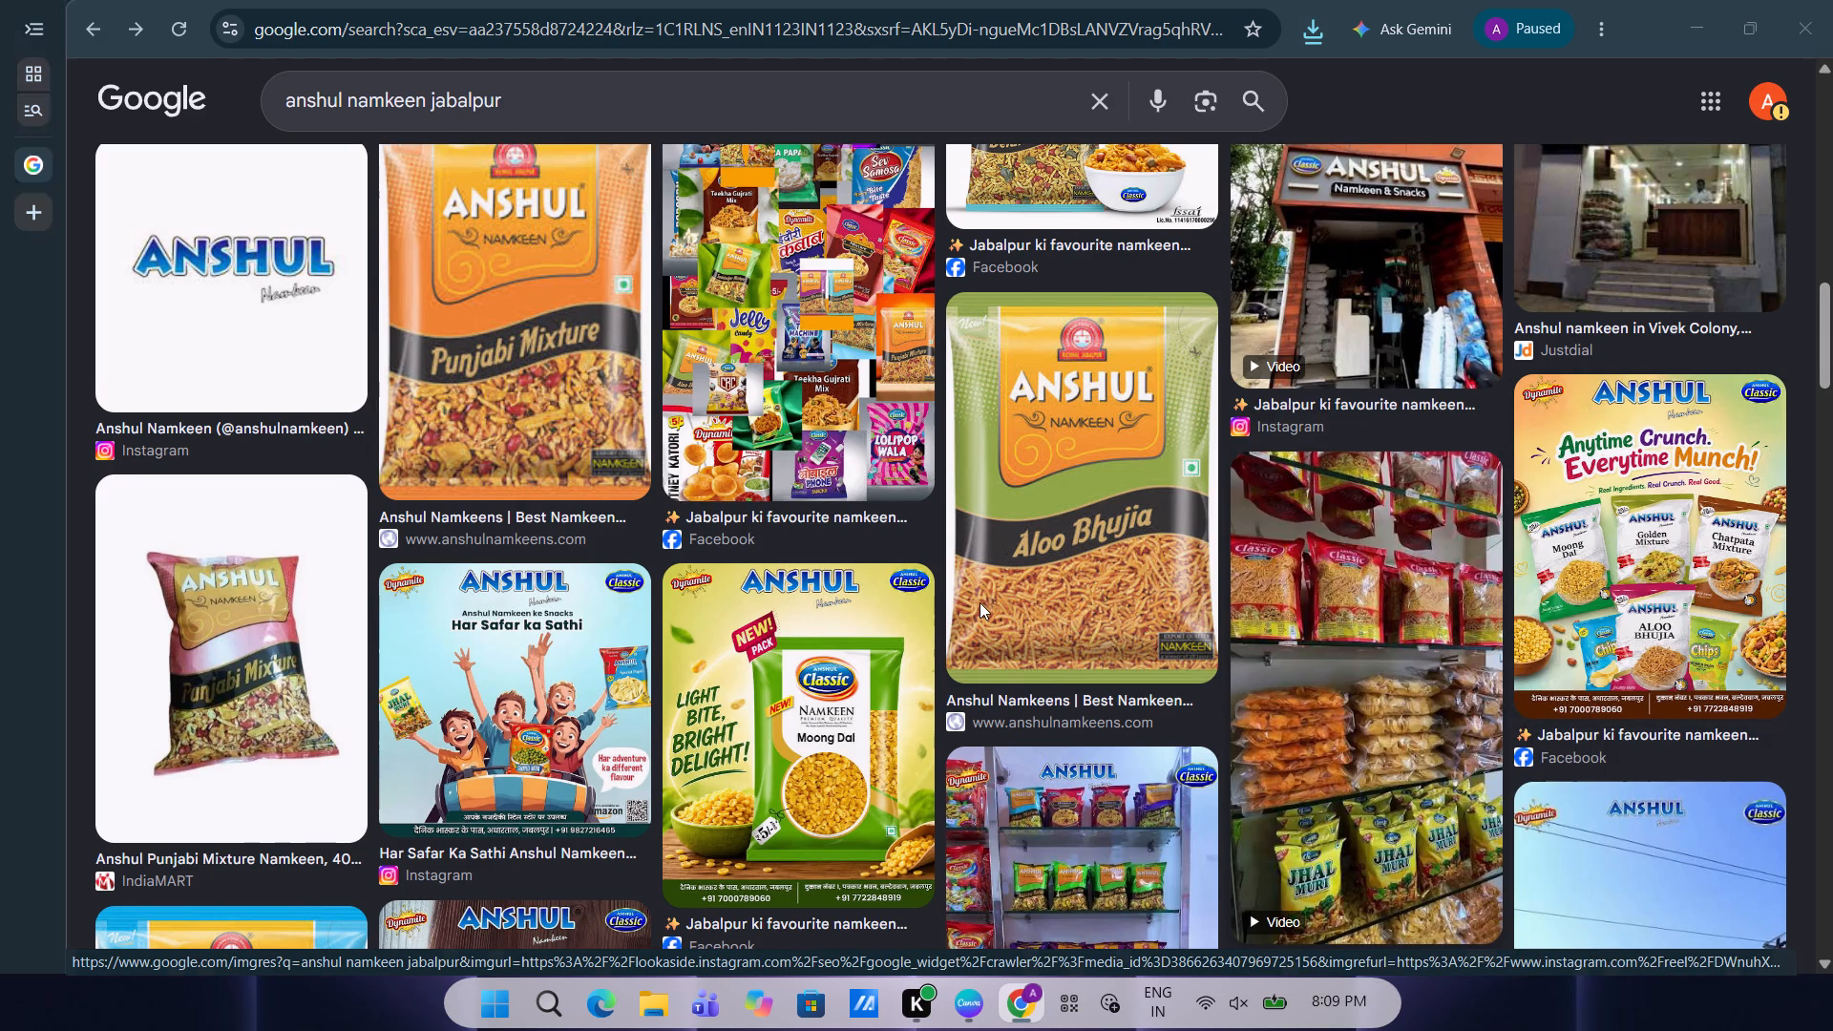
Look further through the Anshul Namkeen Jabalpur image results for more product packet, poster and shop images.
left_click(704, 545)
scroll(704, 545, "down", 1)
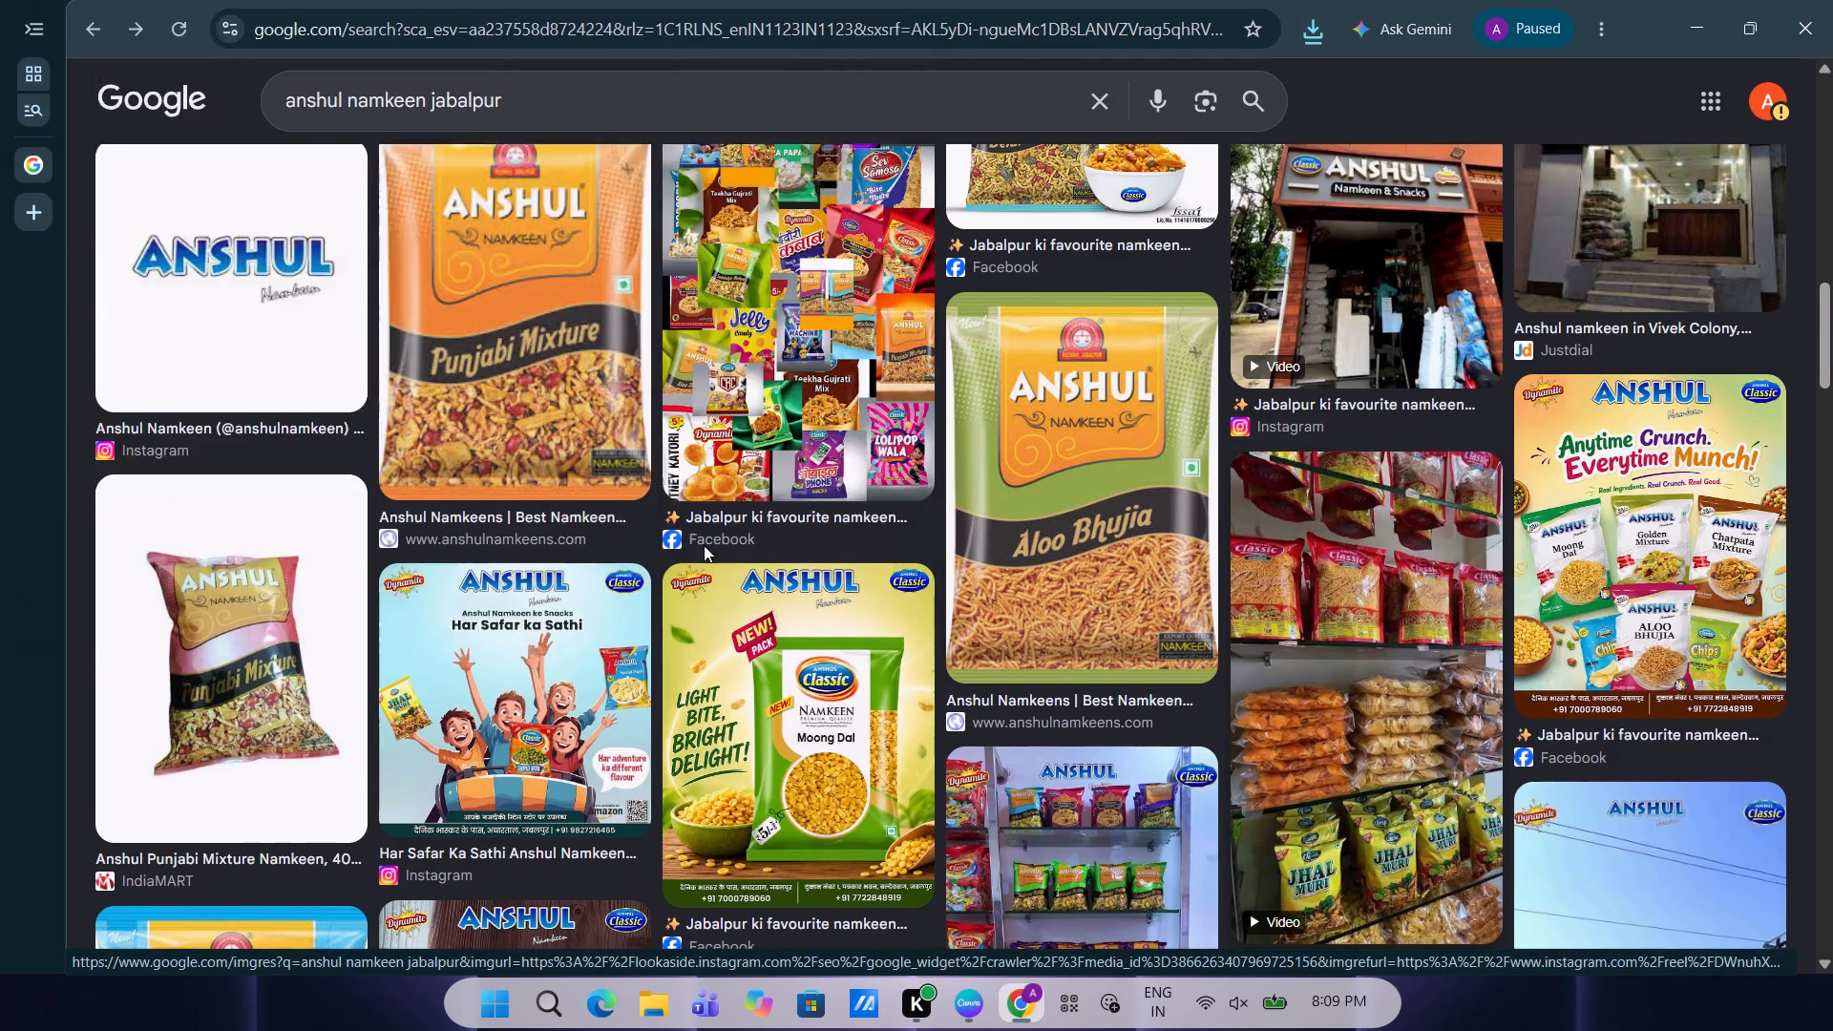
scroll(704, 545, "down", 5)
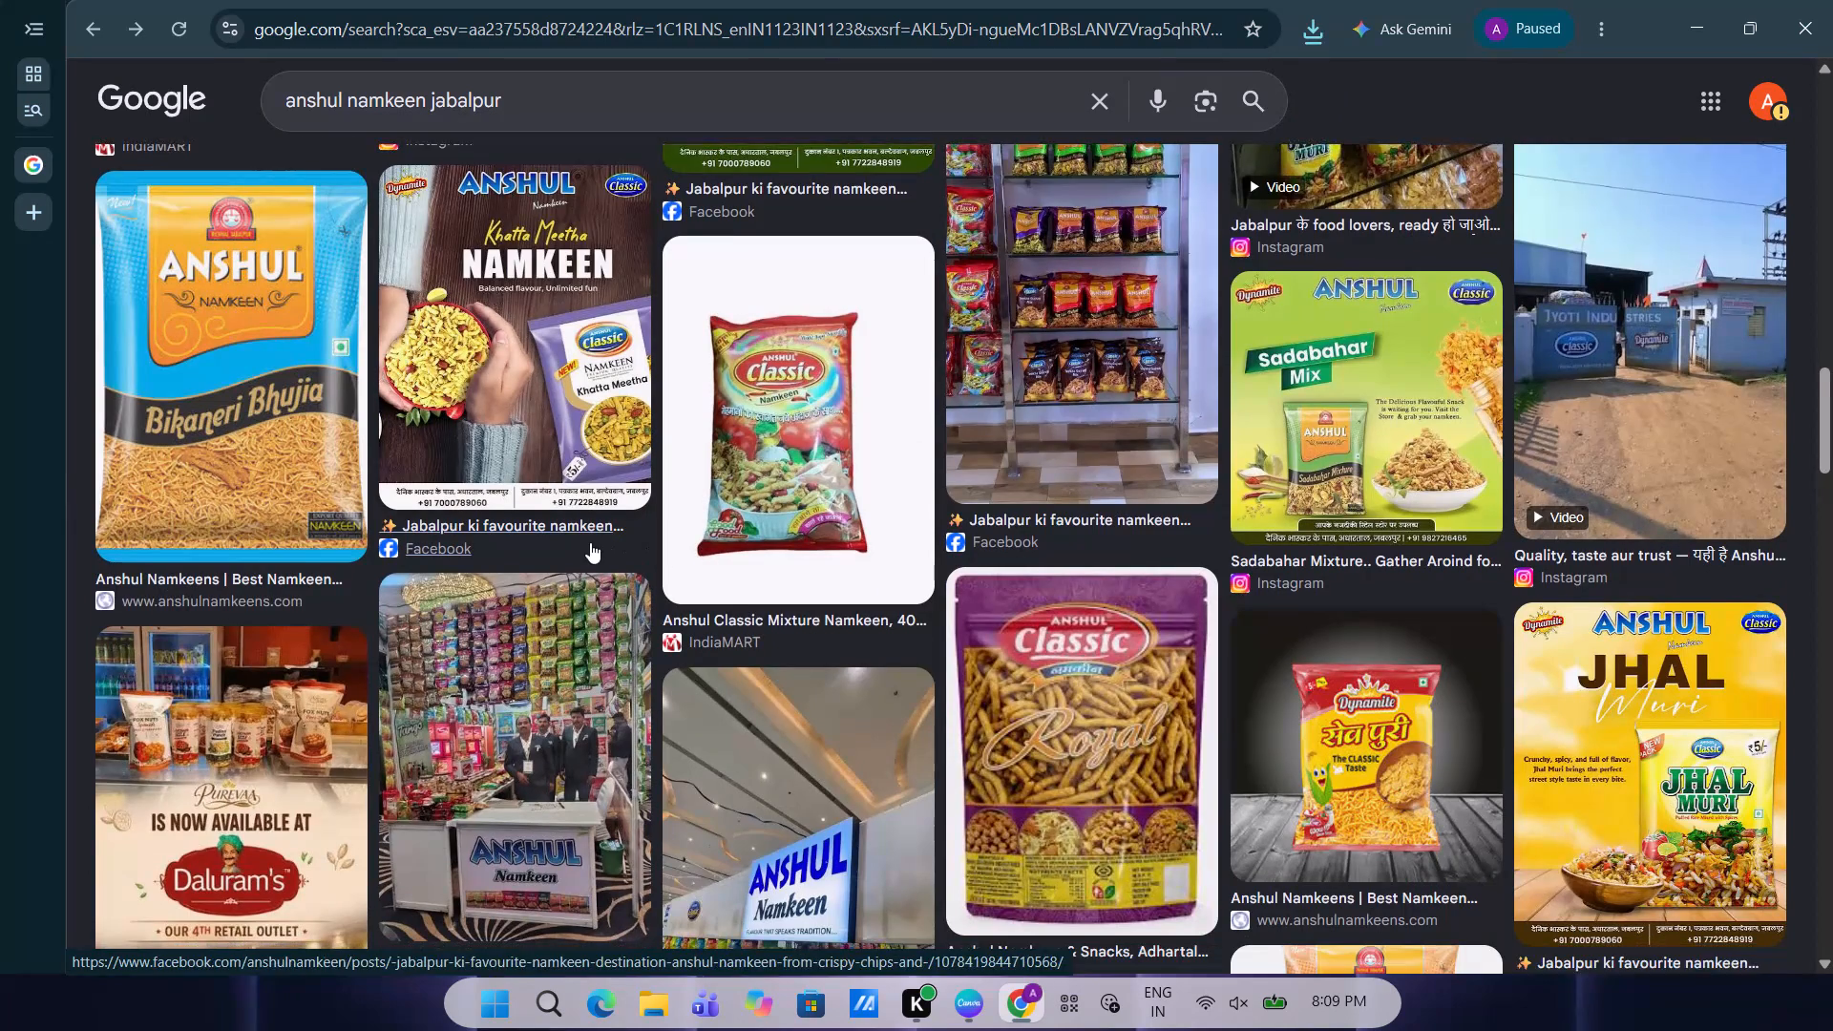
scroll(590, 542, "down", 2)
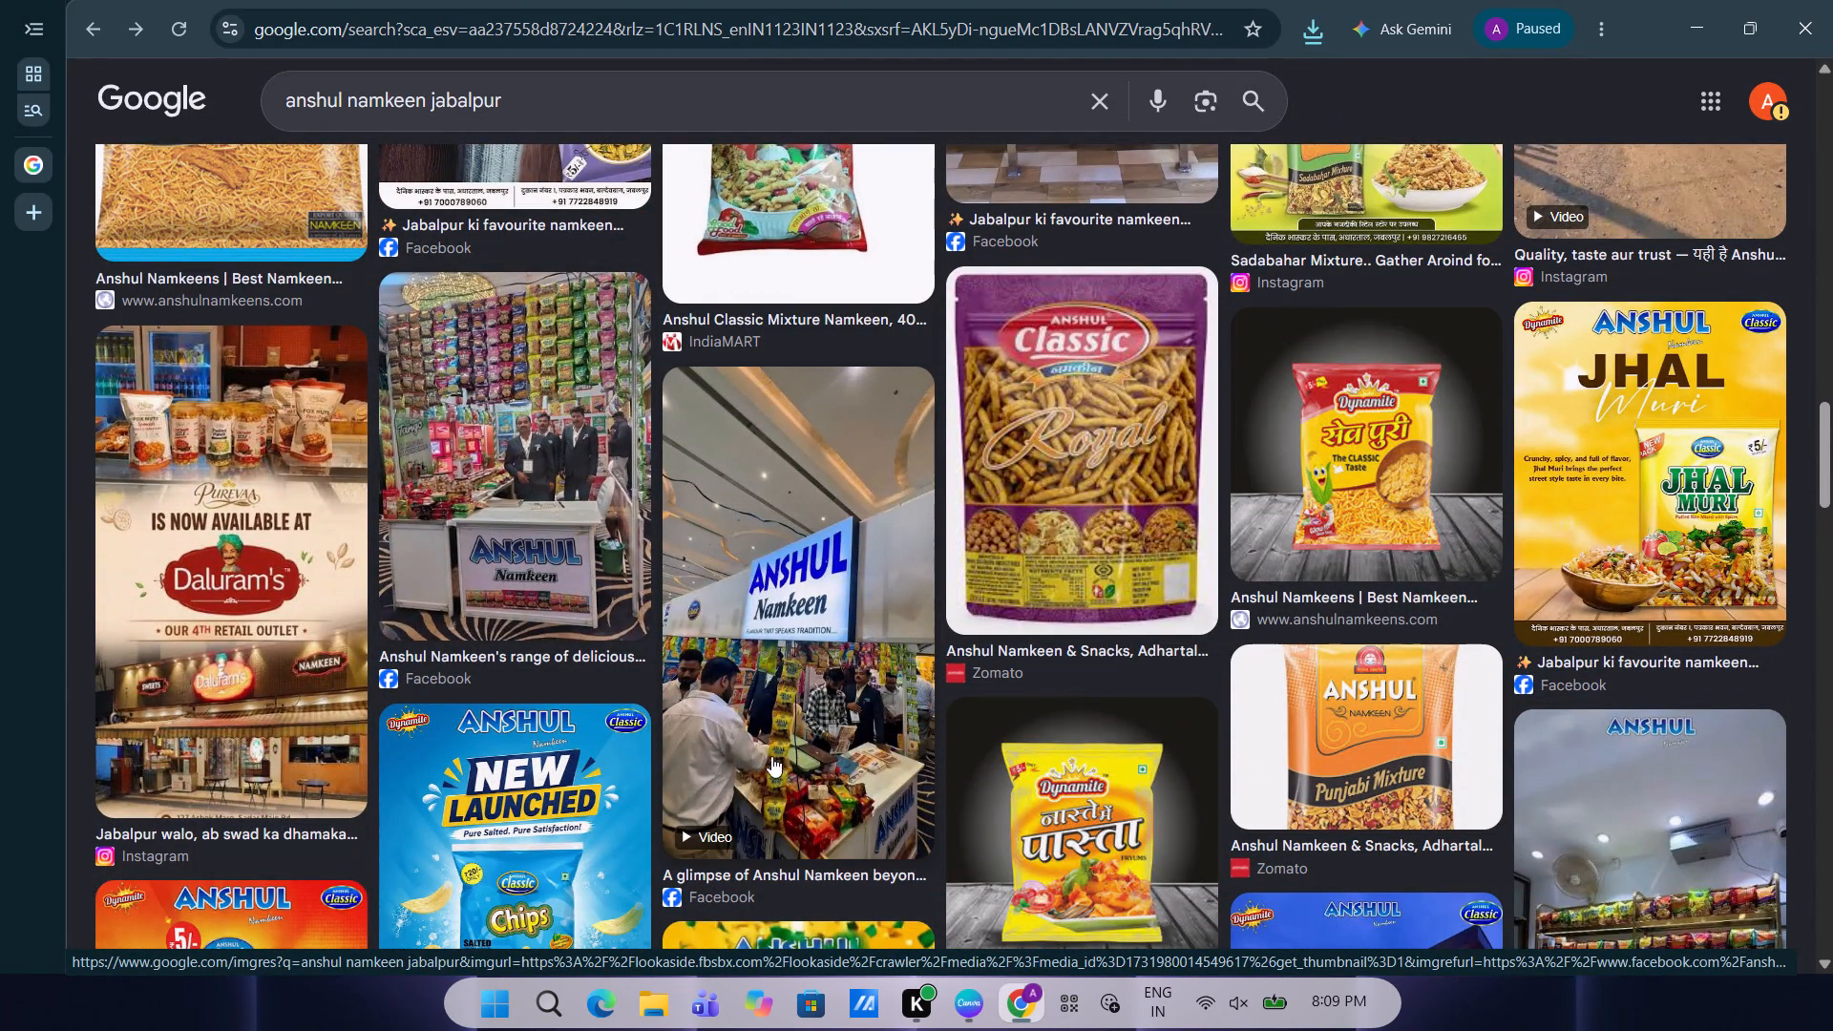
scroll(795, 728, "down", 3)
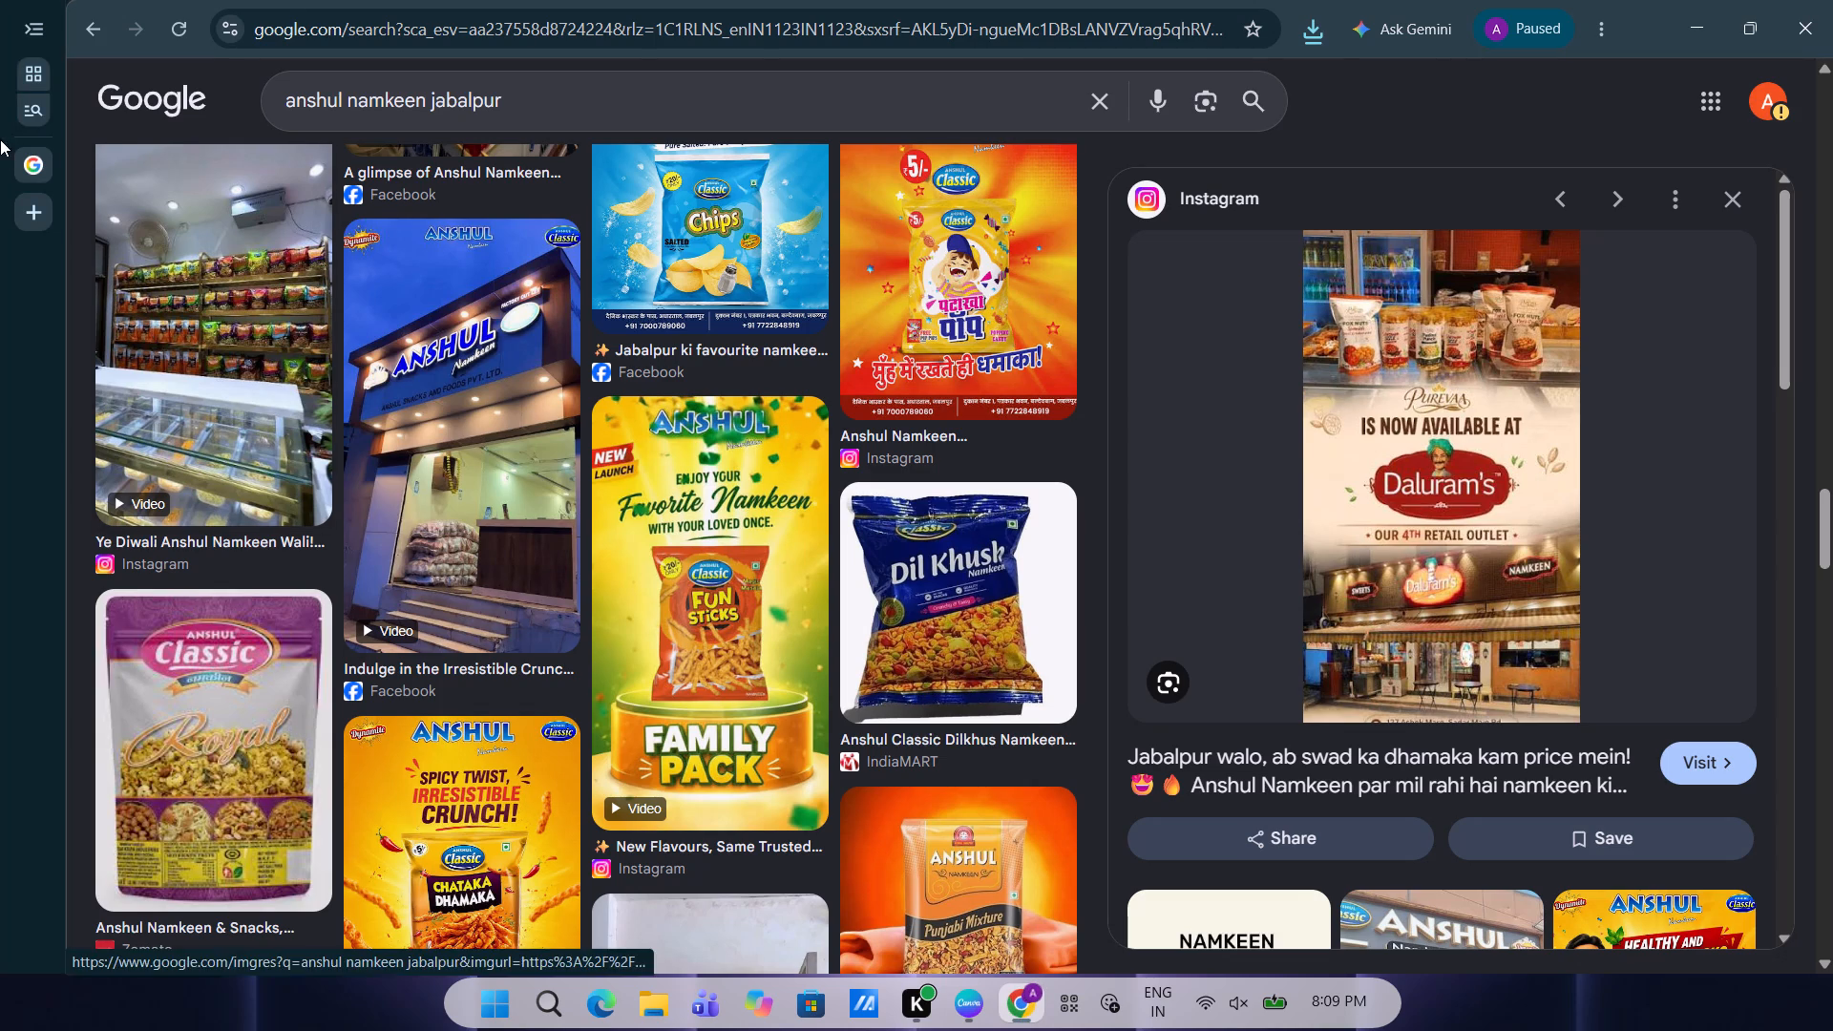
Search Google for "bg remover" in a new tab and open the remove.bg website from the results.
left_click(106, 221)
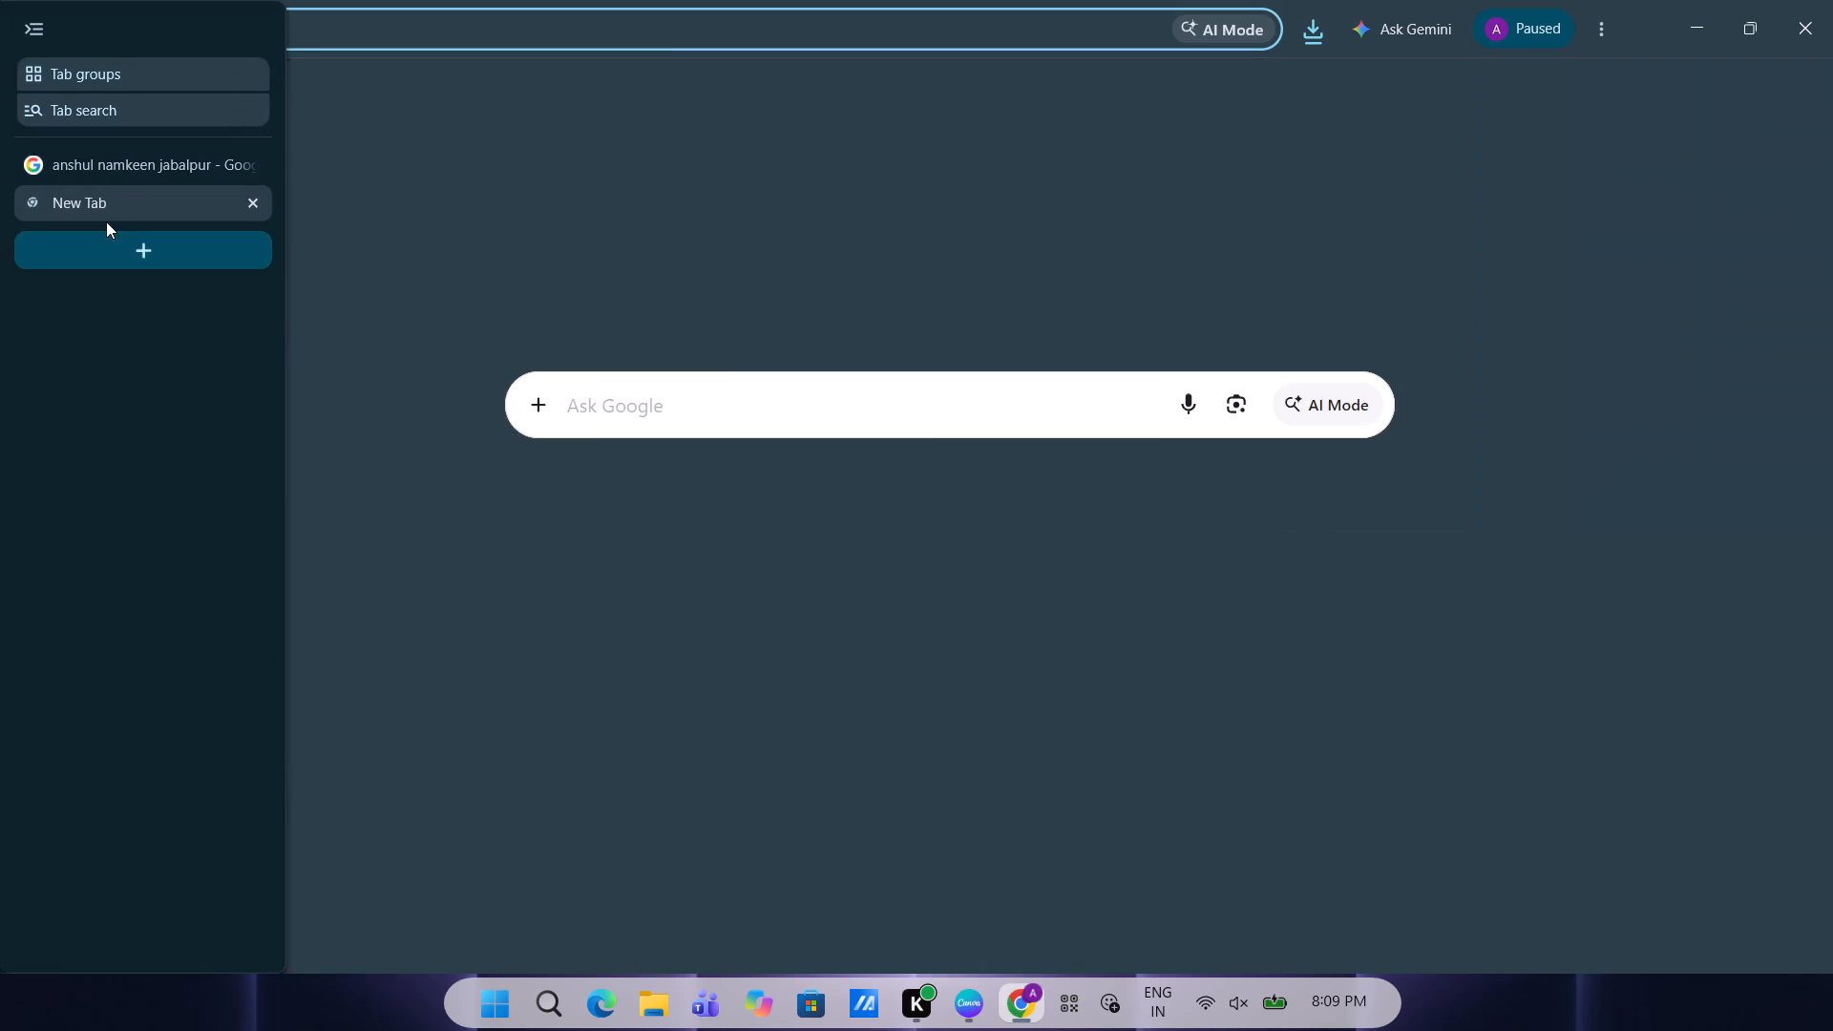
left_click(572, 420)
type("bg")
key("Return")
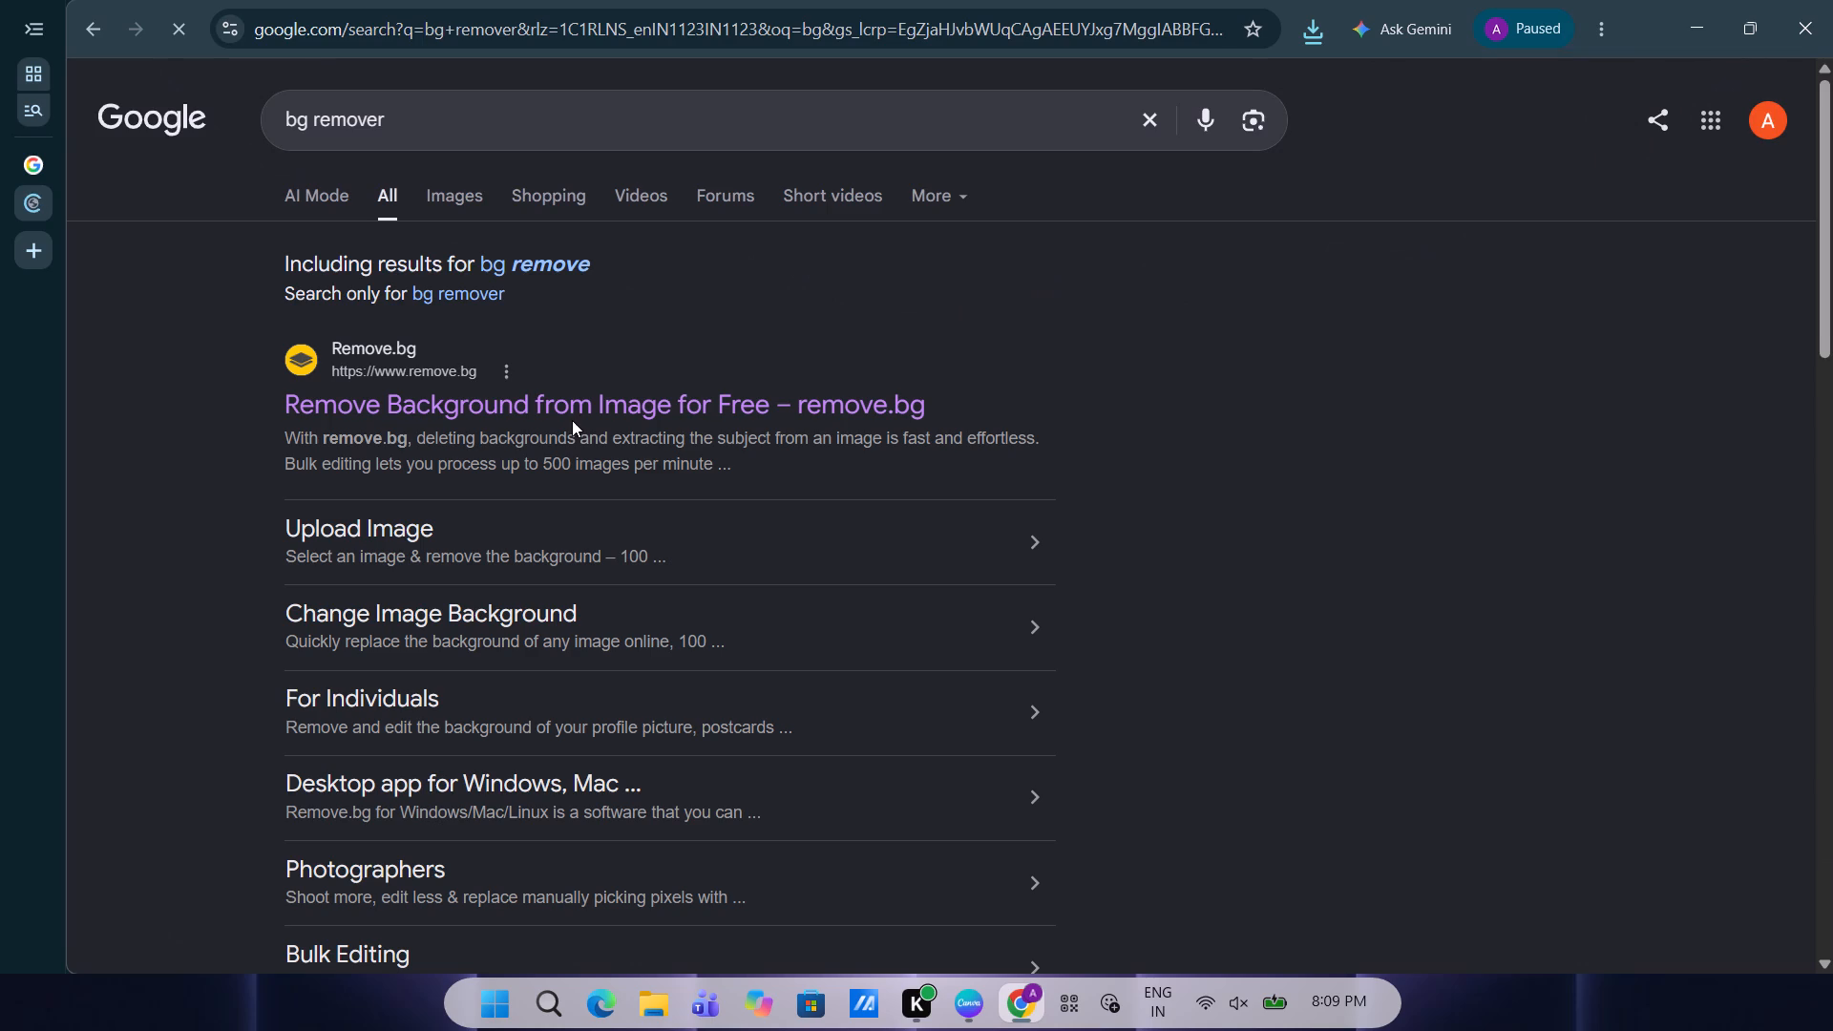
left_click(462, 389)
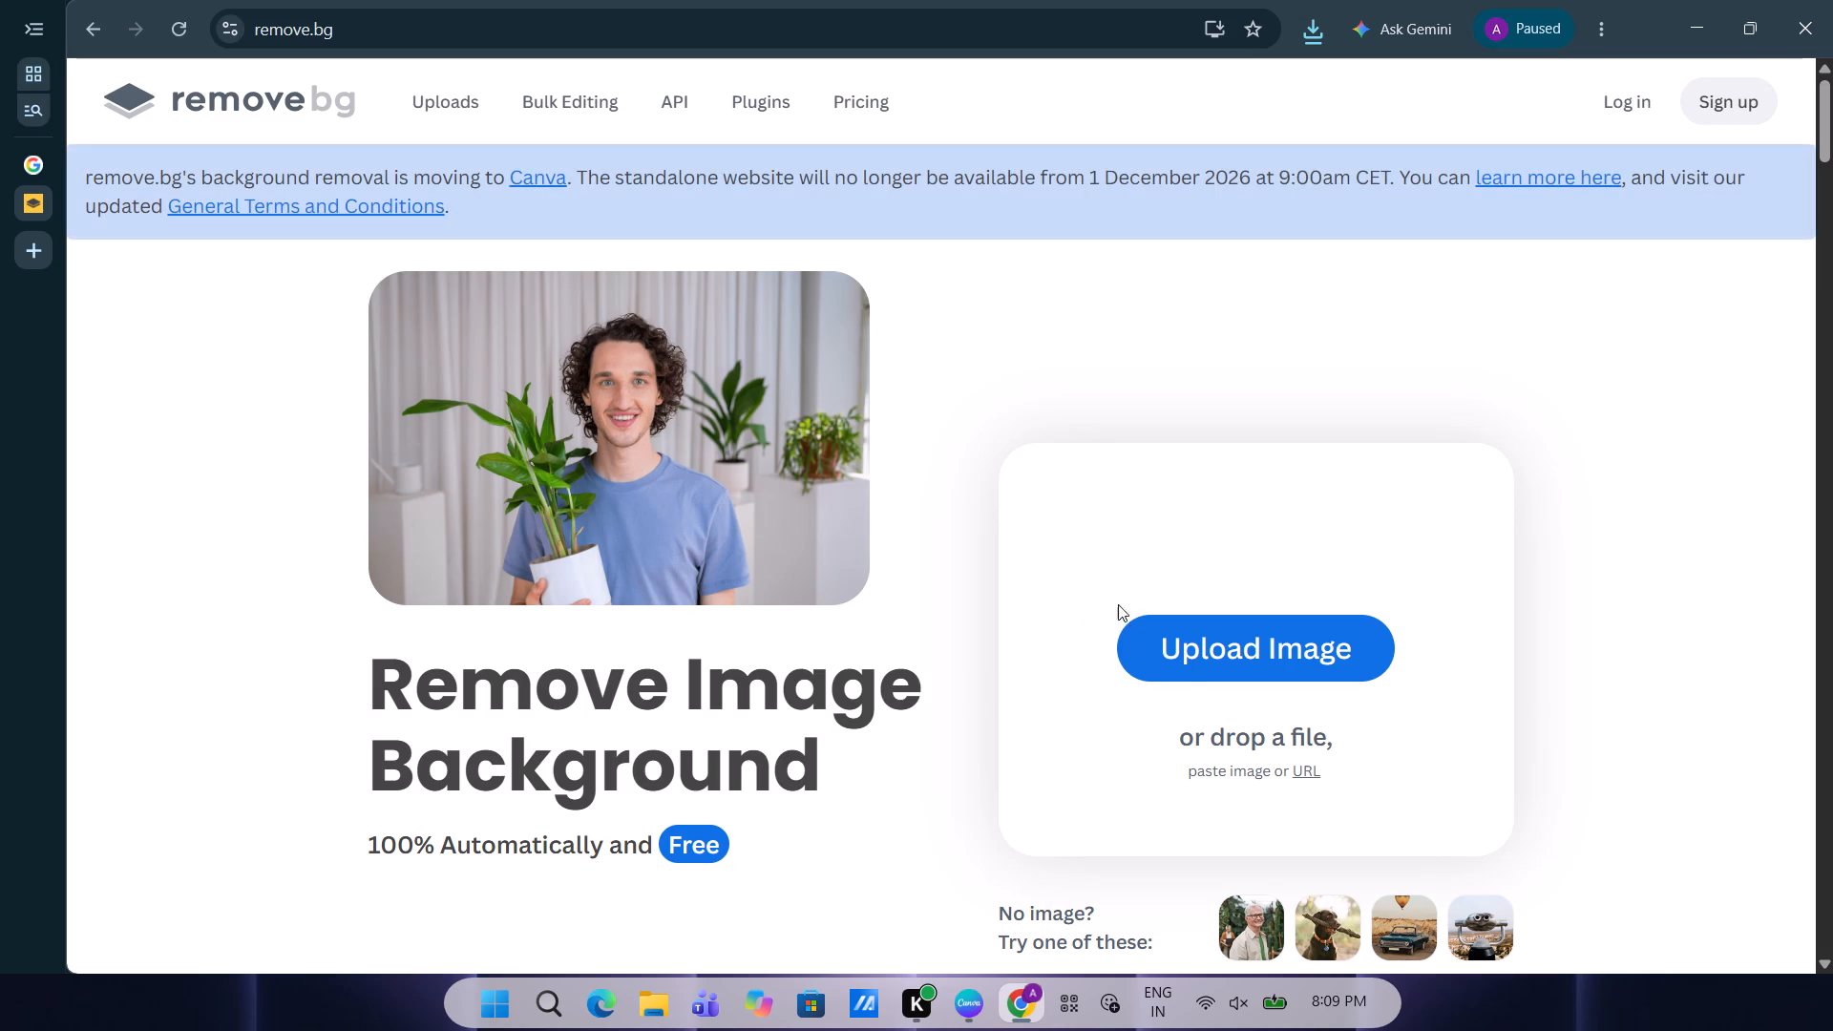
Start an image upload on remove.bg for background removal.
left_click(1267, 772)
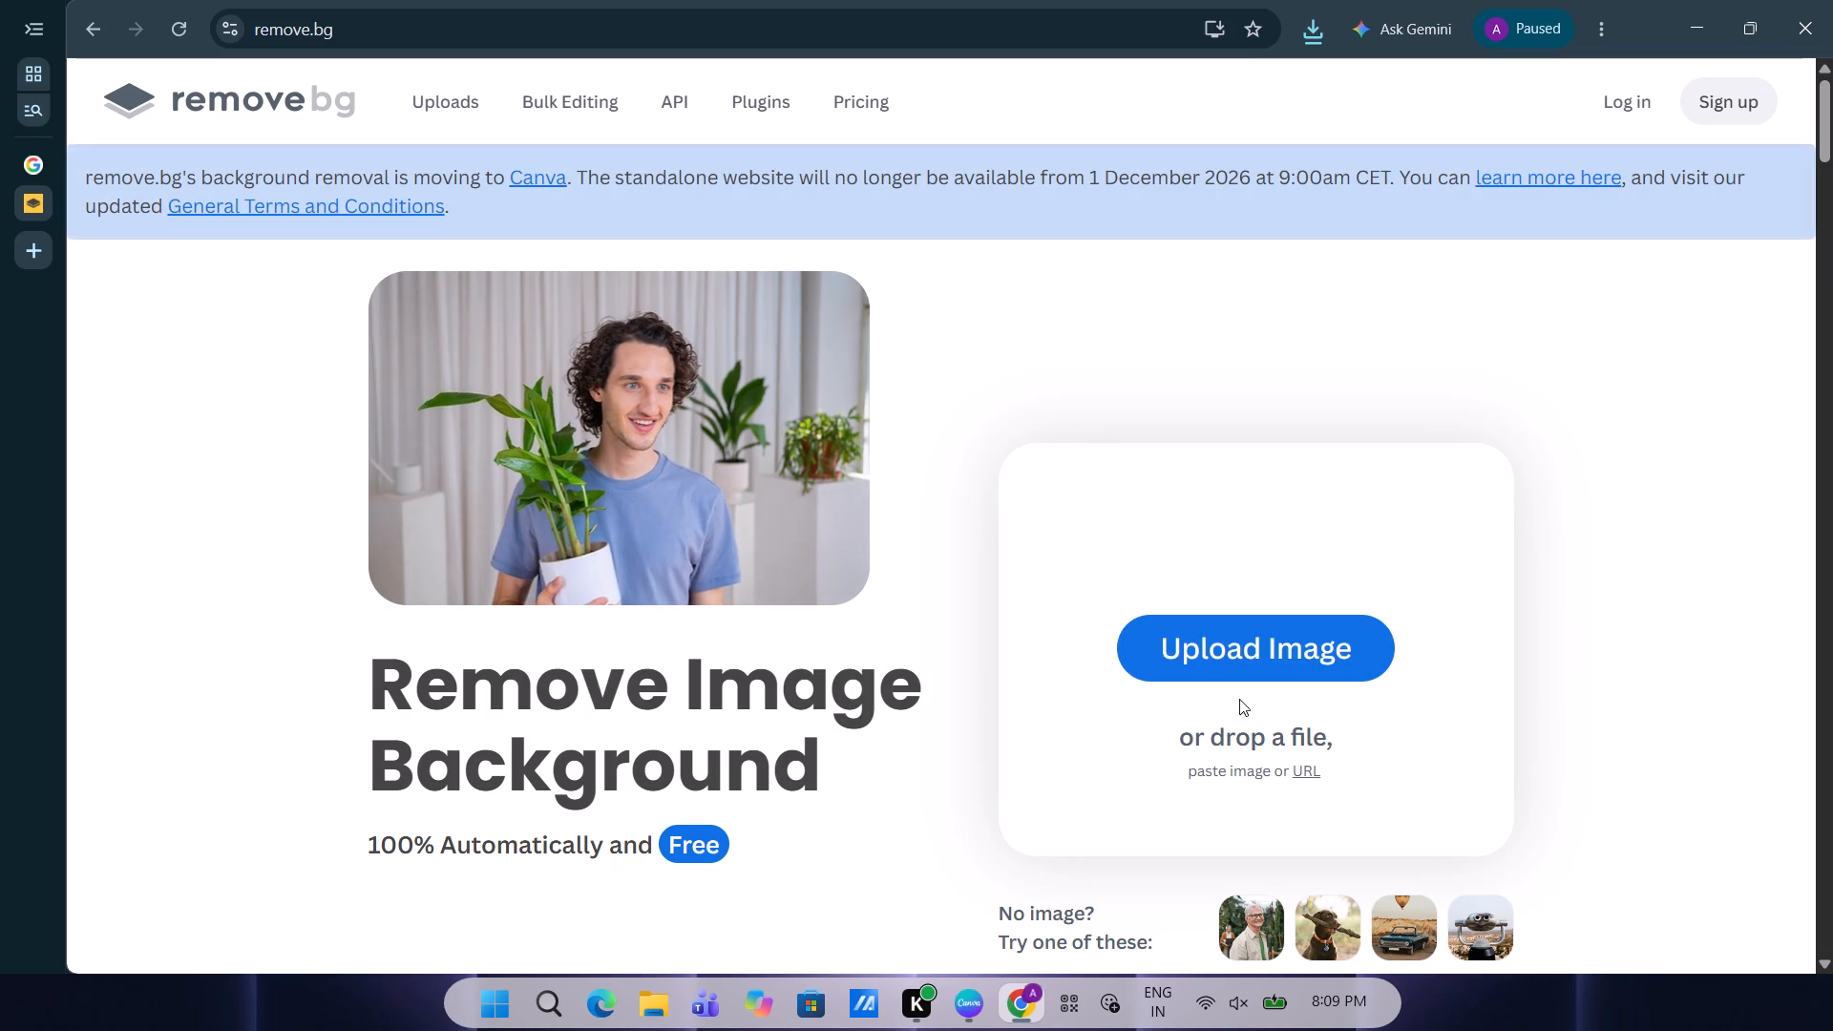
left_click(1233, 658)
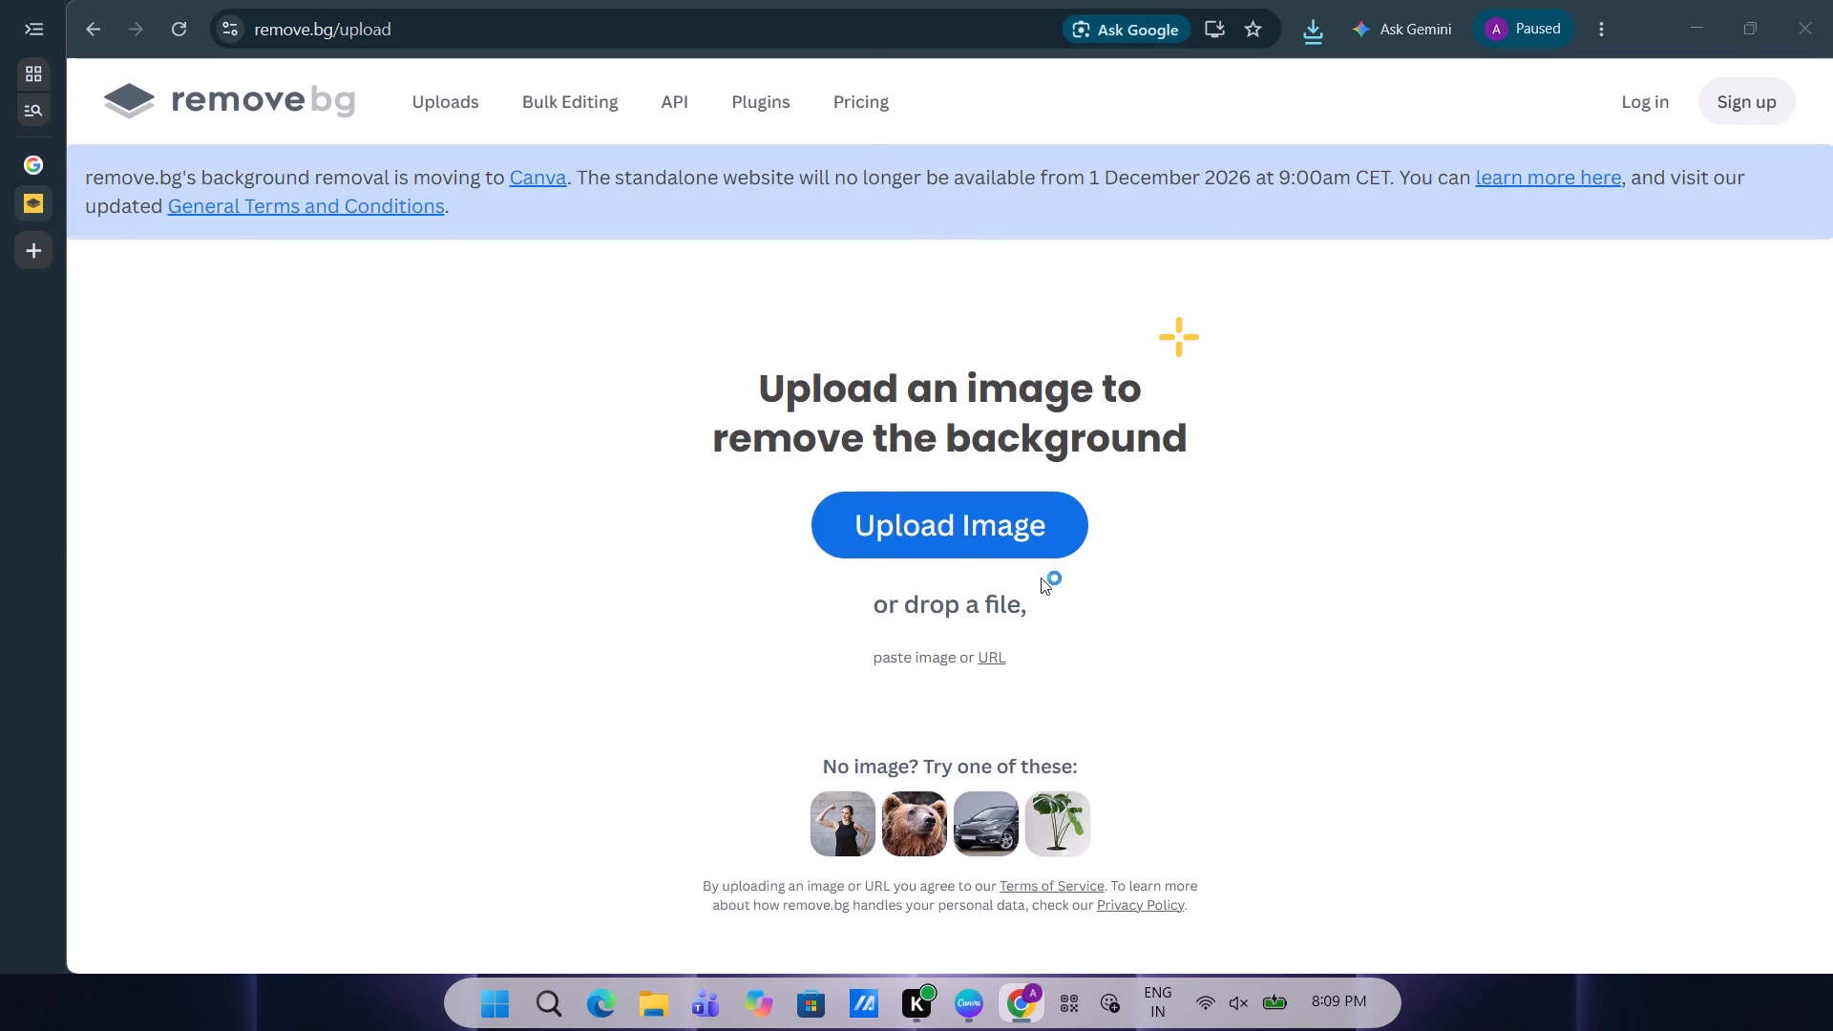
Upload the purple Lehsun Mixture packet image, images (13), from the Gallery to remove.bg for background removal.
left_click(916, 524)
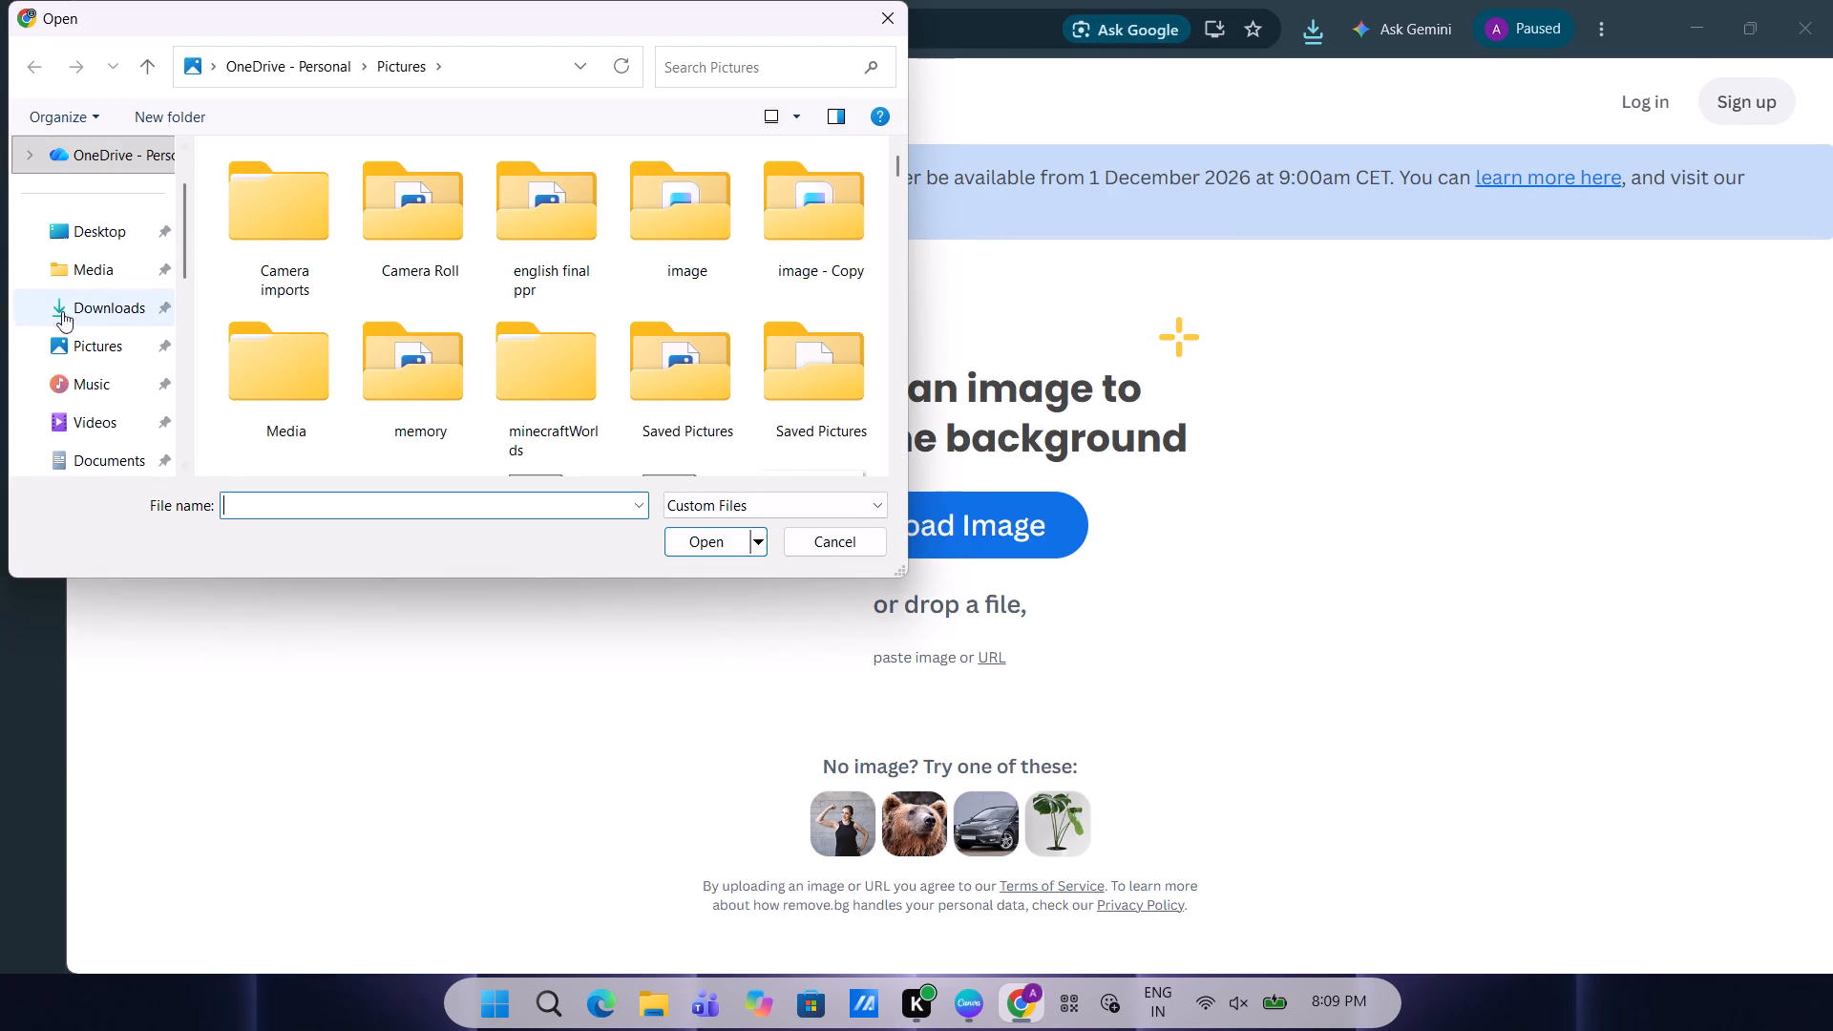
scroll(101, 295, "down", 1)
left_click(116, 273)
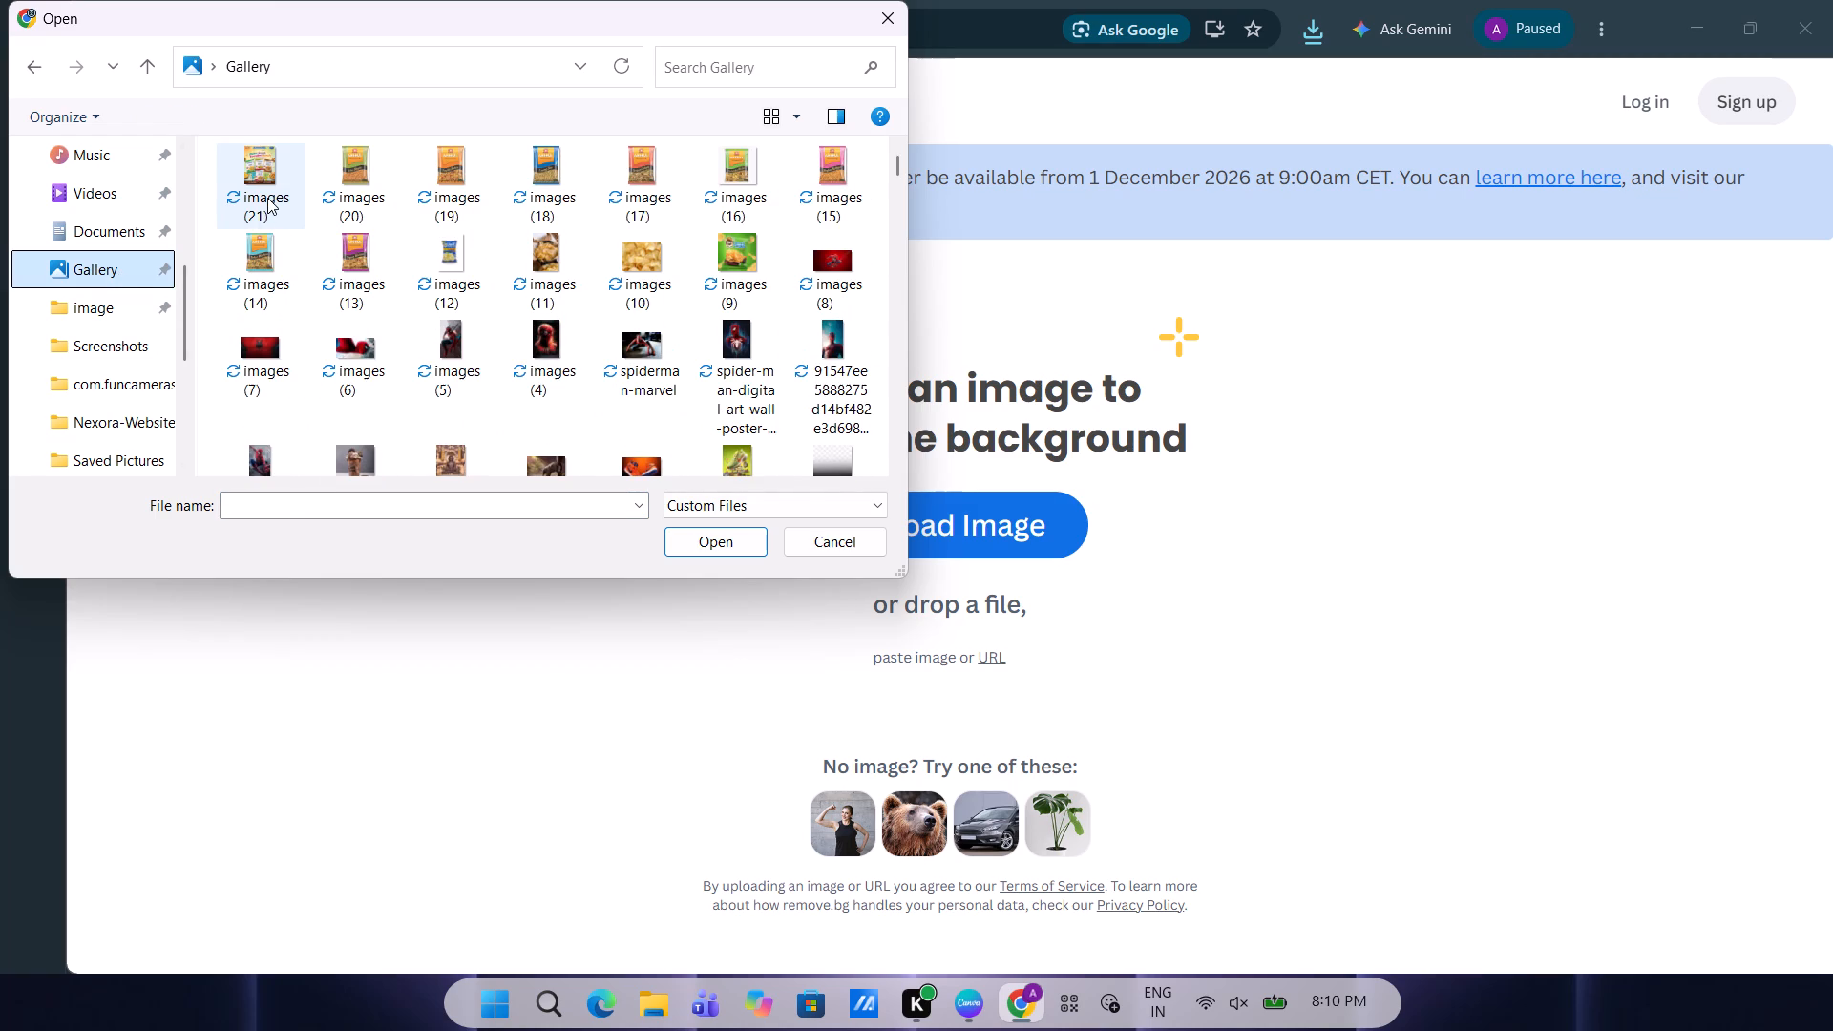
left_click(267, 198, "ctrl")
left_click(345, 175, "ctrl")
left_click(436, 202, "ctrl")
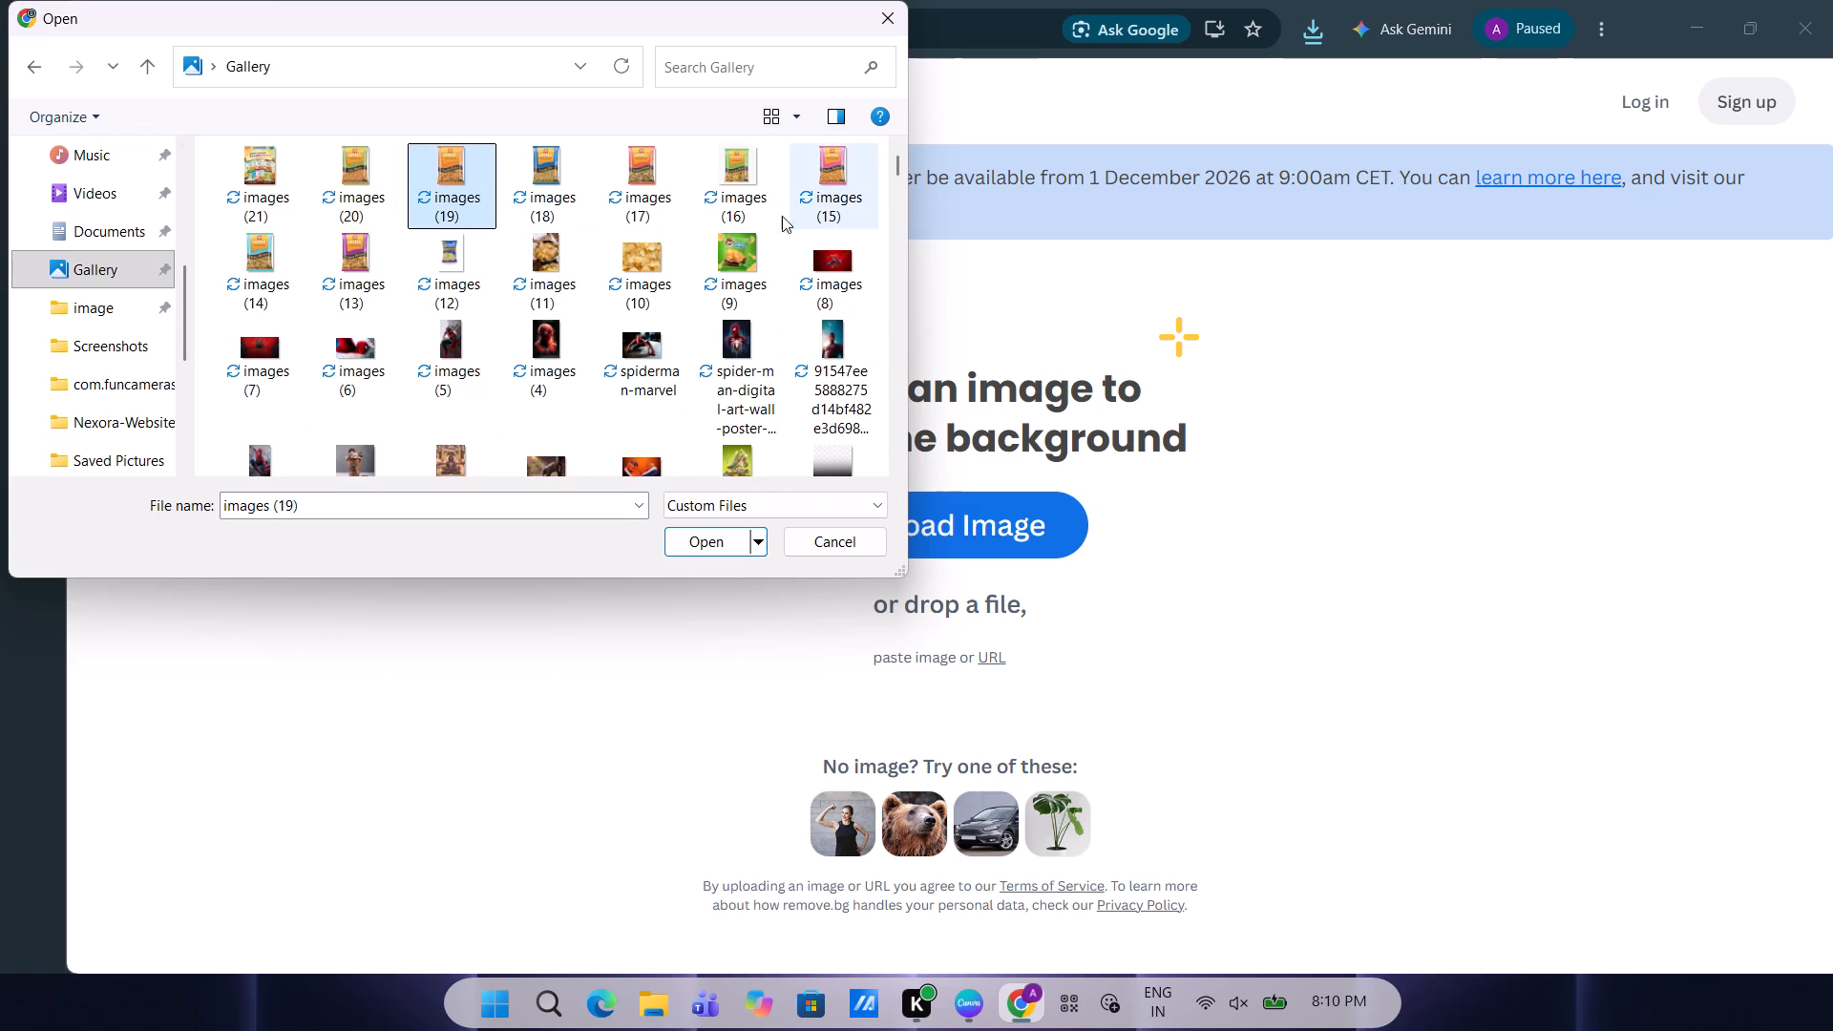
left_click(353, 266, "ctrl")
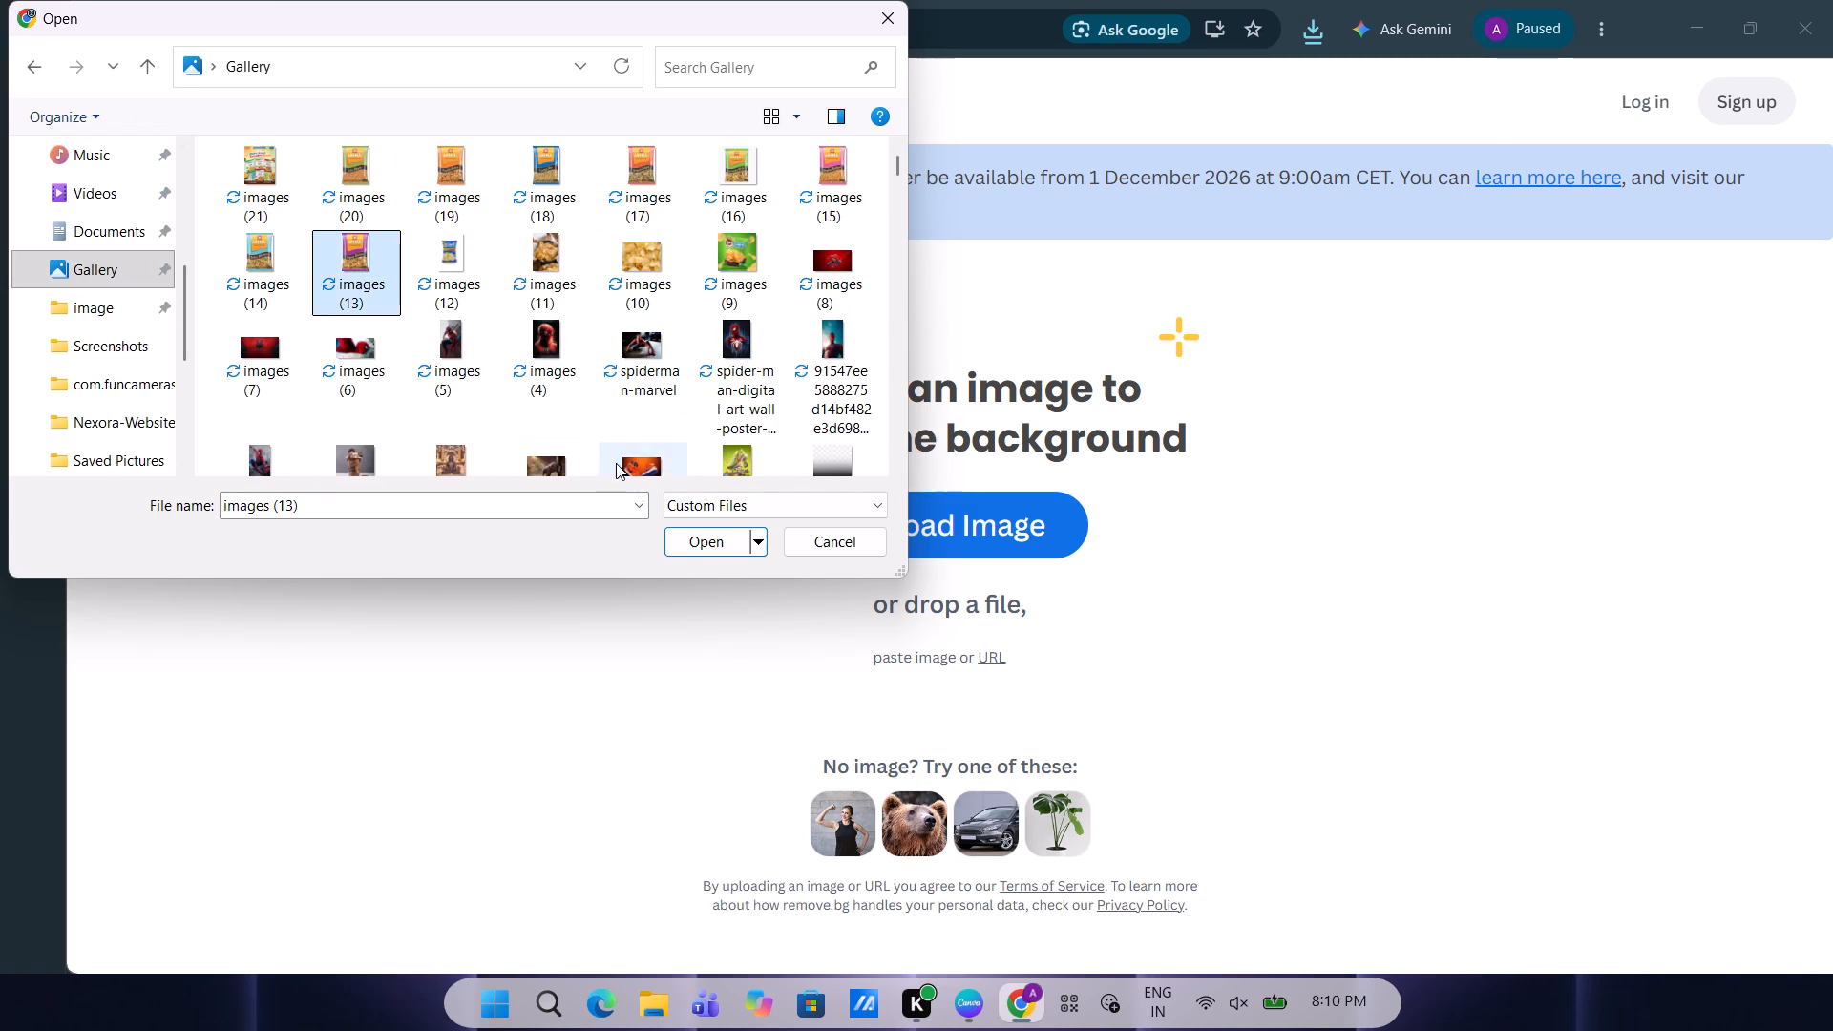
left_click(685, 552)
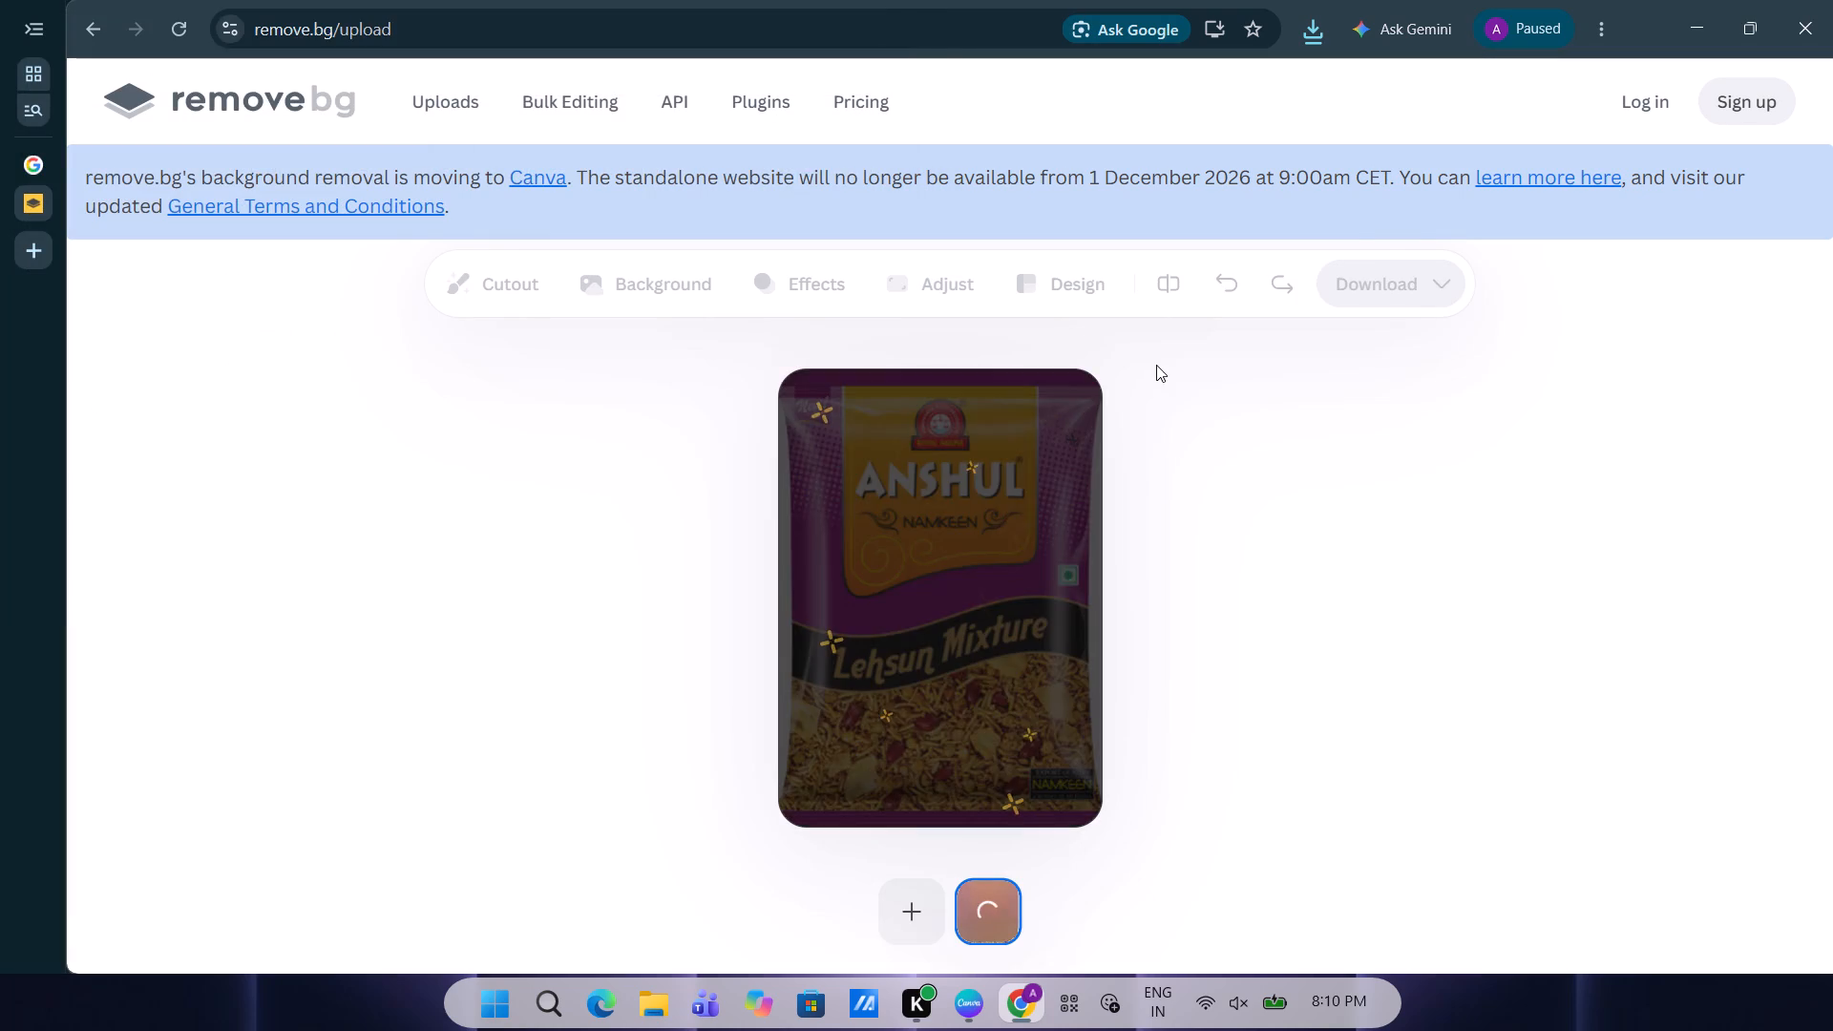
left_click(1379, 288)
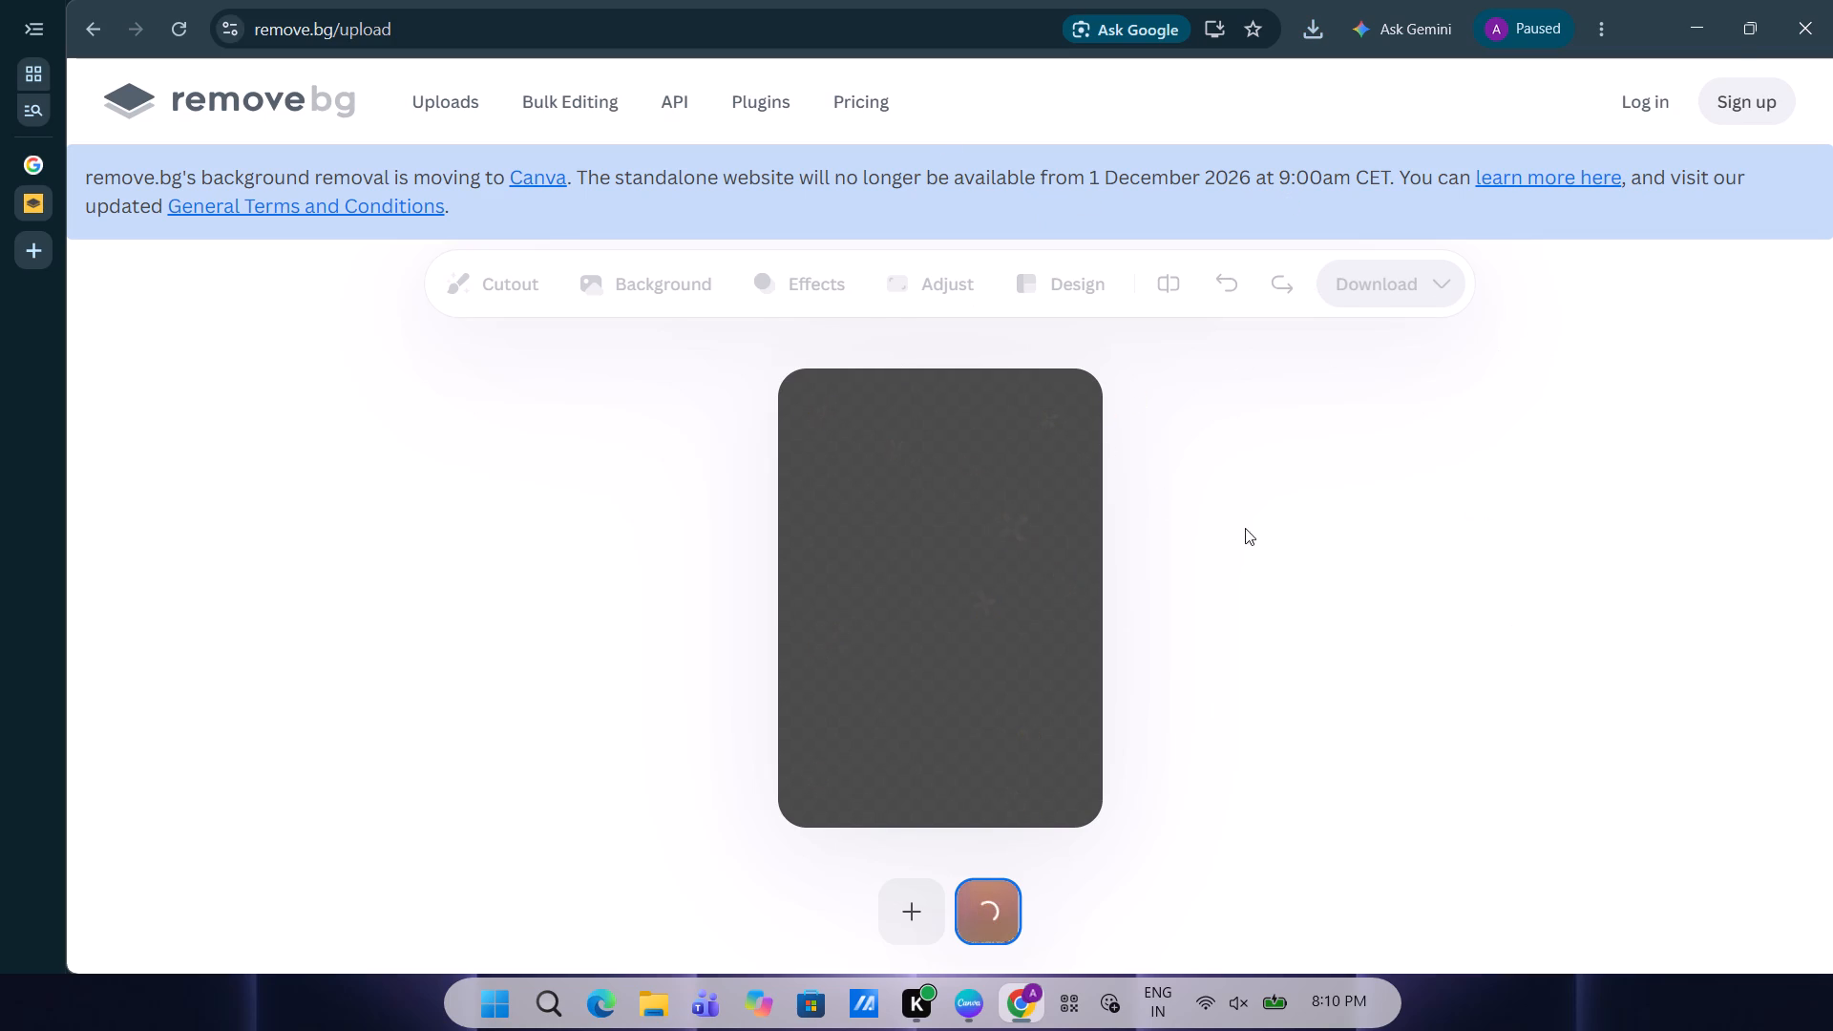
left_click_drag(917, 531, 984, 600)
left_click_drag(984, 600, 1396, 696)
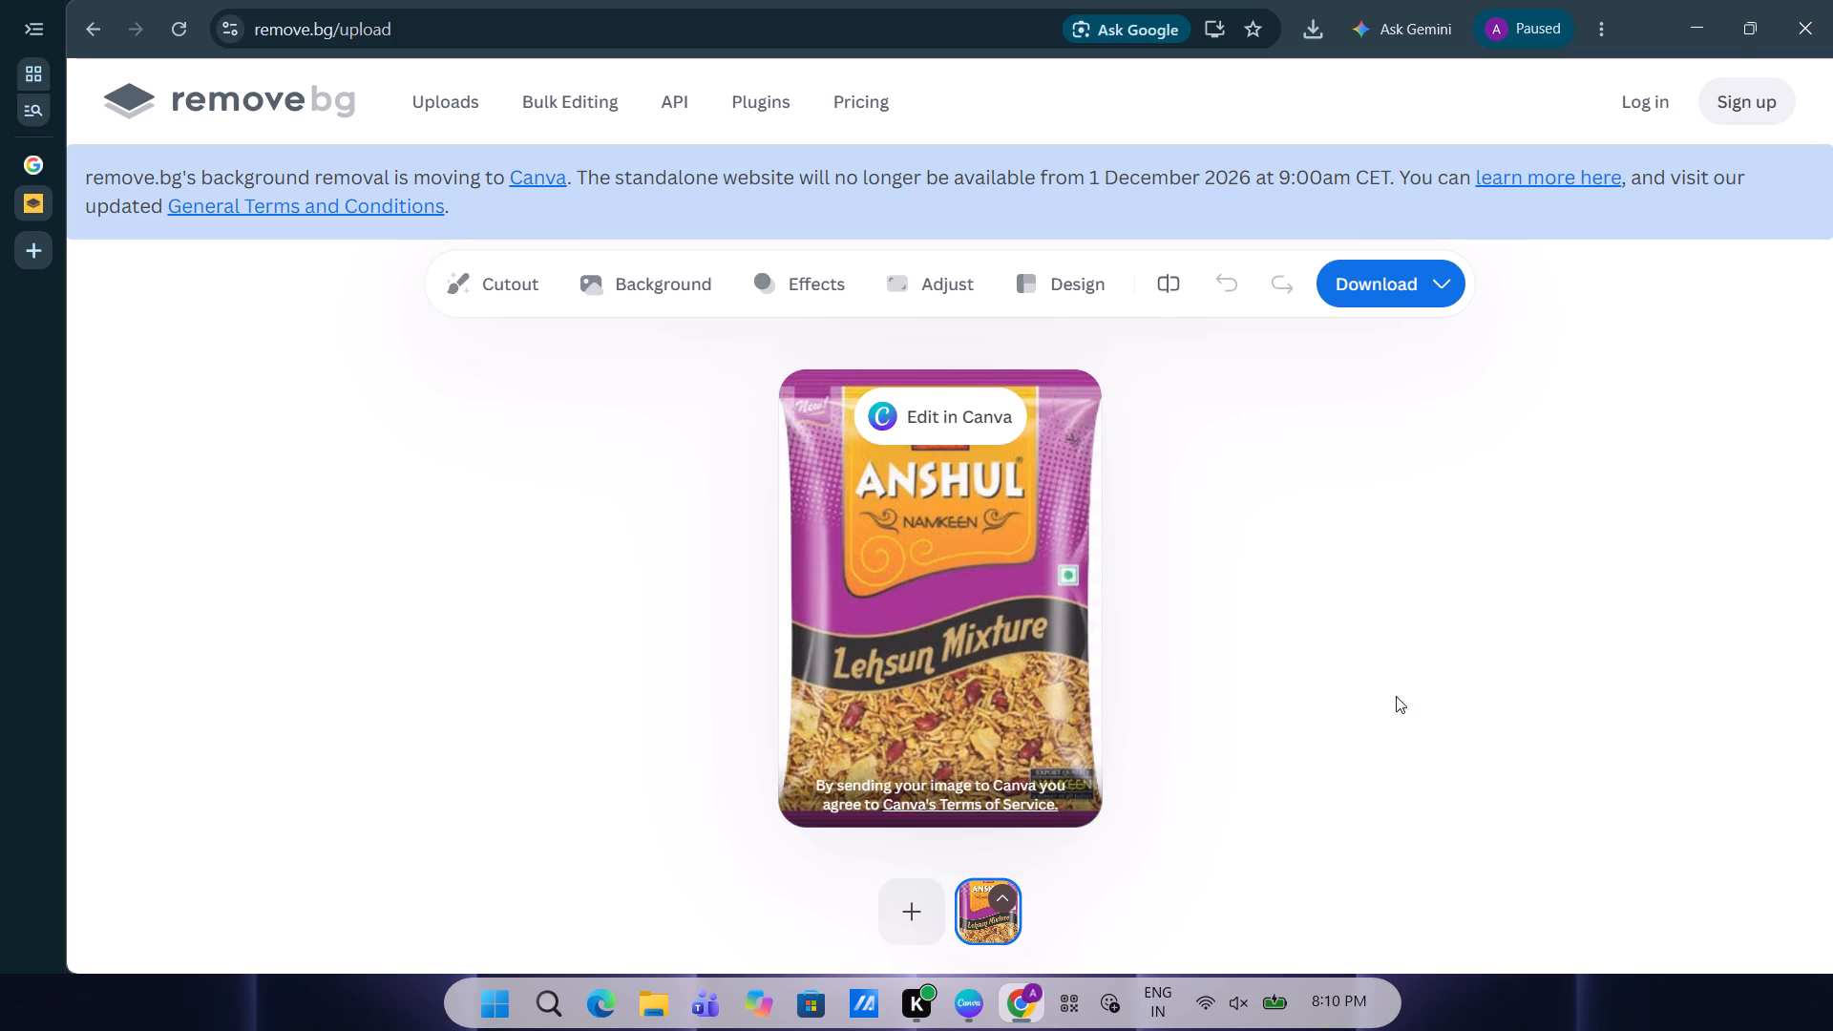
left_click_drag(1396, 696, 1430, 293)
Download the free 250 x 355 Preview version of the Lehsun Mixture cutout.
left_click(1430, 293)
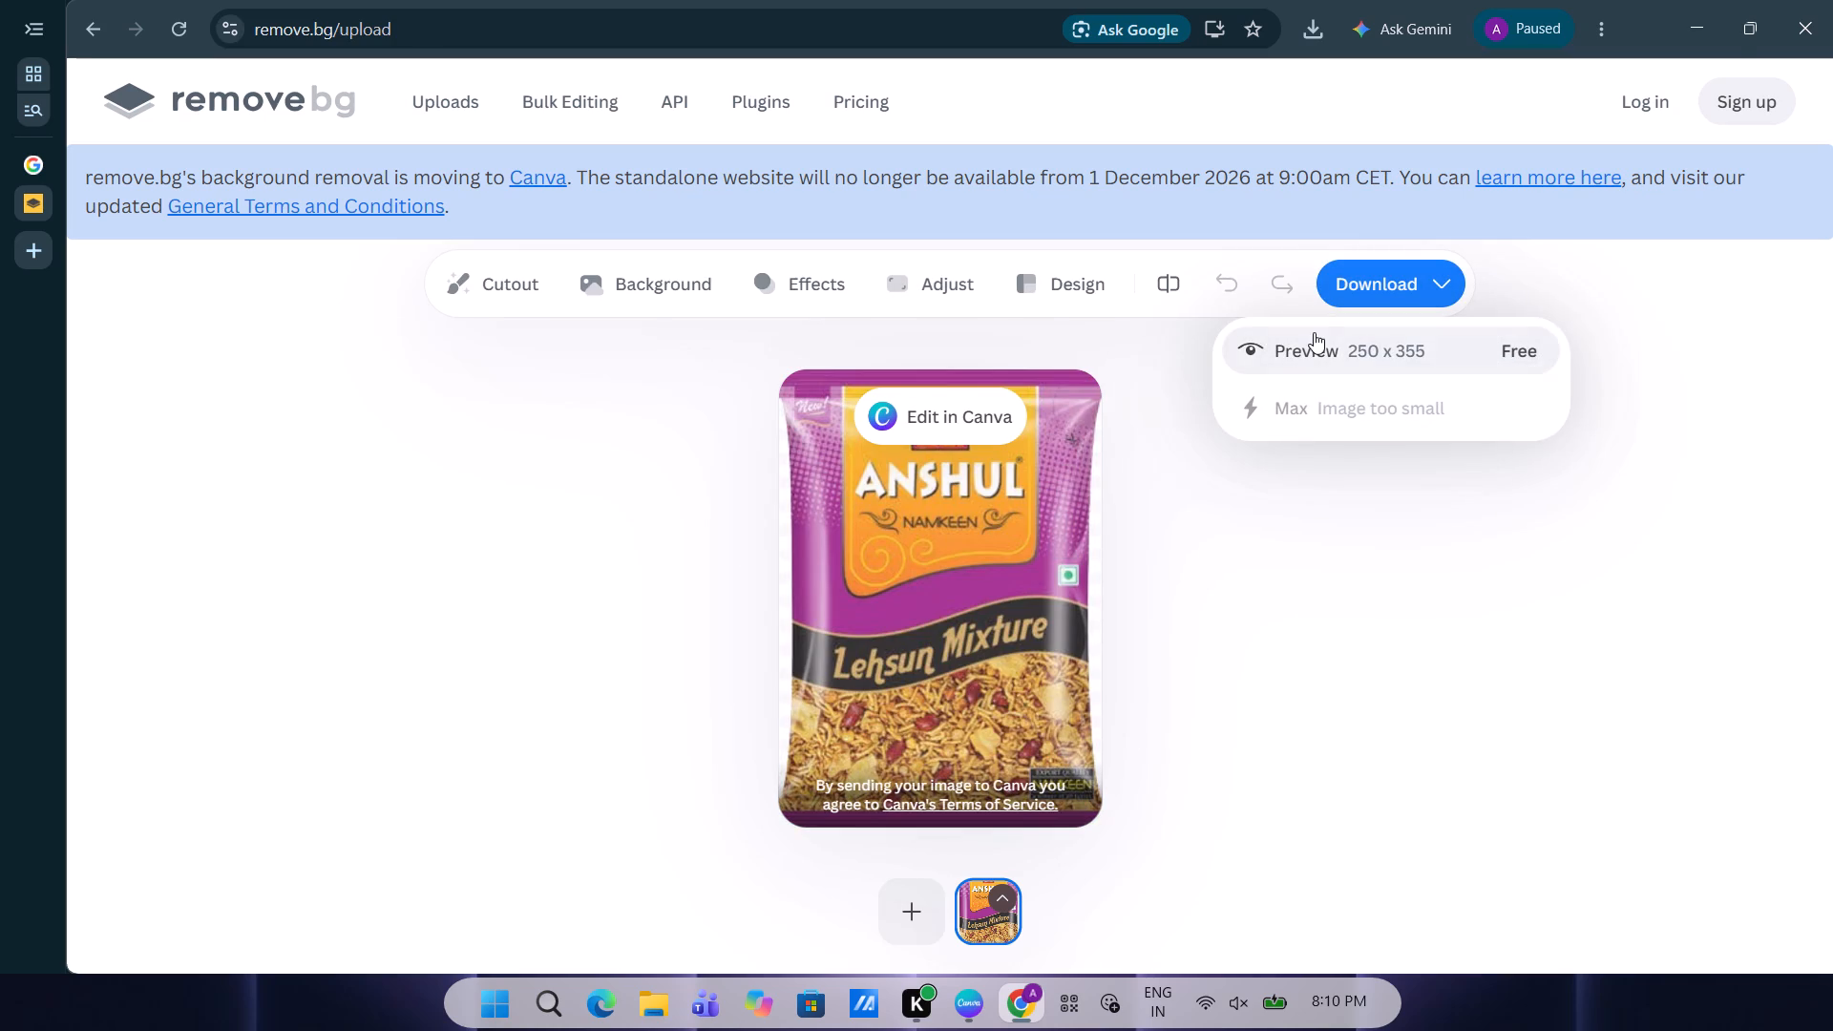
left_click(1314, 332)
Add the light-blue Delux Mixture packet image, images (14), from the Gallery for background removal.
left_click(918, 905)
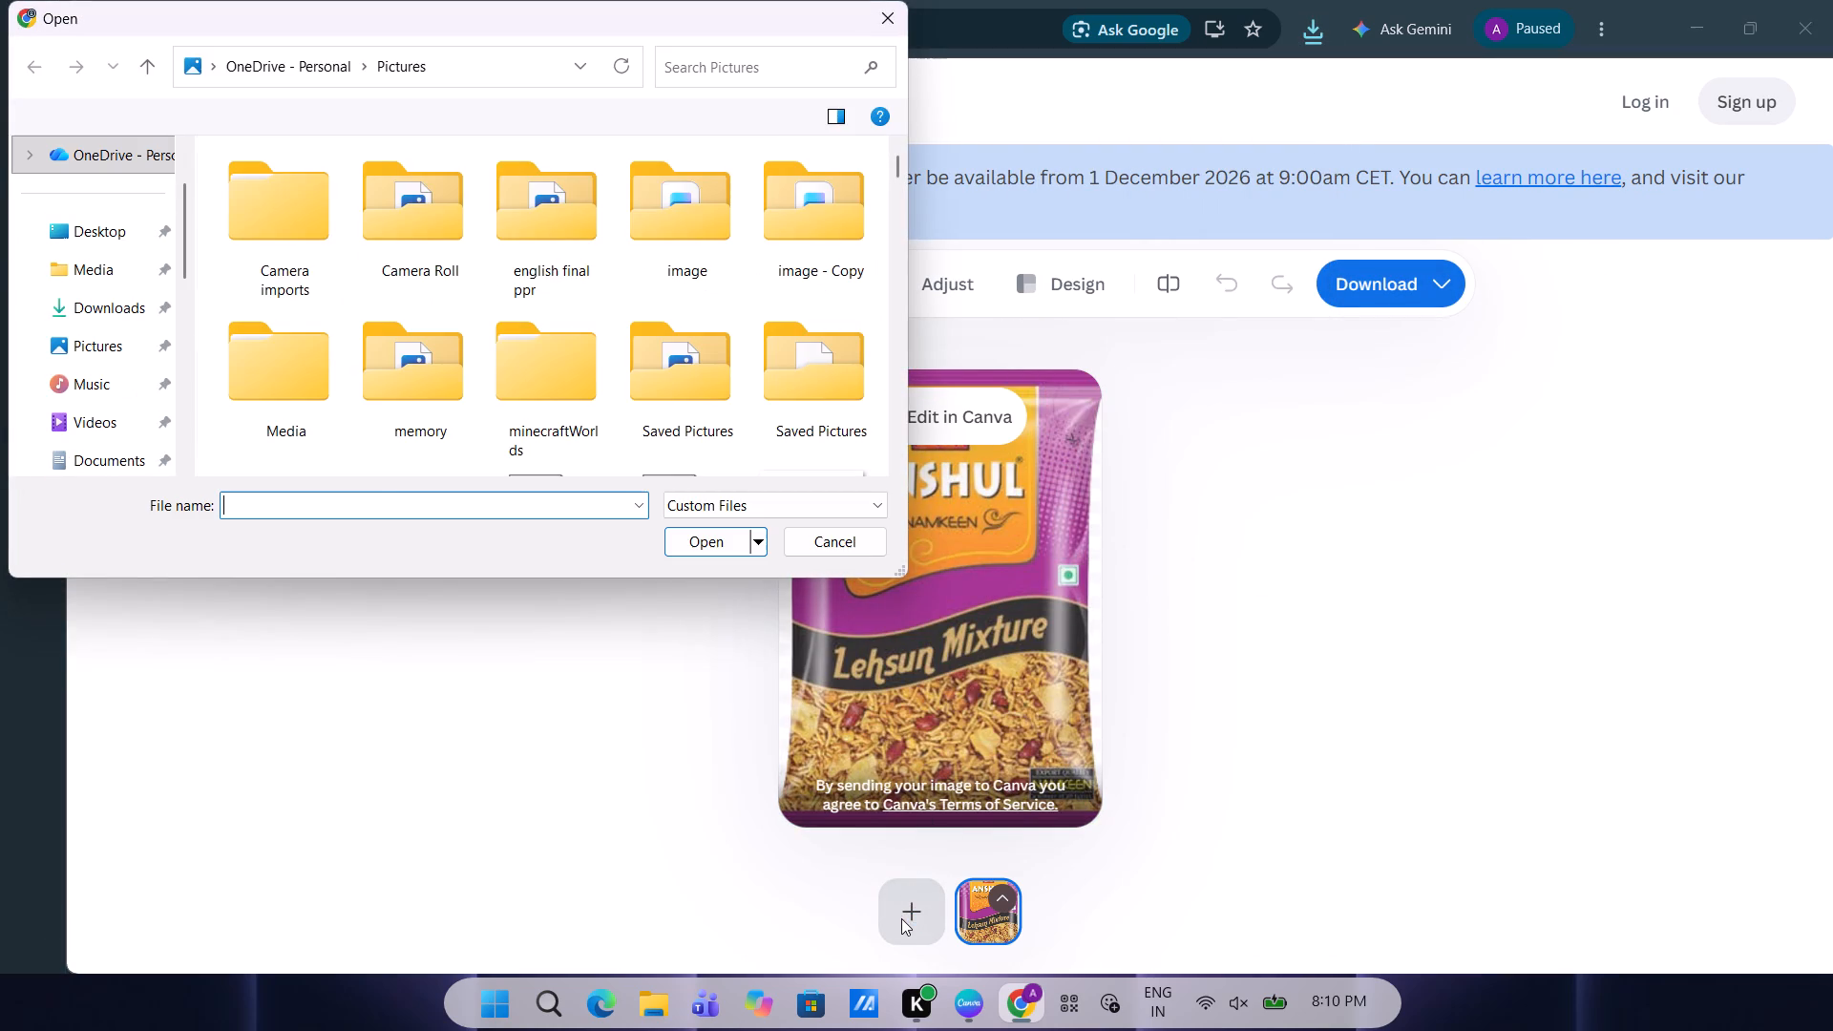
scroll(111, 422, "down", 1)
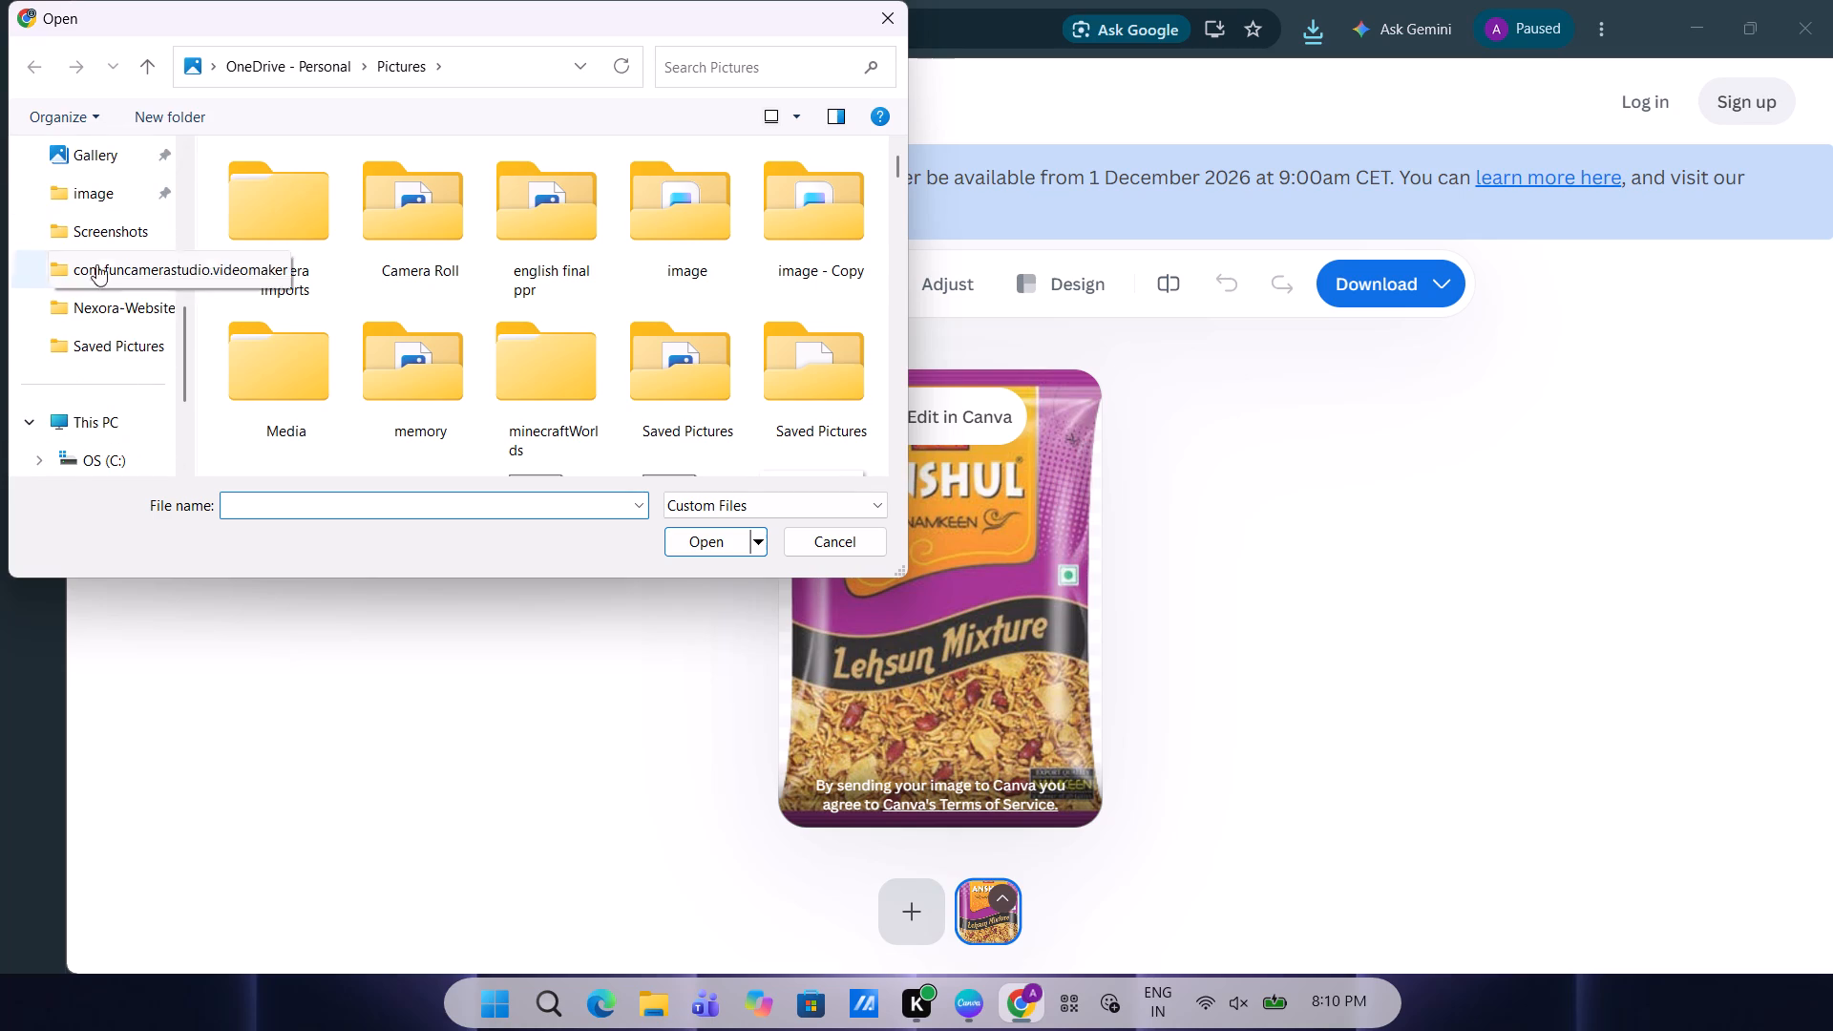
left_click(130, 162)
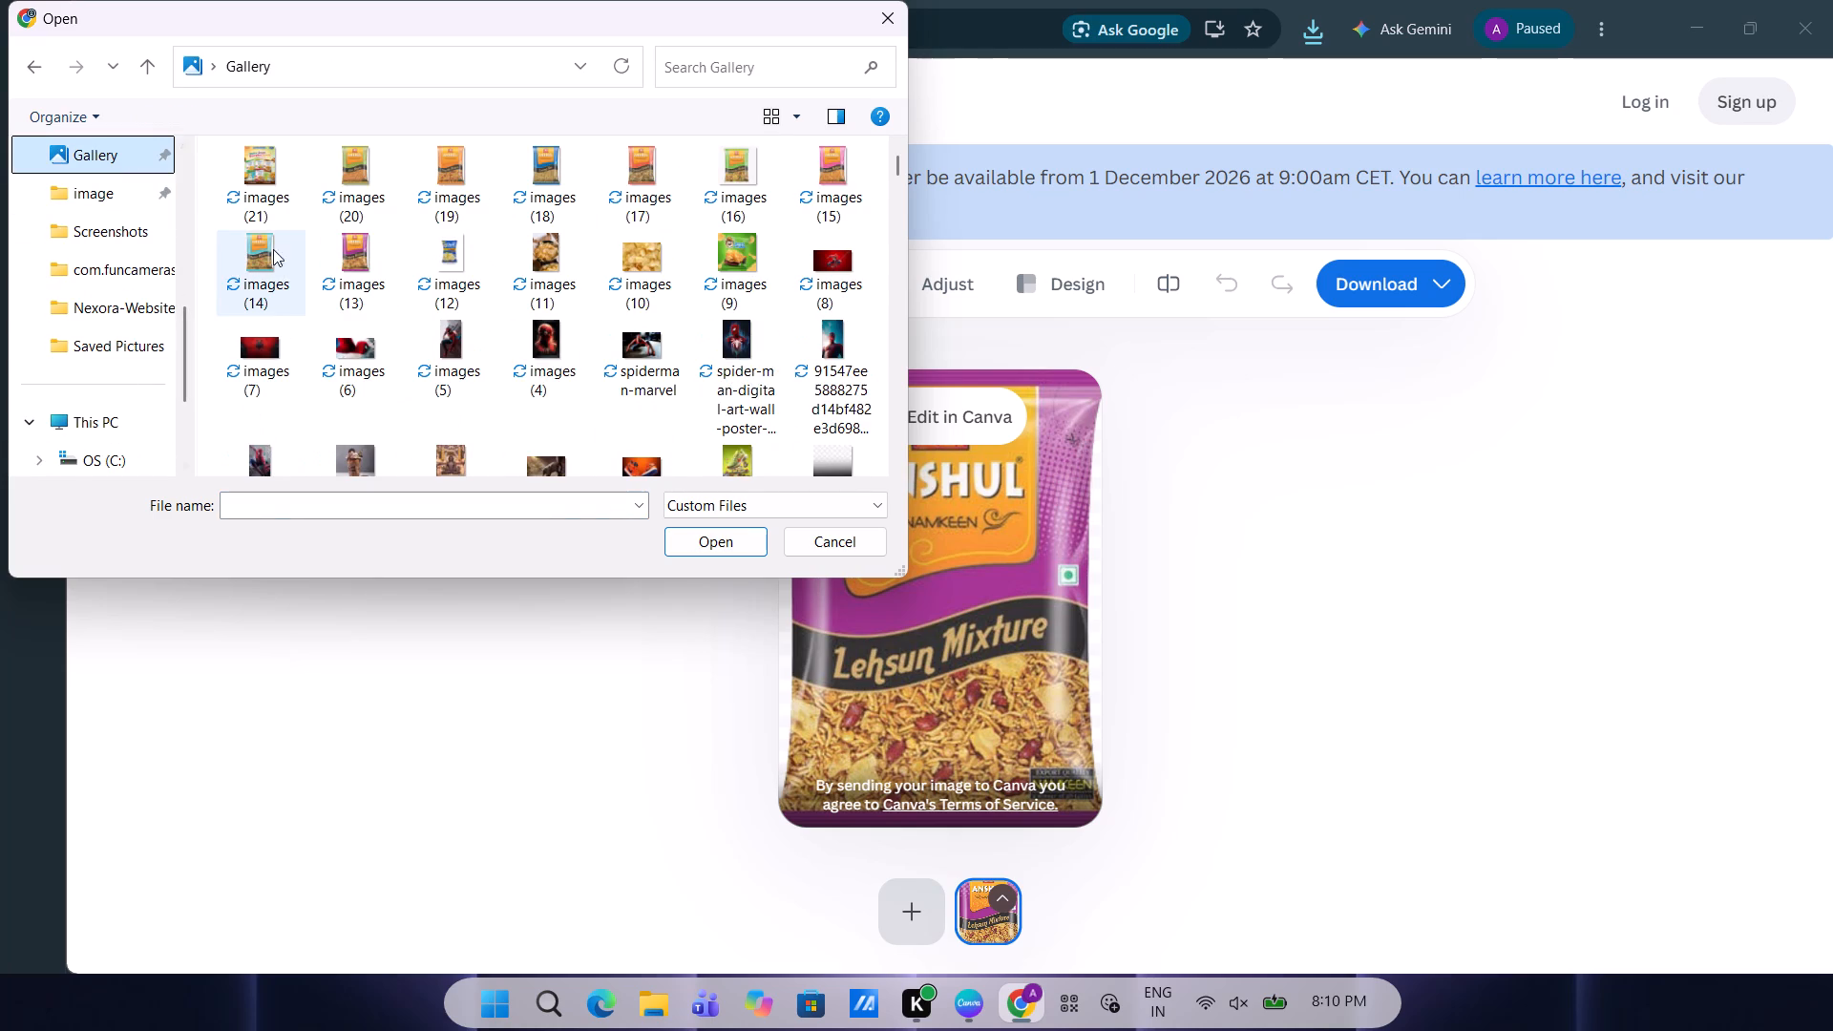
left_click(266, 241)
left_click(699, 543)
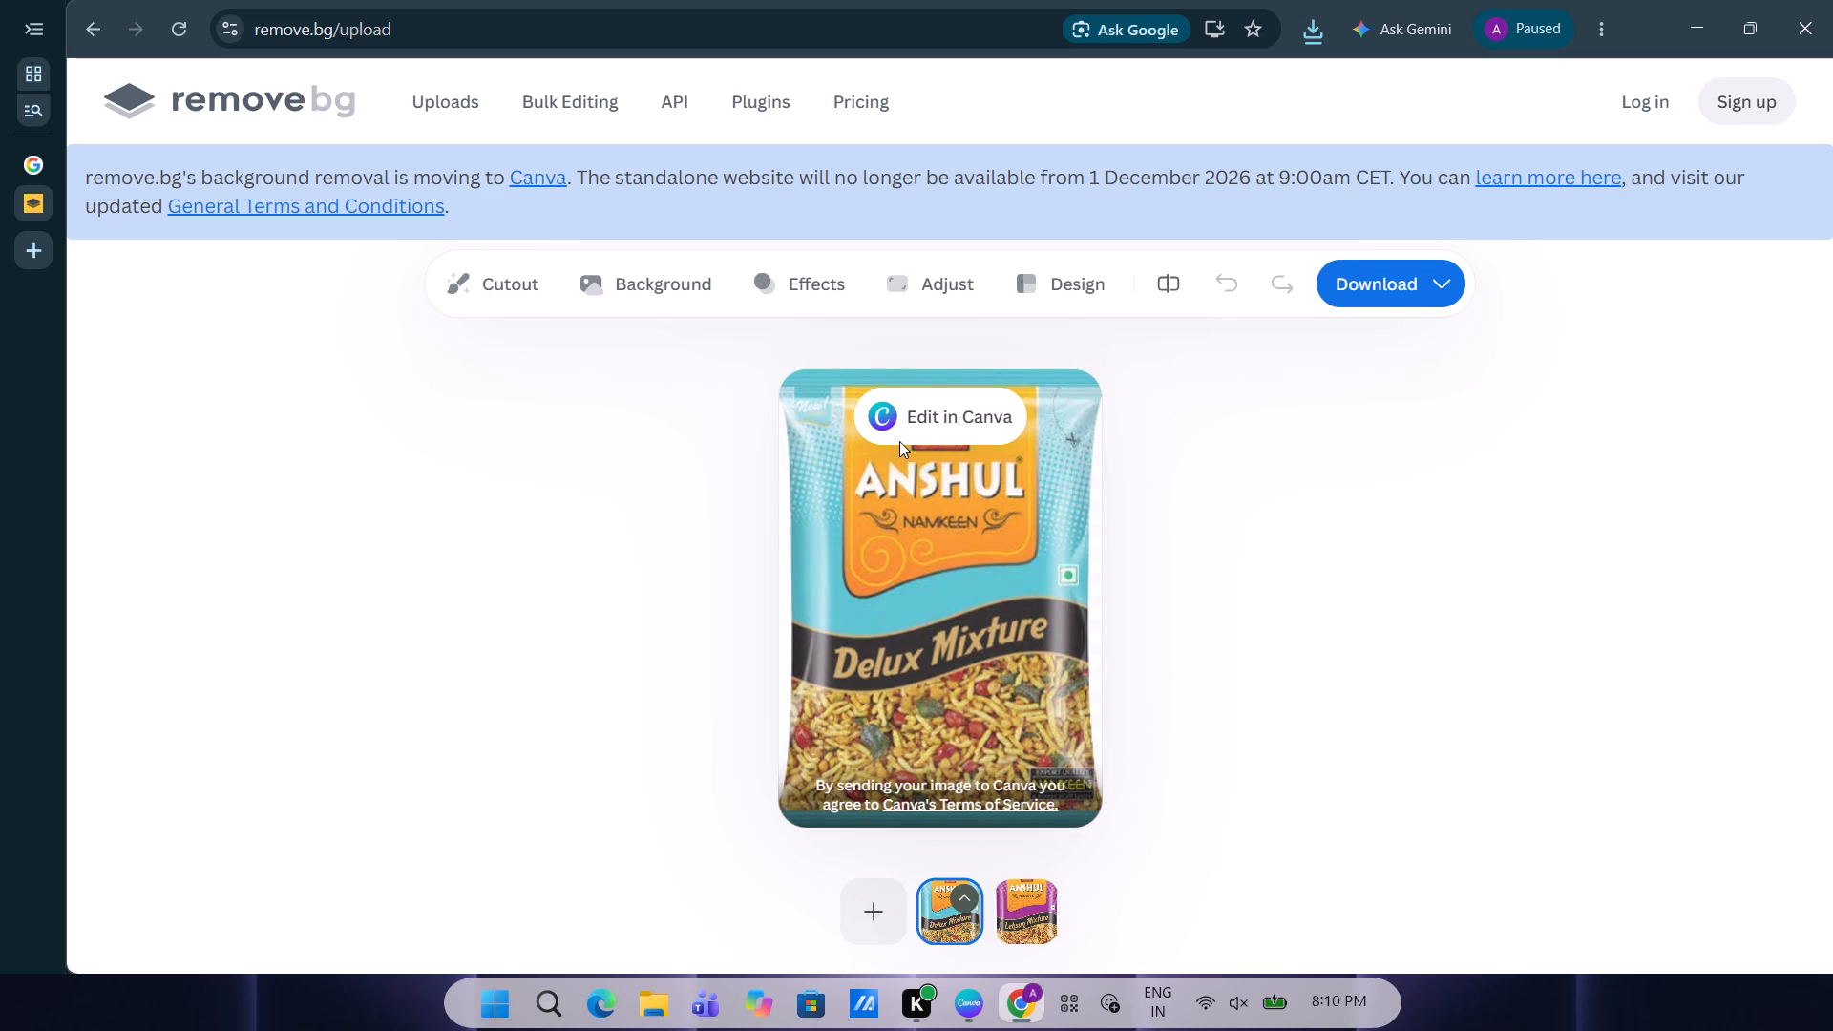
Download the free 250 x 355 Preview version of the Delux Mixture cutout.
left_click(1389, 281)
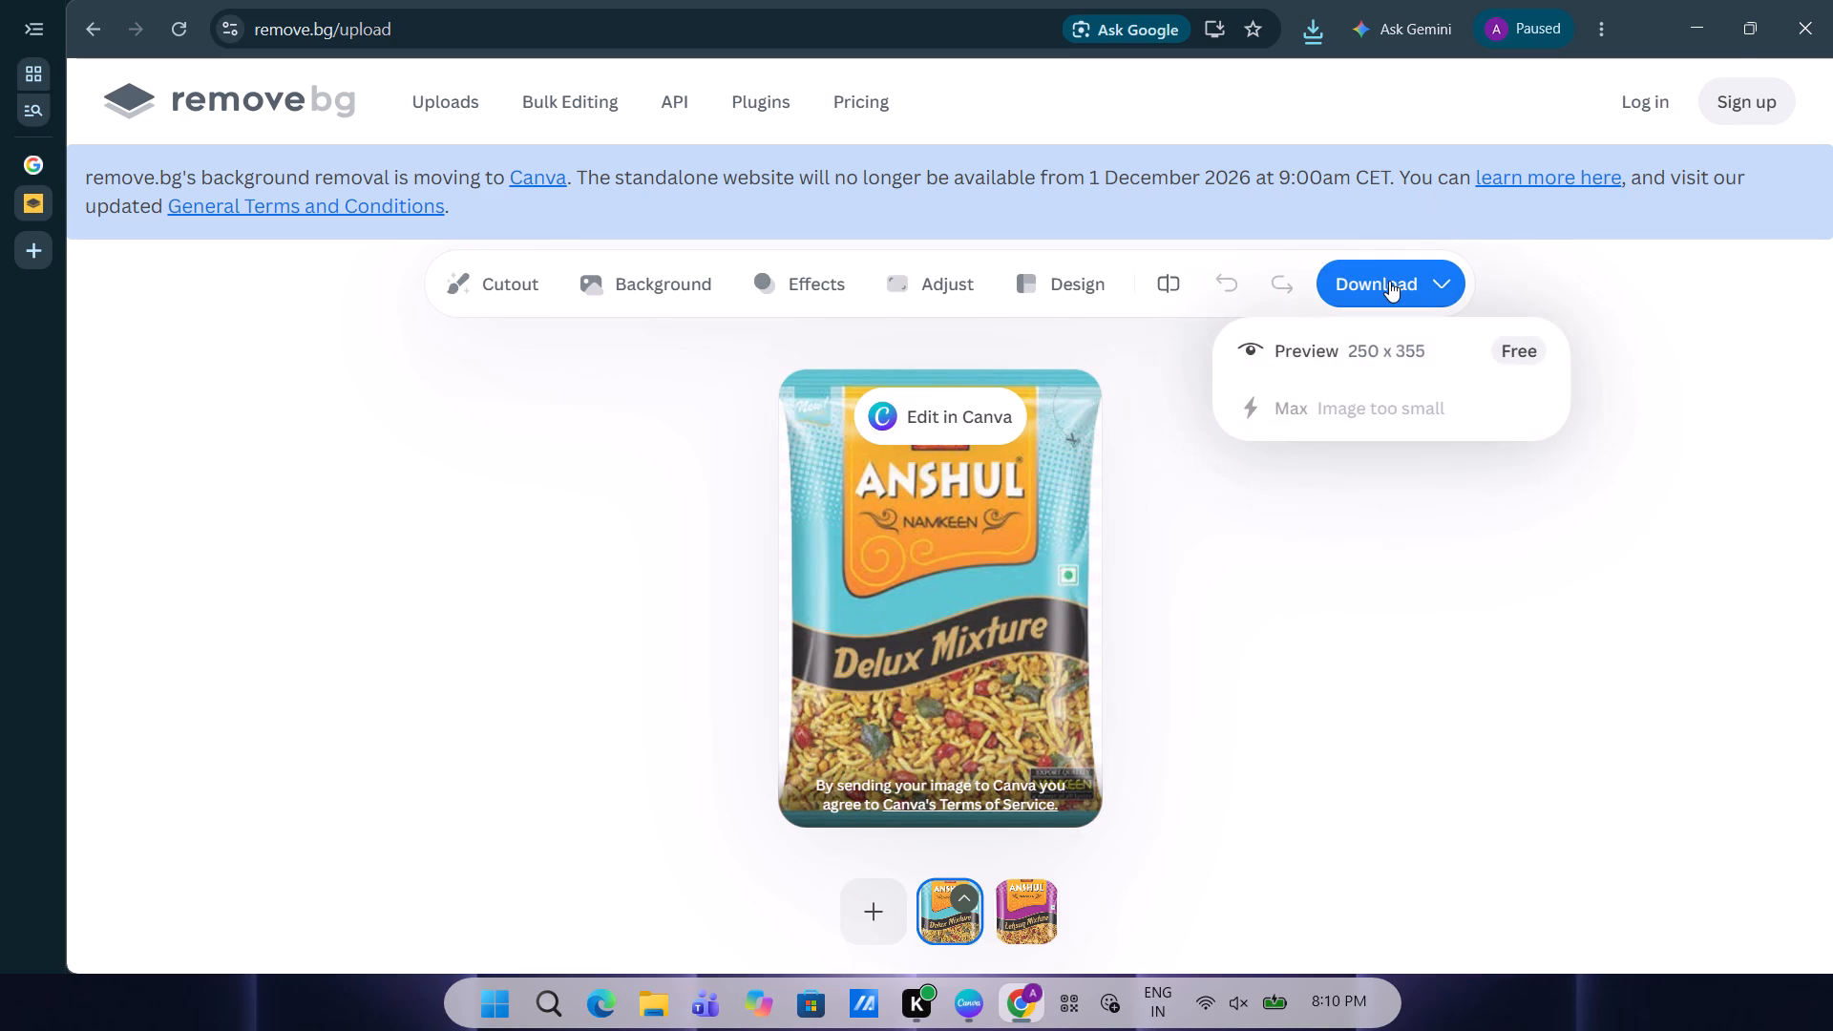
left_click(1370, 360)
Add the pink packet image, images (15), from the Gallery for background removal.
left_click(870, 887)
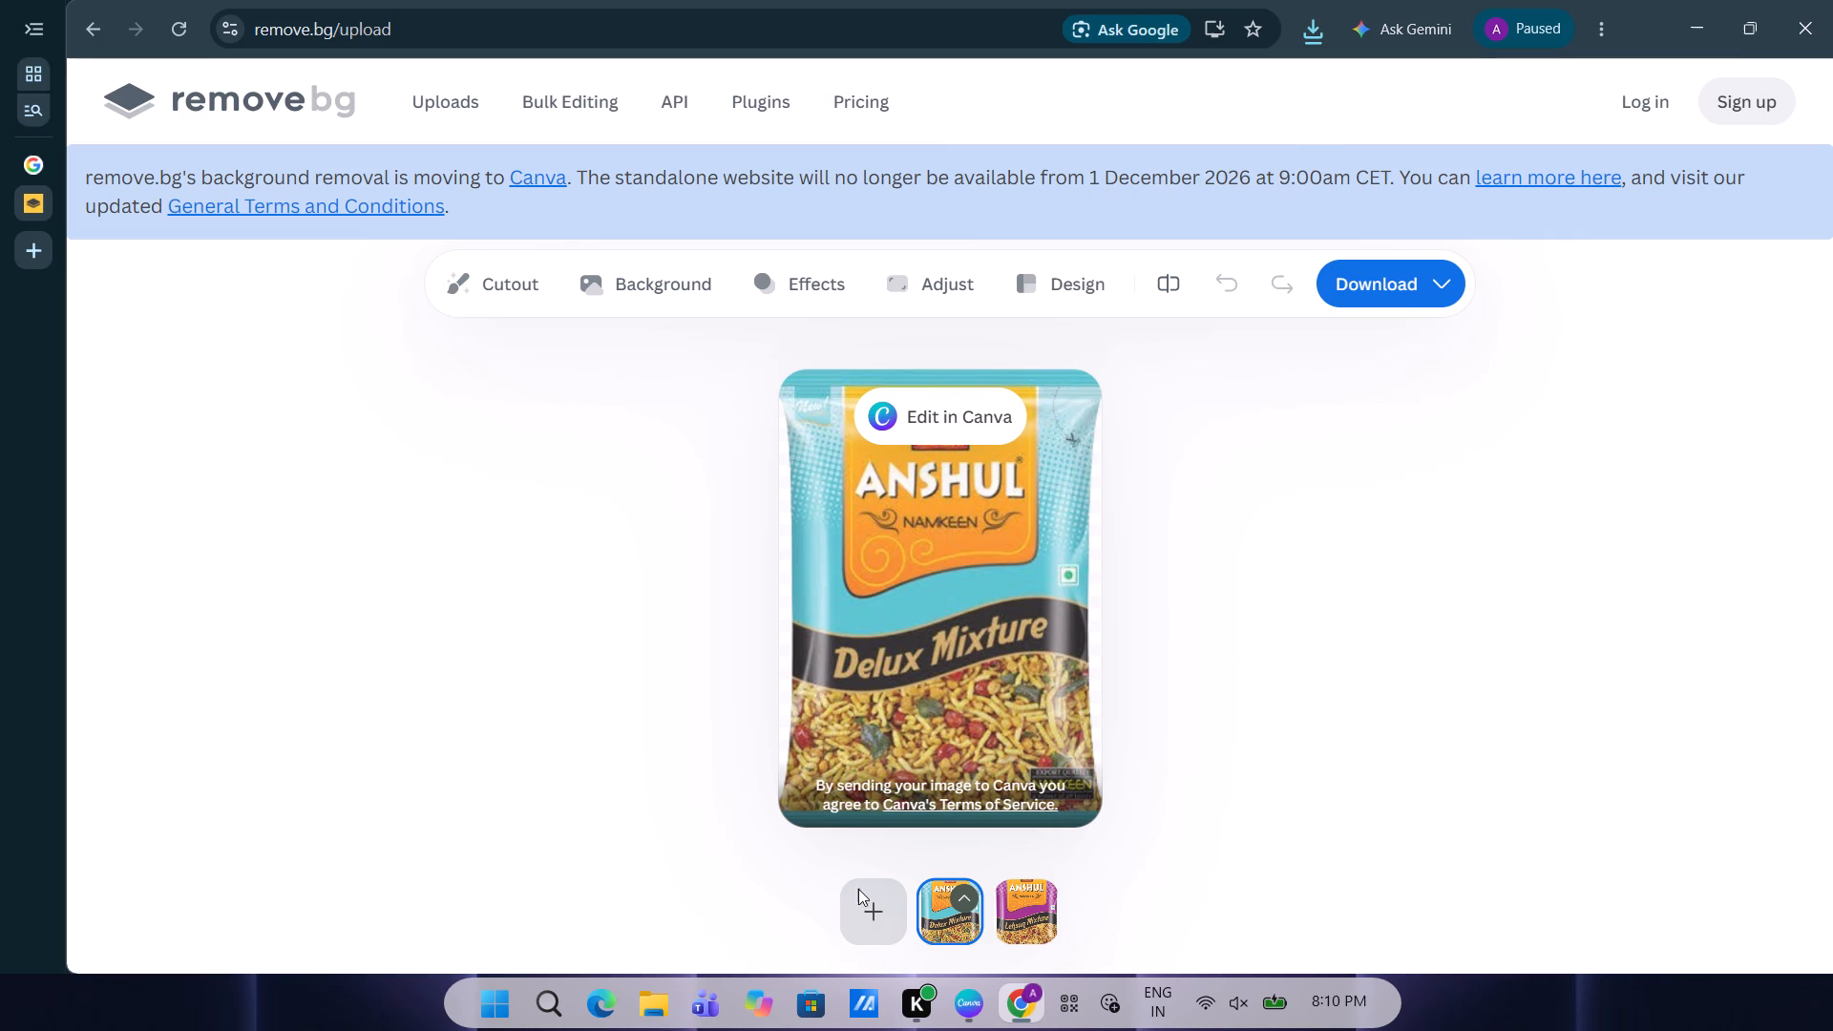
left_click(854, 929)
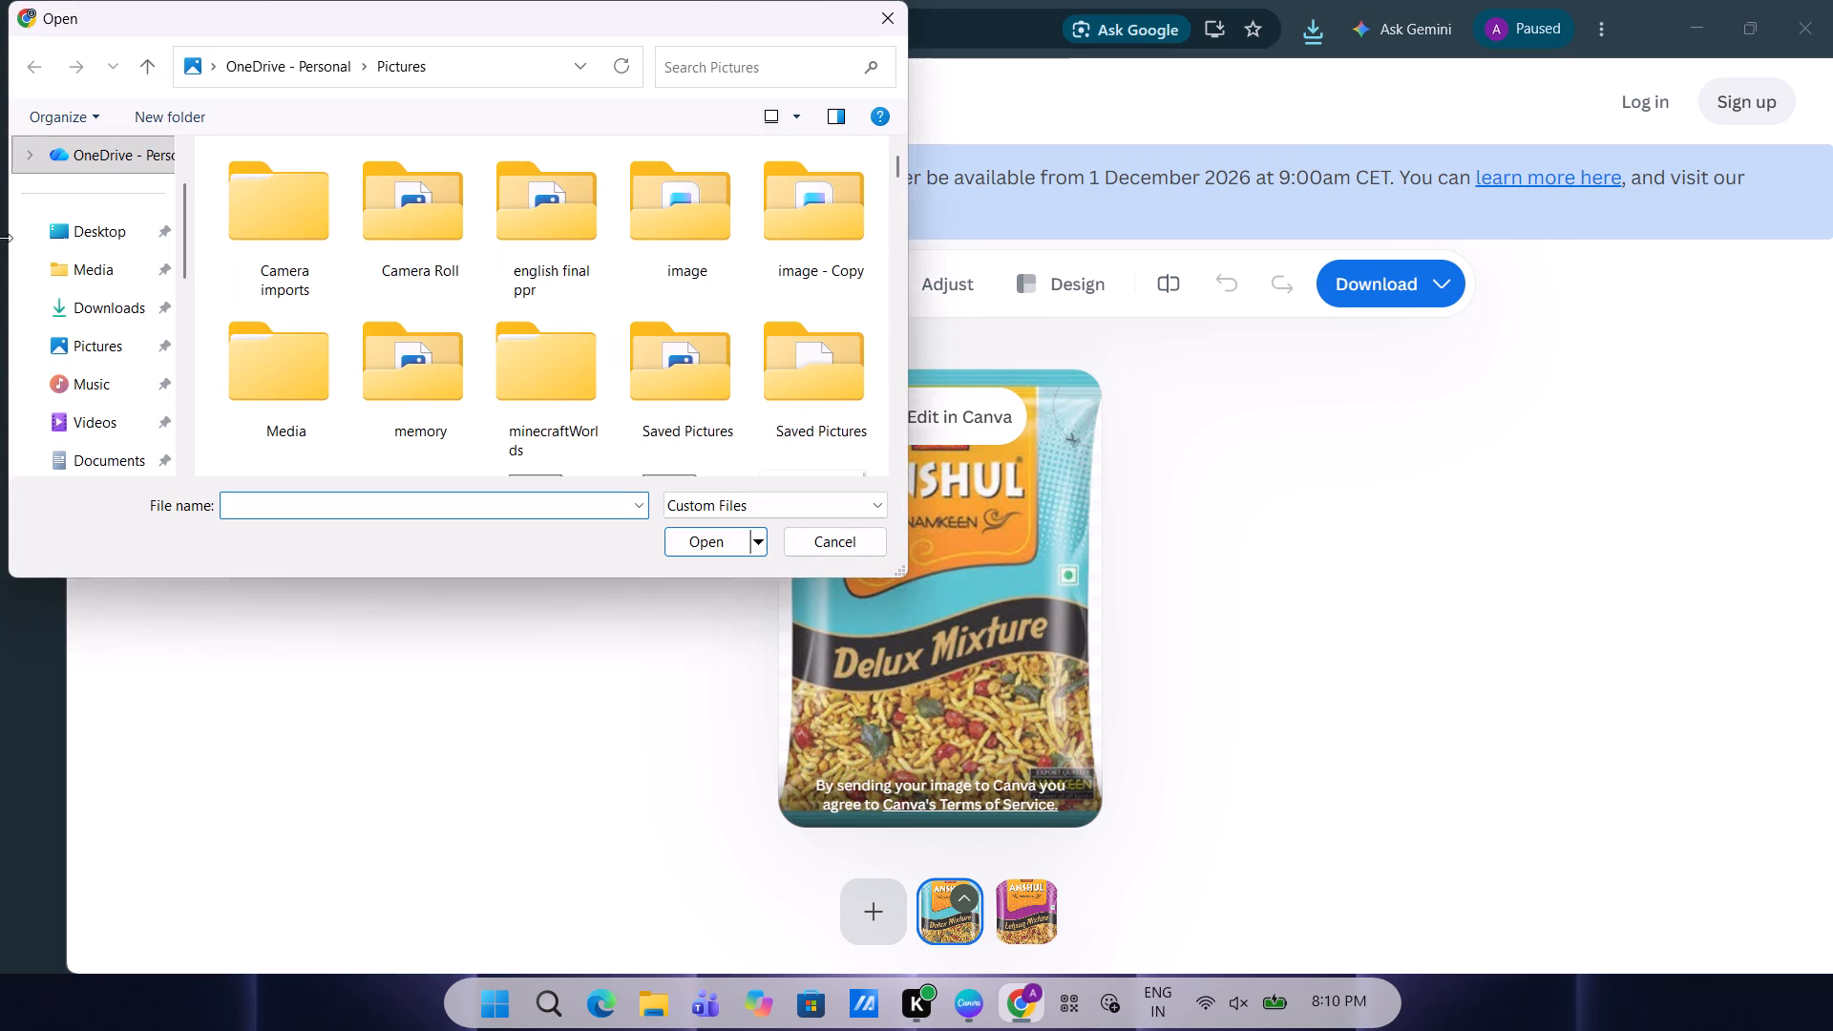
scroll(115, 206, "up", 1)
left_click(104, 191)
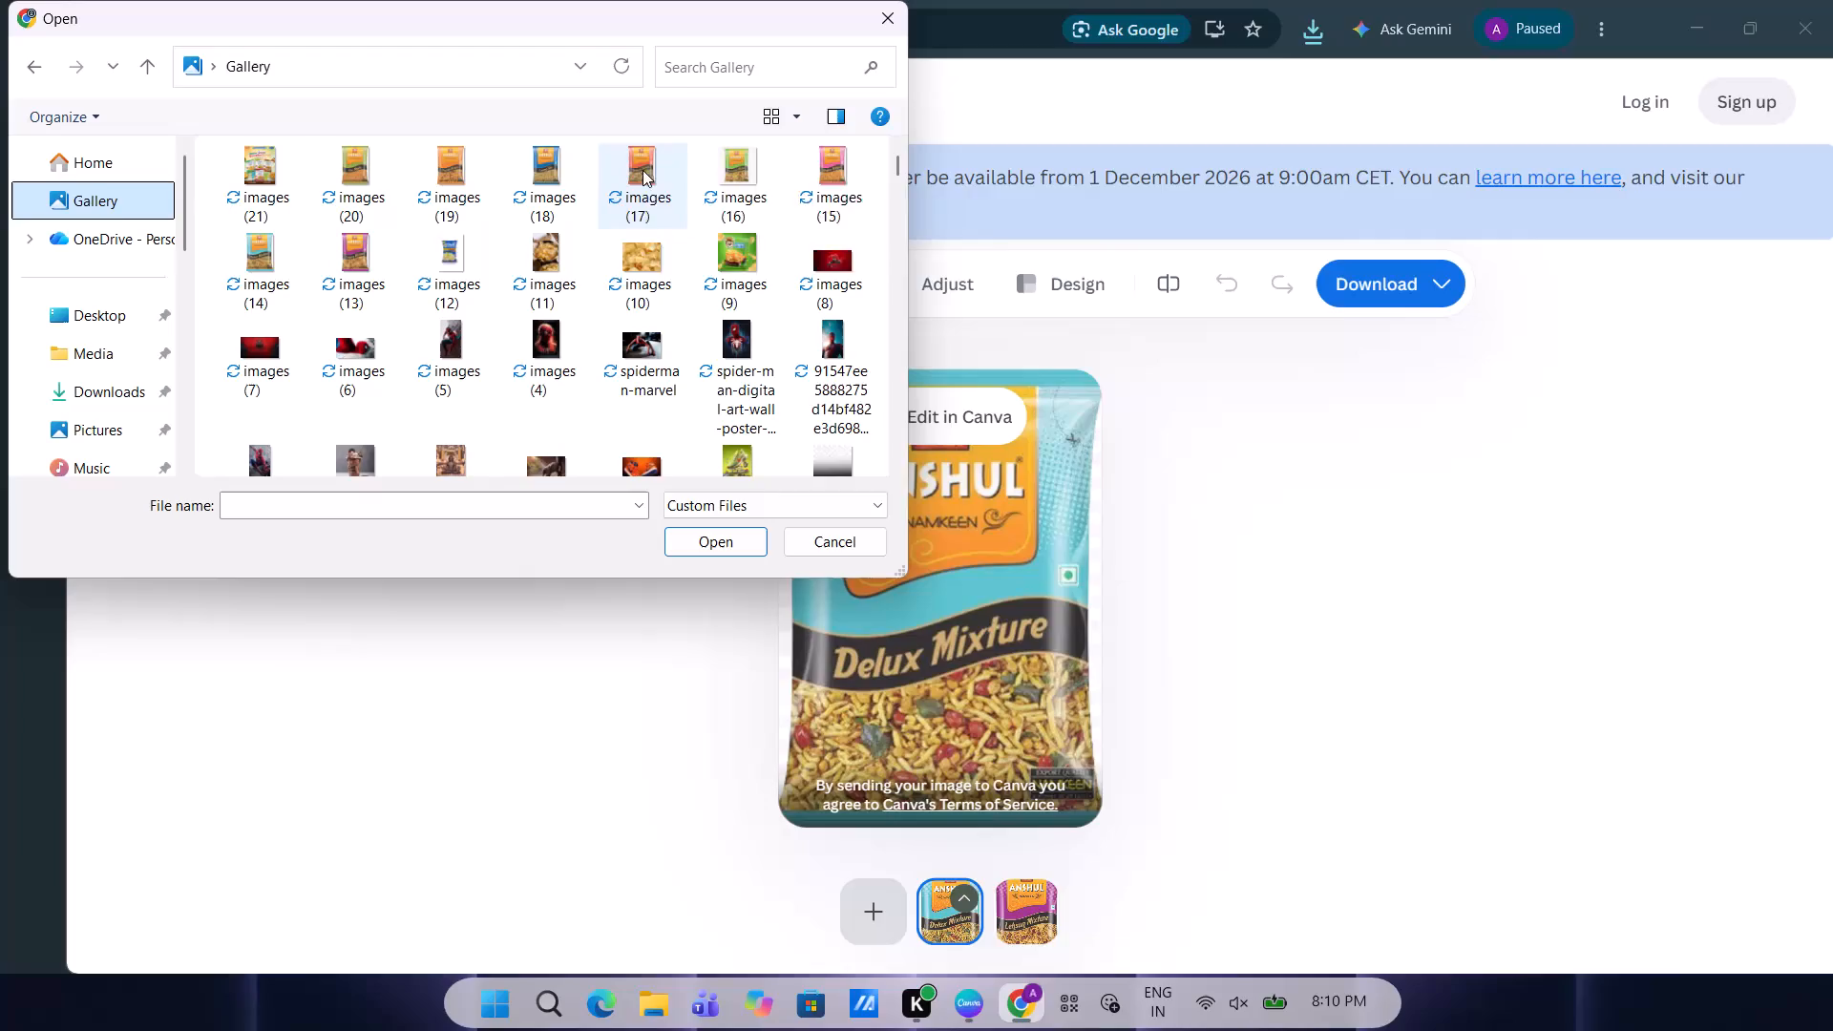
double_click(827, 174)
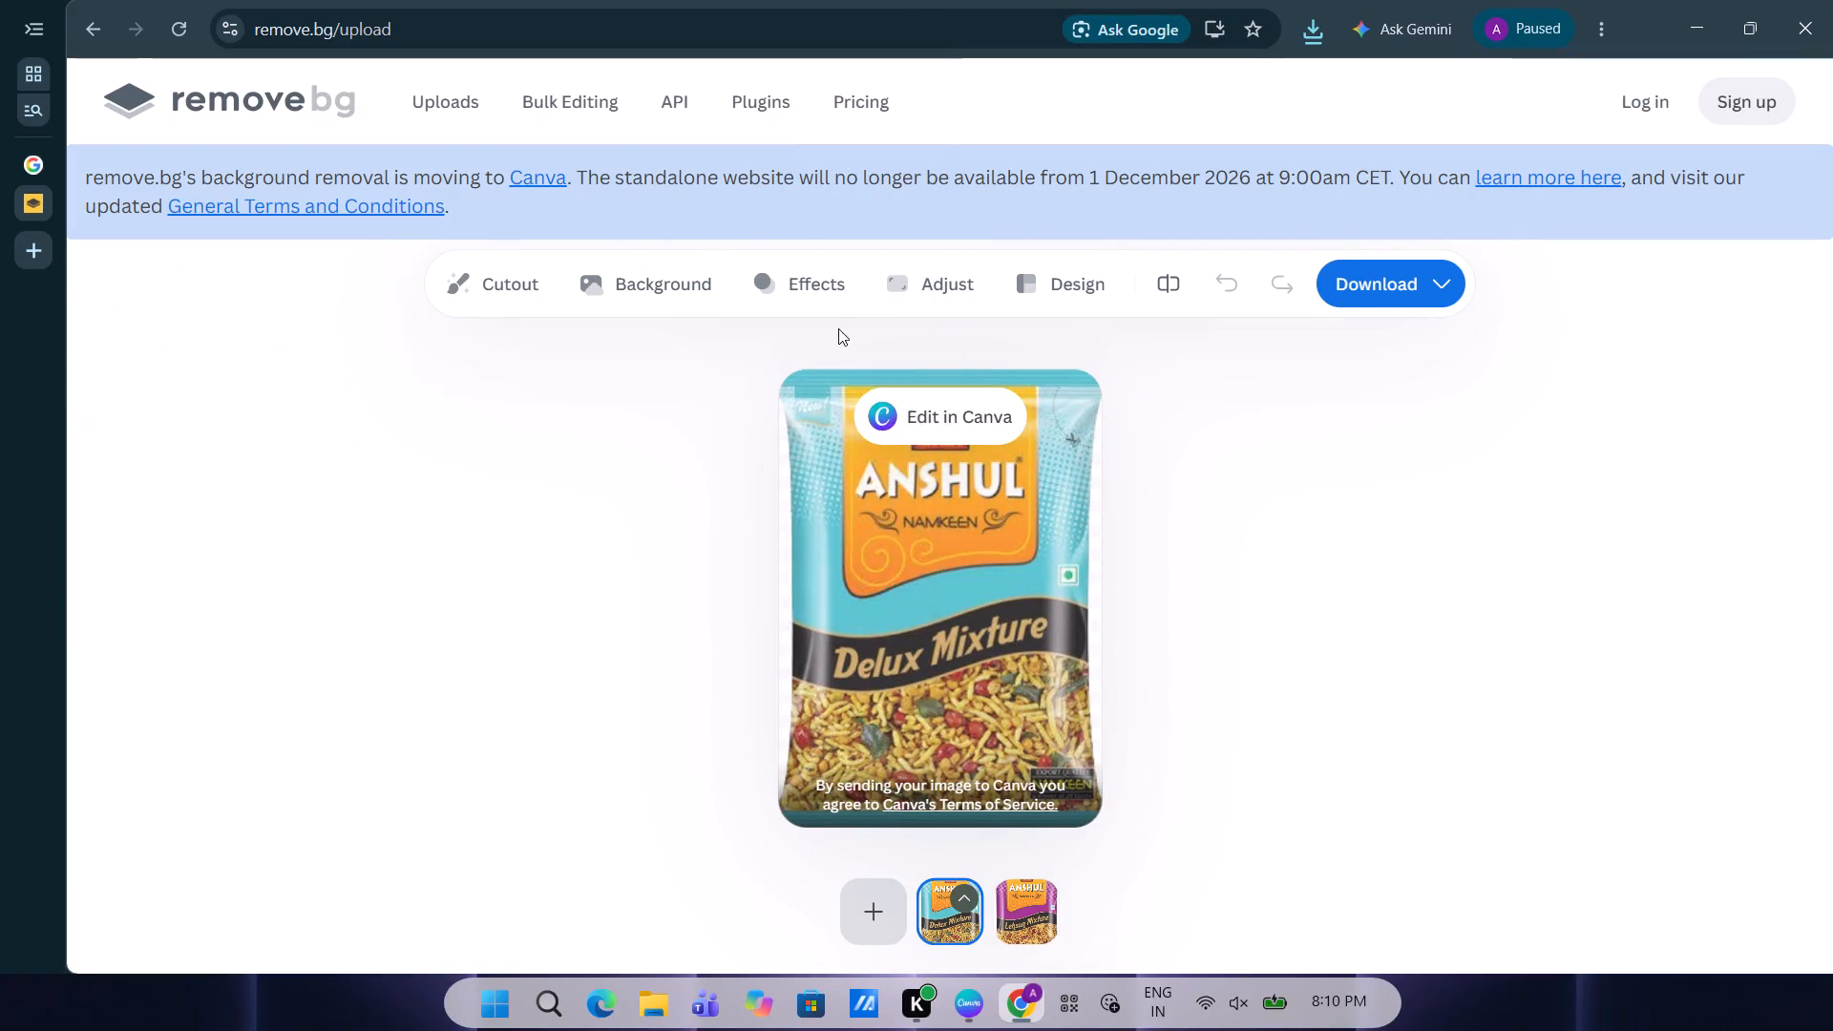
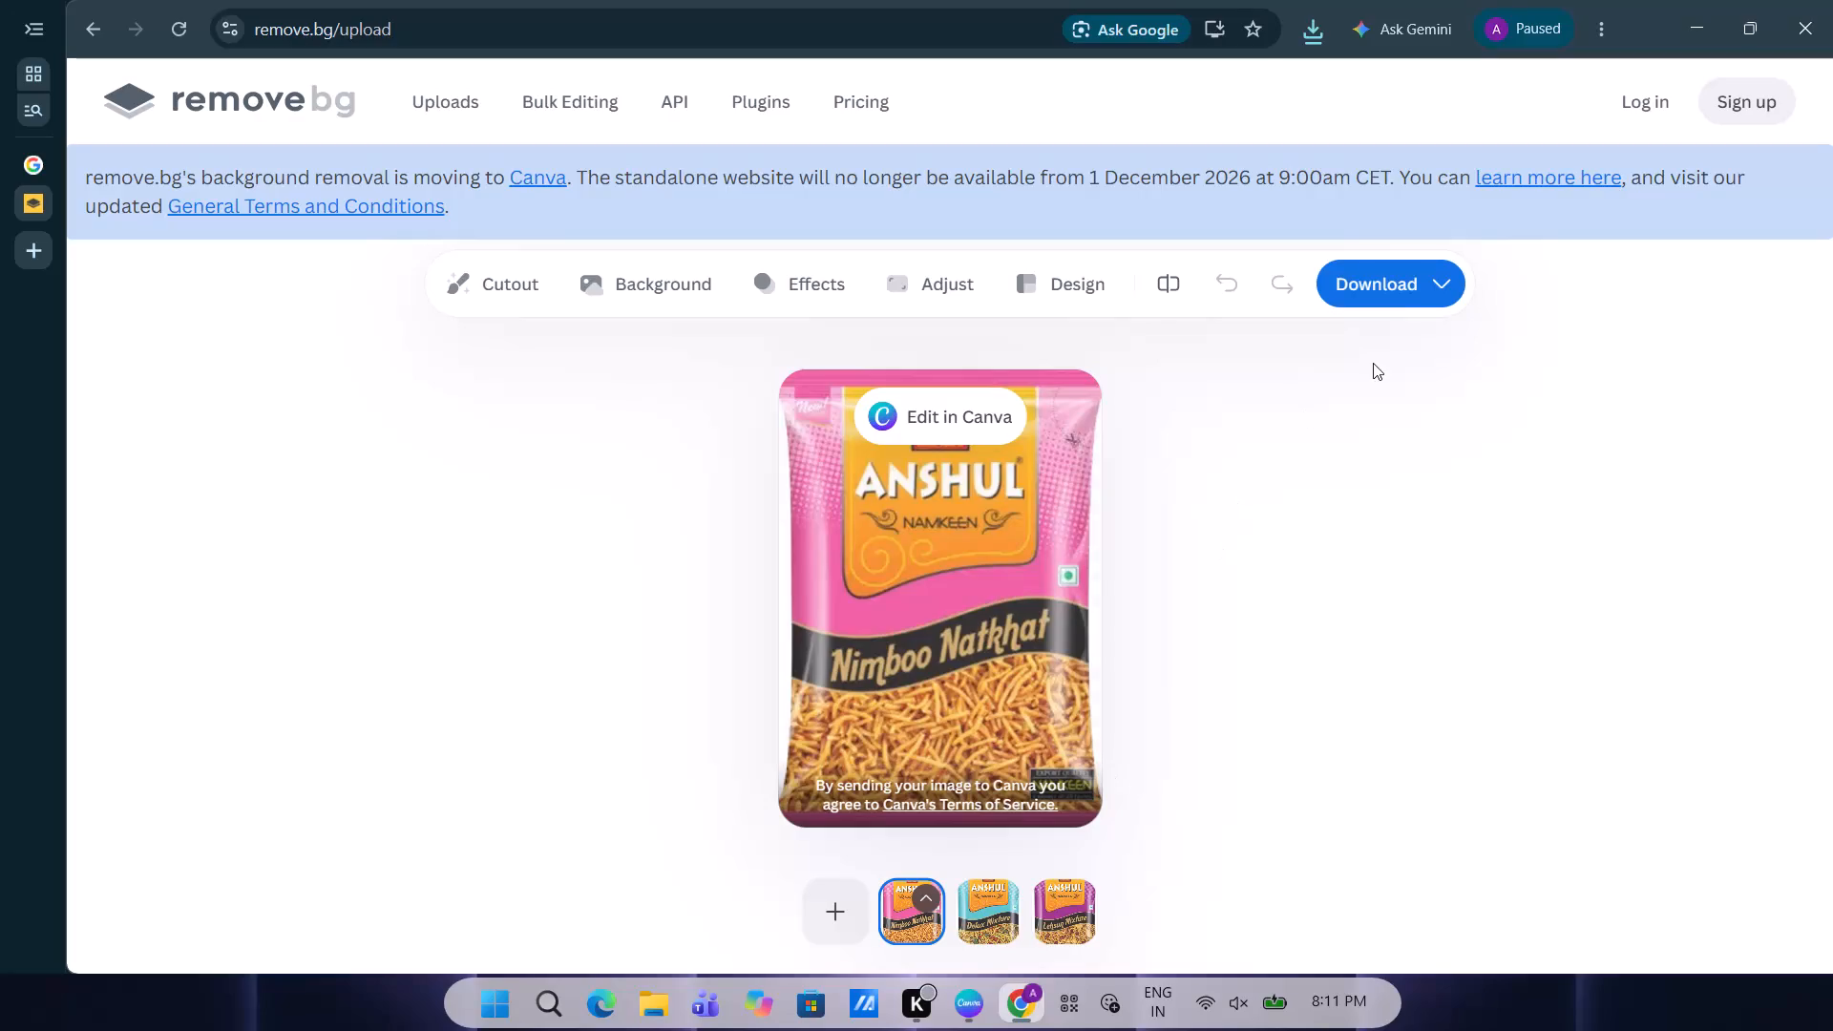
Download the free 250 x 355 Preview version of the Nimboo Natkhat cutout.
left_click(1404, 281)
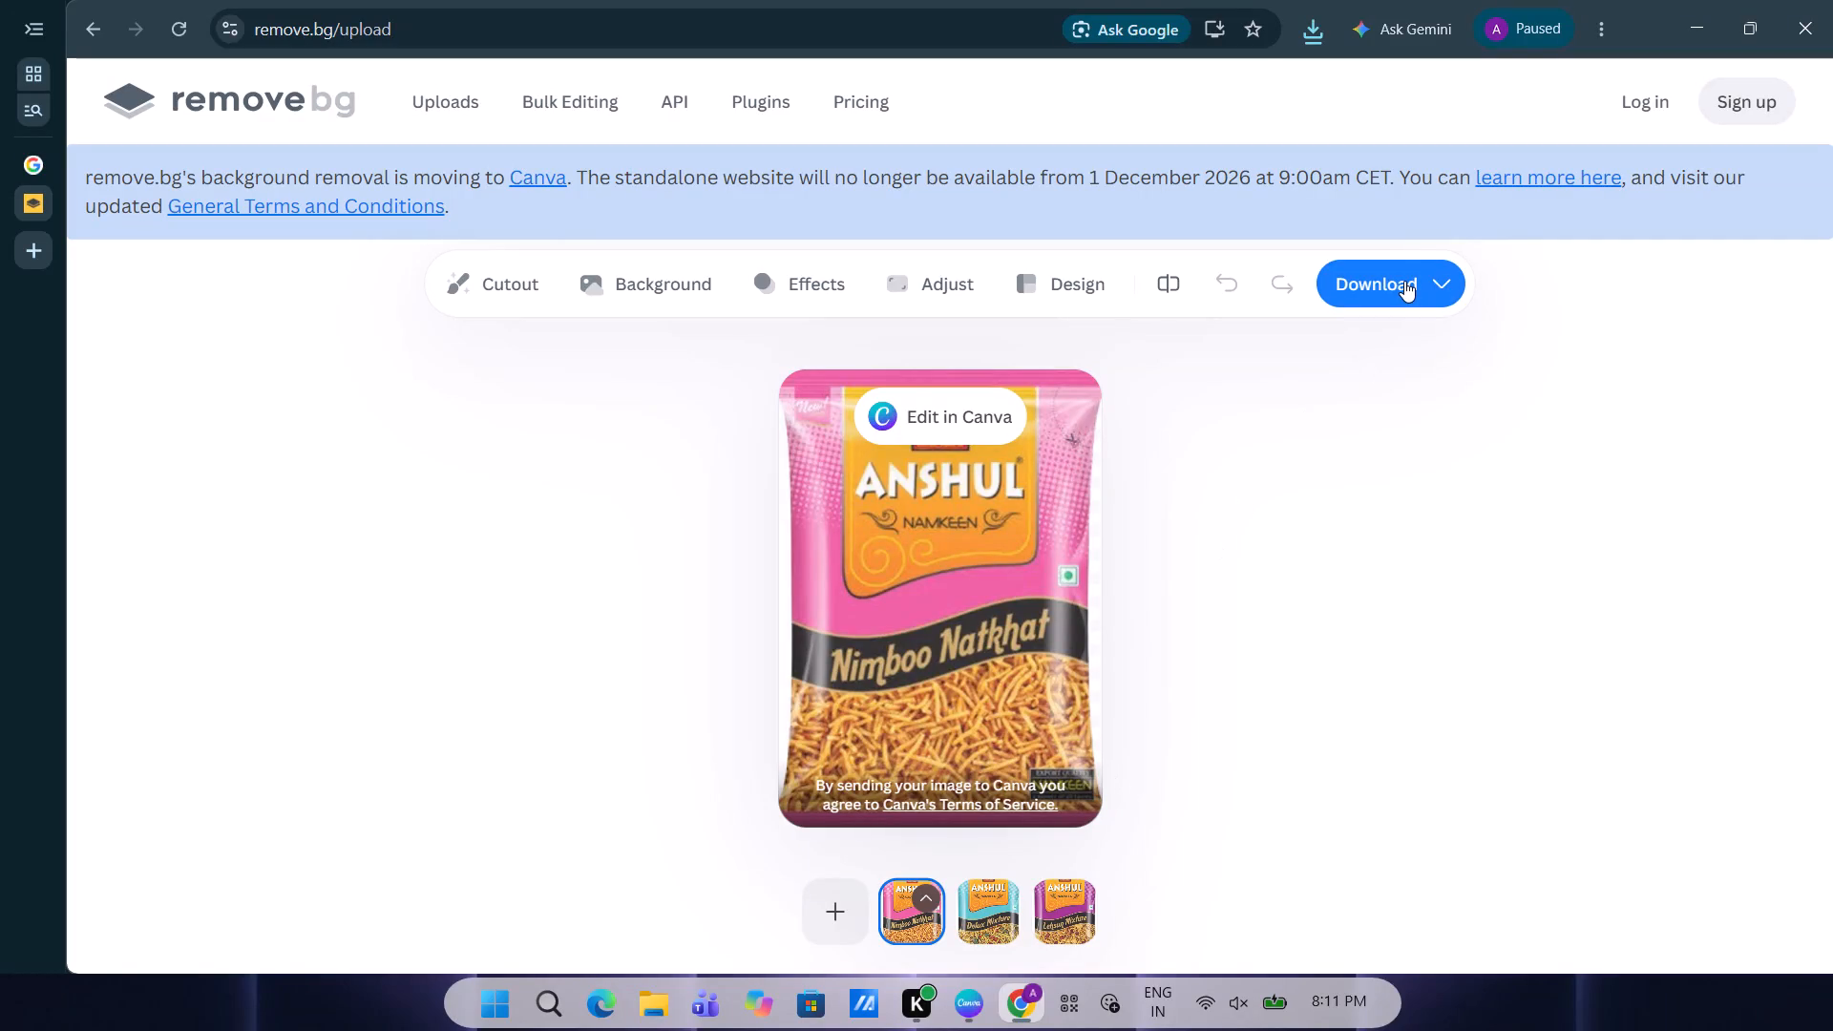
left_click(1346, 365)
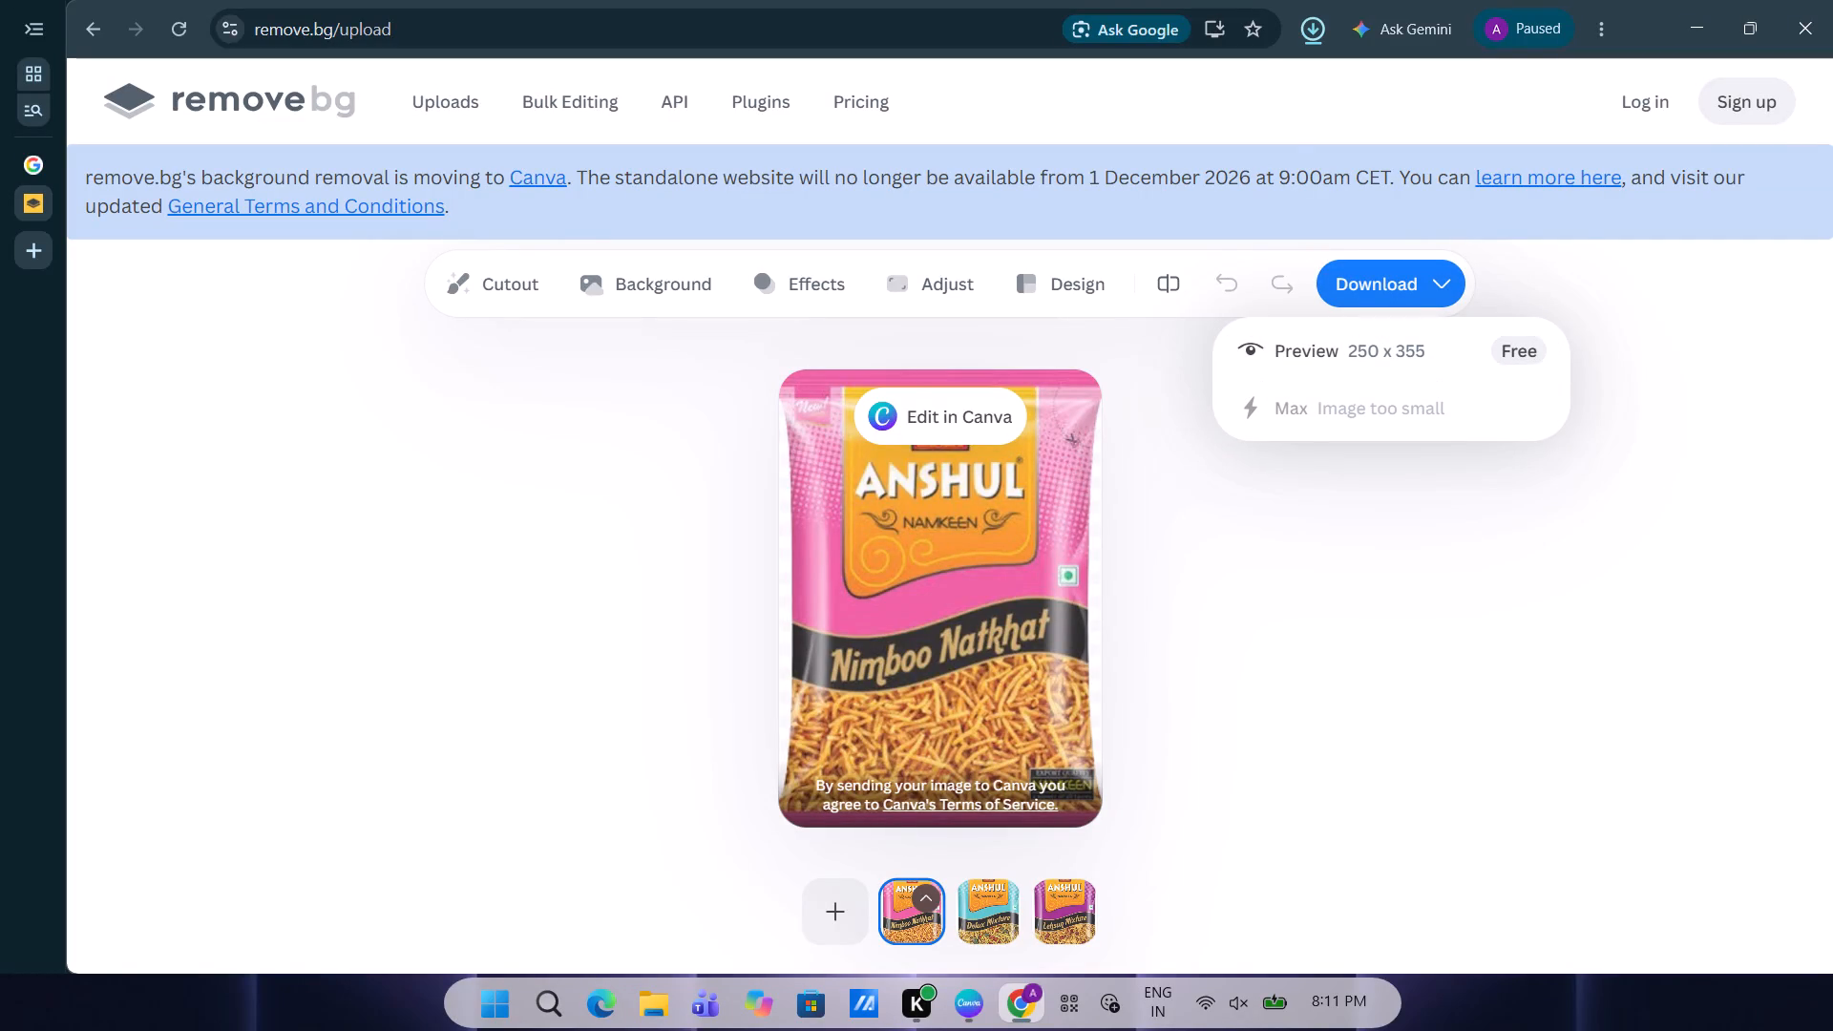
Add the green Sadabahar Mixture packet image, images (16), from the Gallery for background removal.
left_click(838, 911)
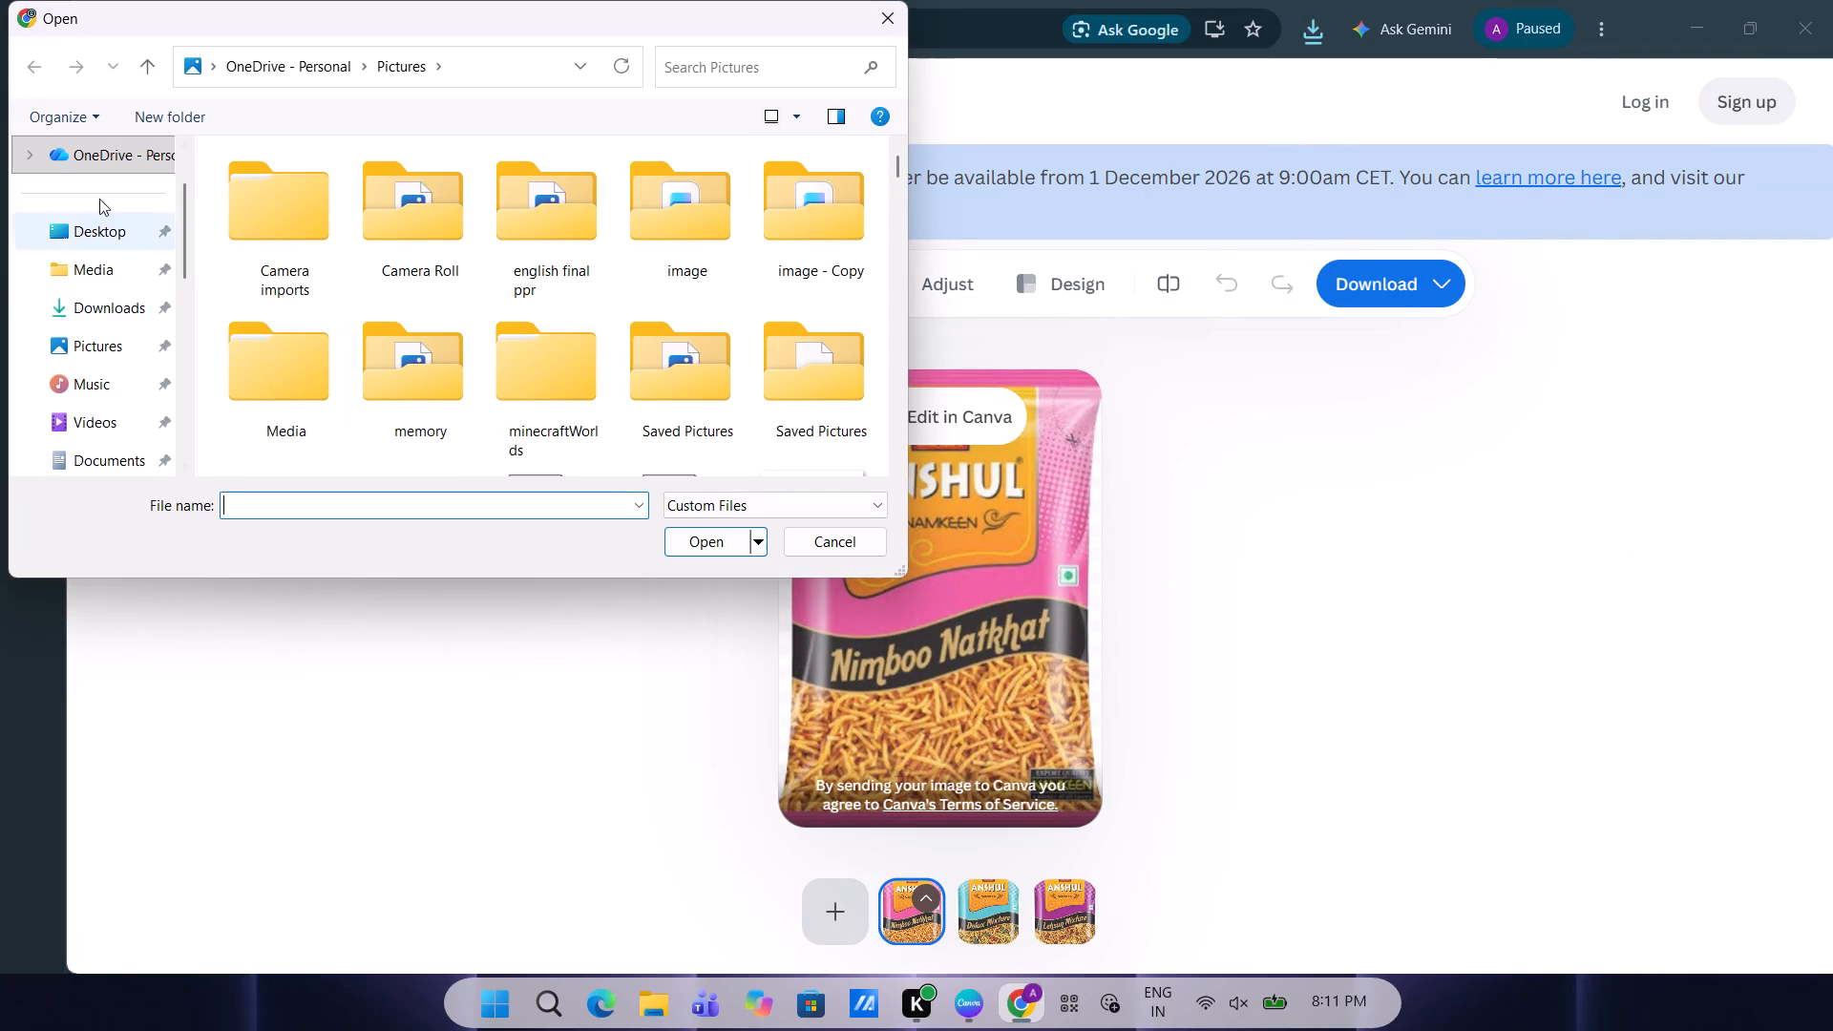
scroll(95, 191, "up", 1)
left_click(110, 201)
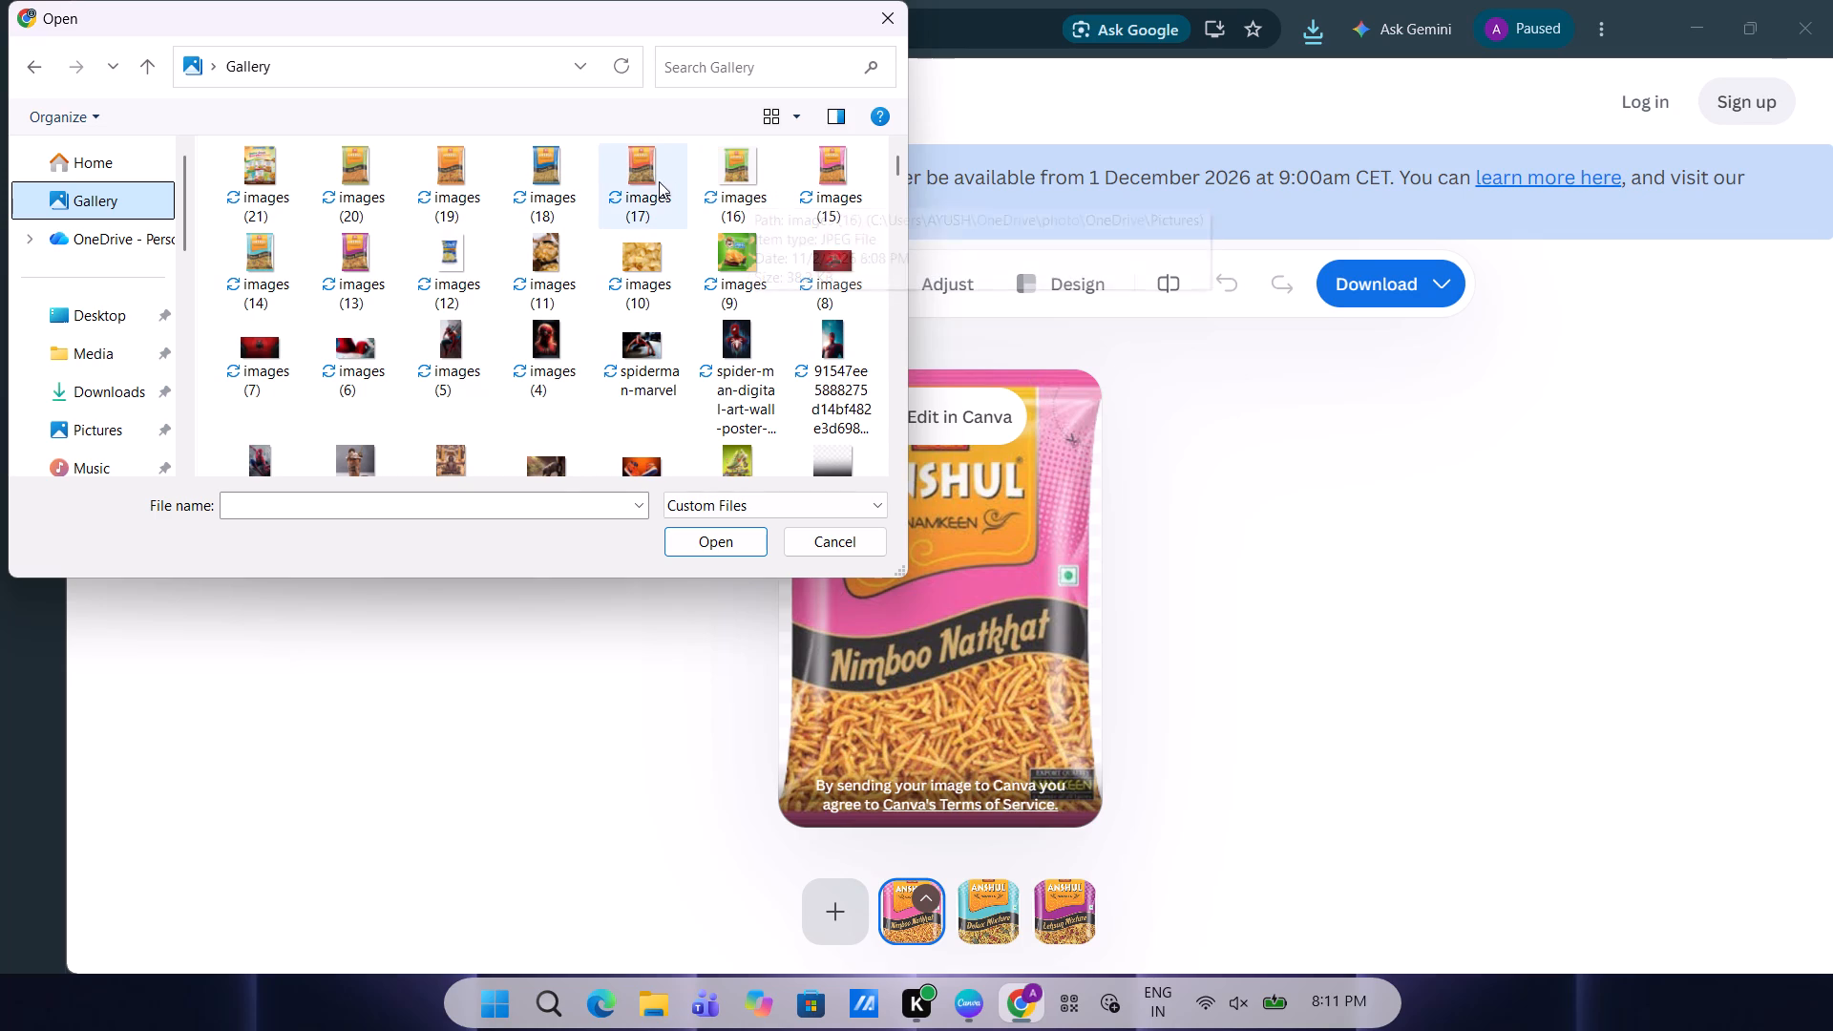
double_click(730, 187)
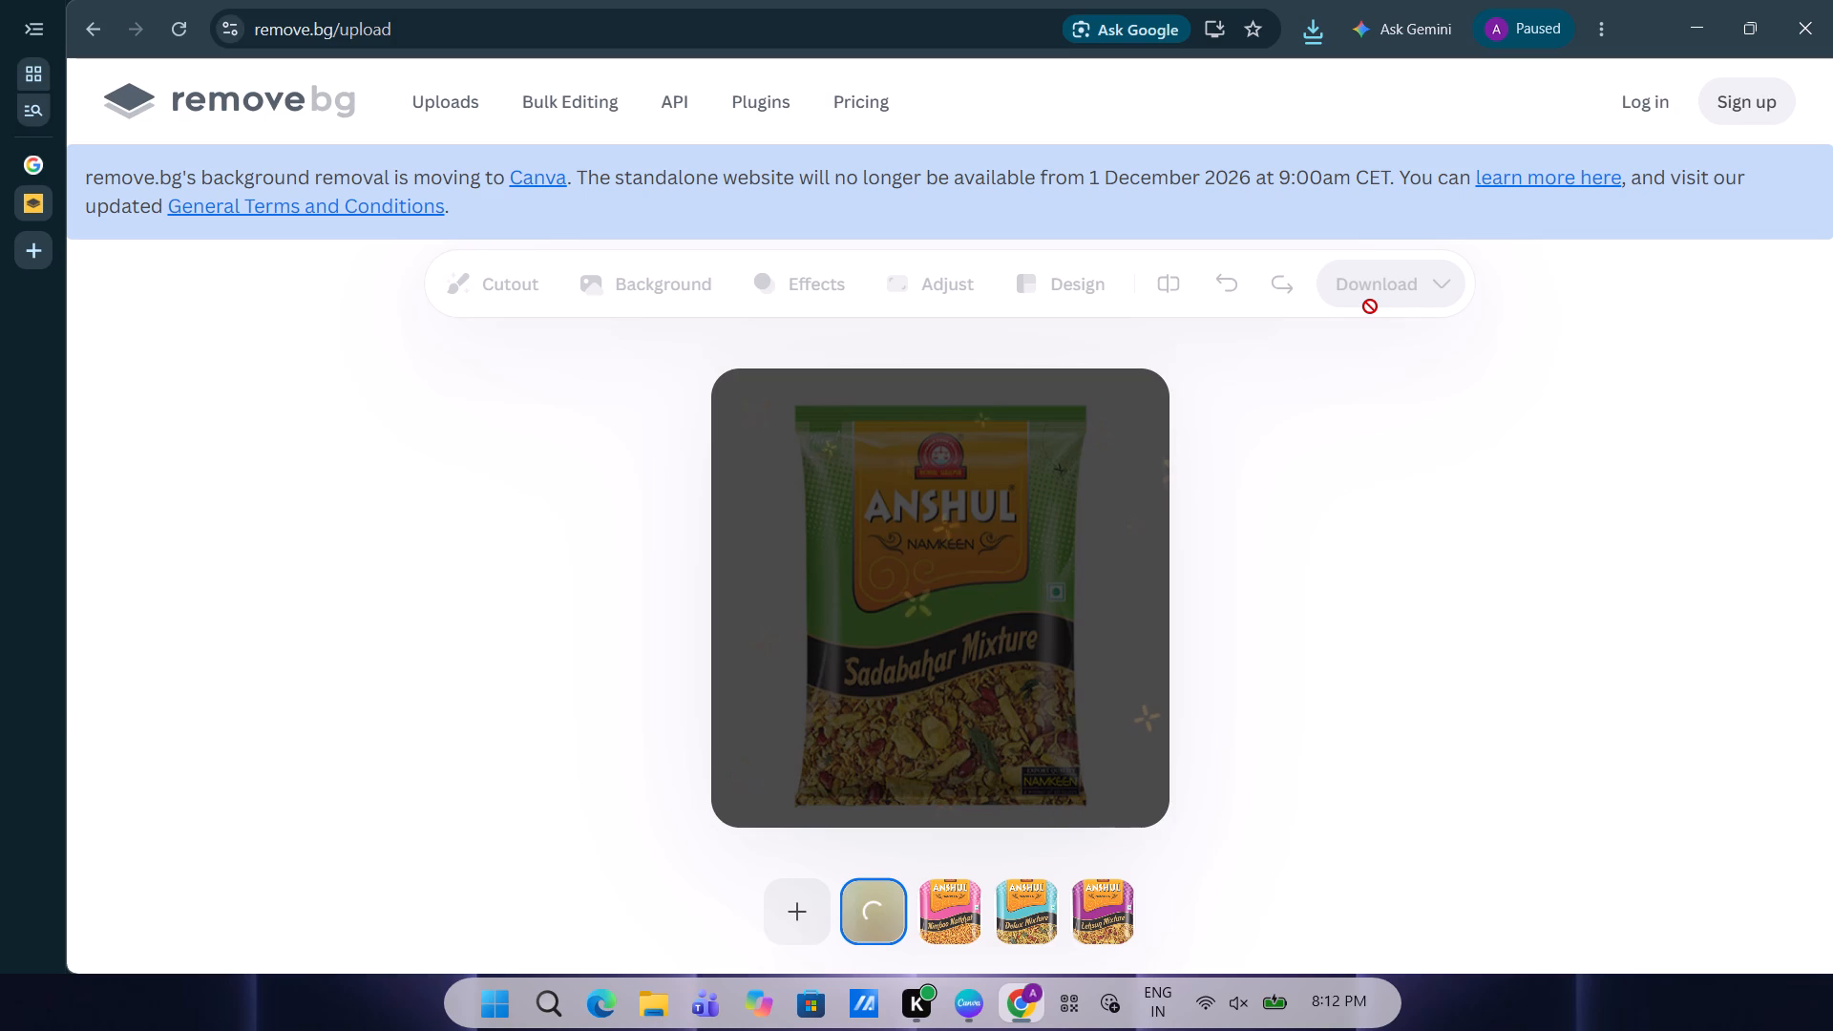
Download the free 447 x 447 Preview version of the Sadabahar Mixture cutout.
left_click(1390, 293)
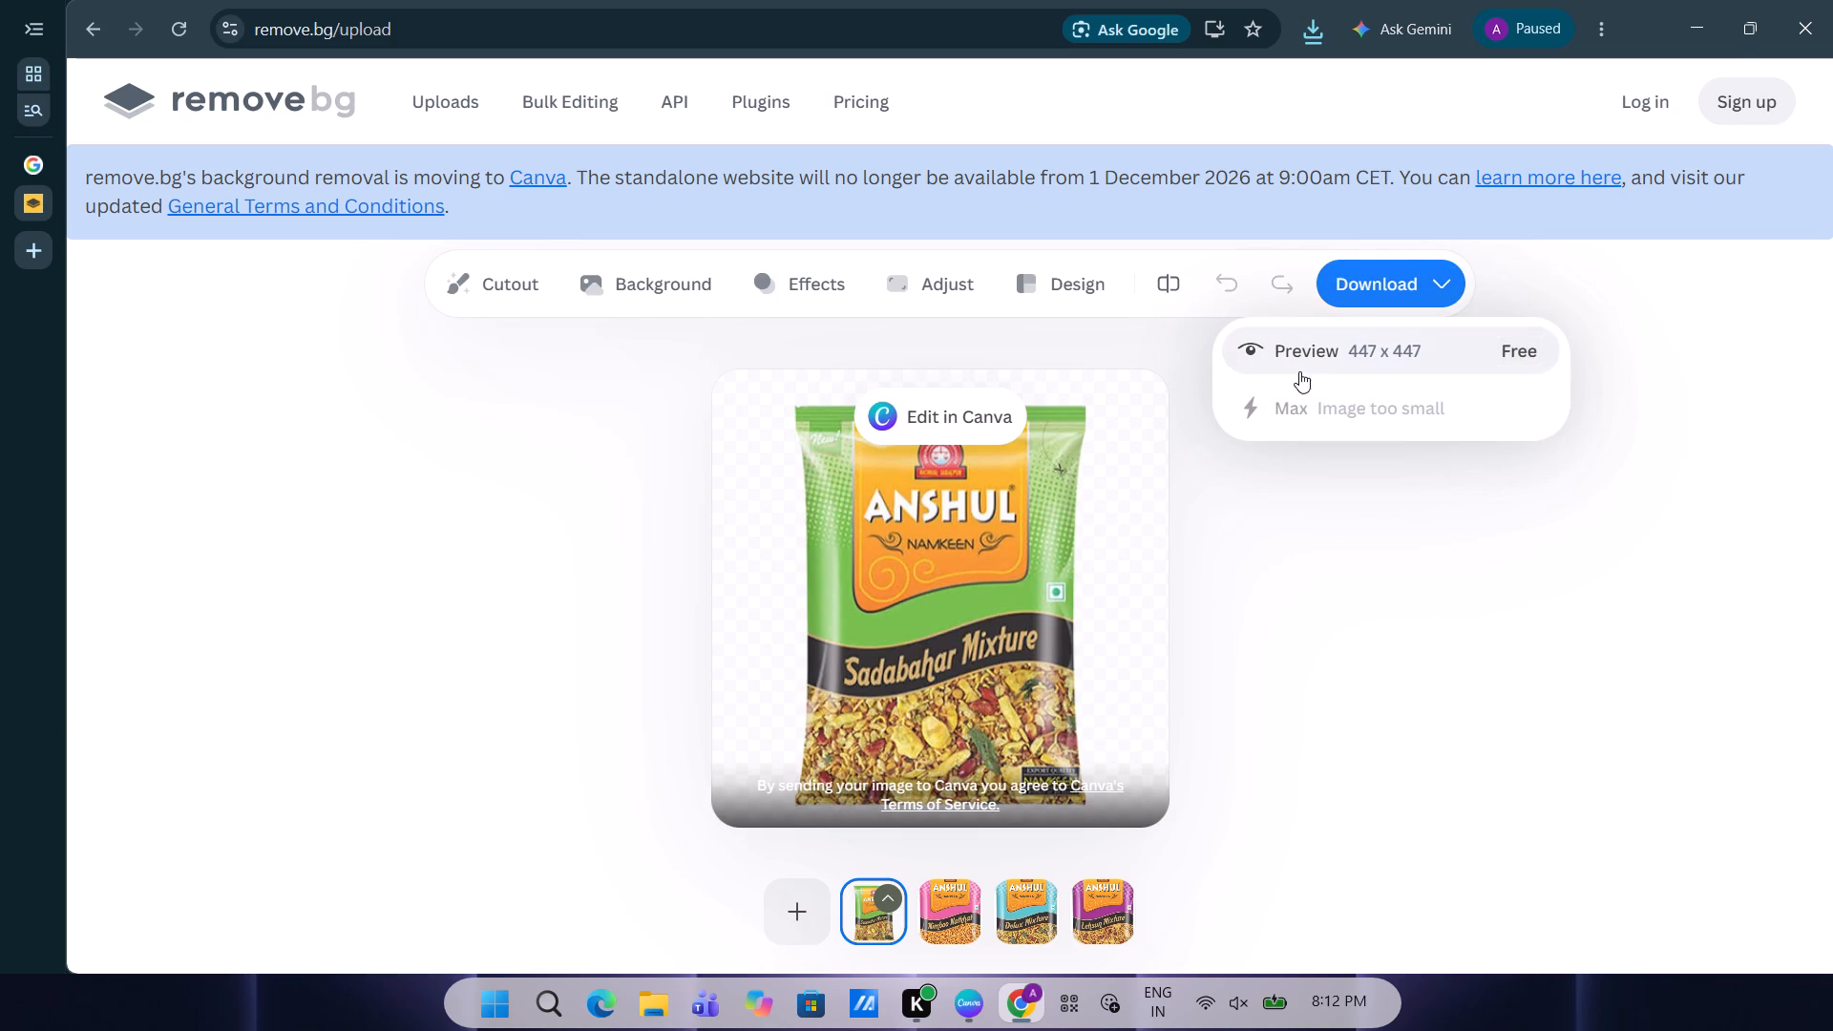
left_click(1324, 360)
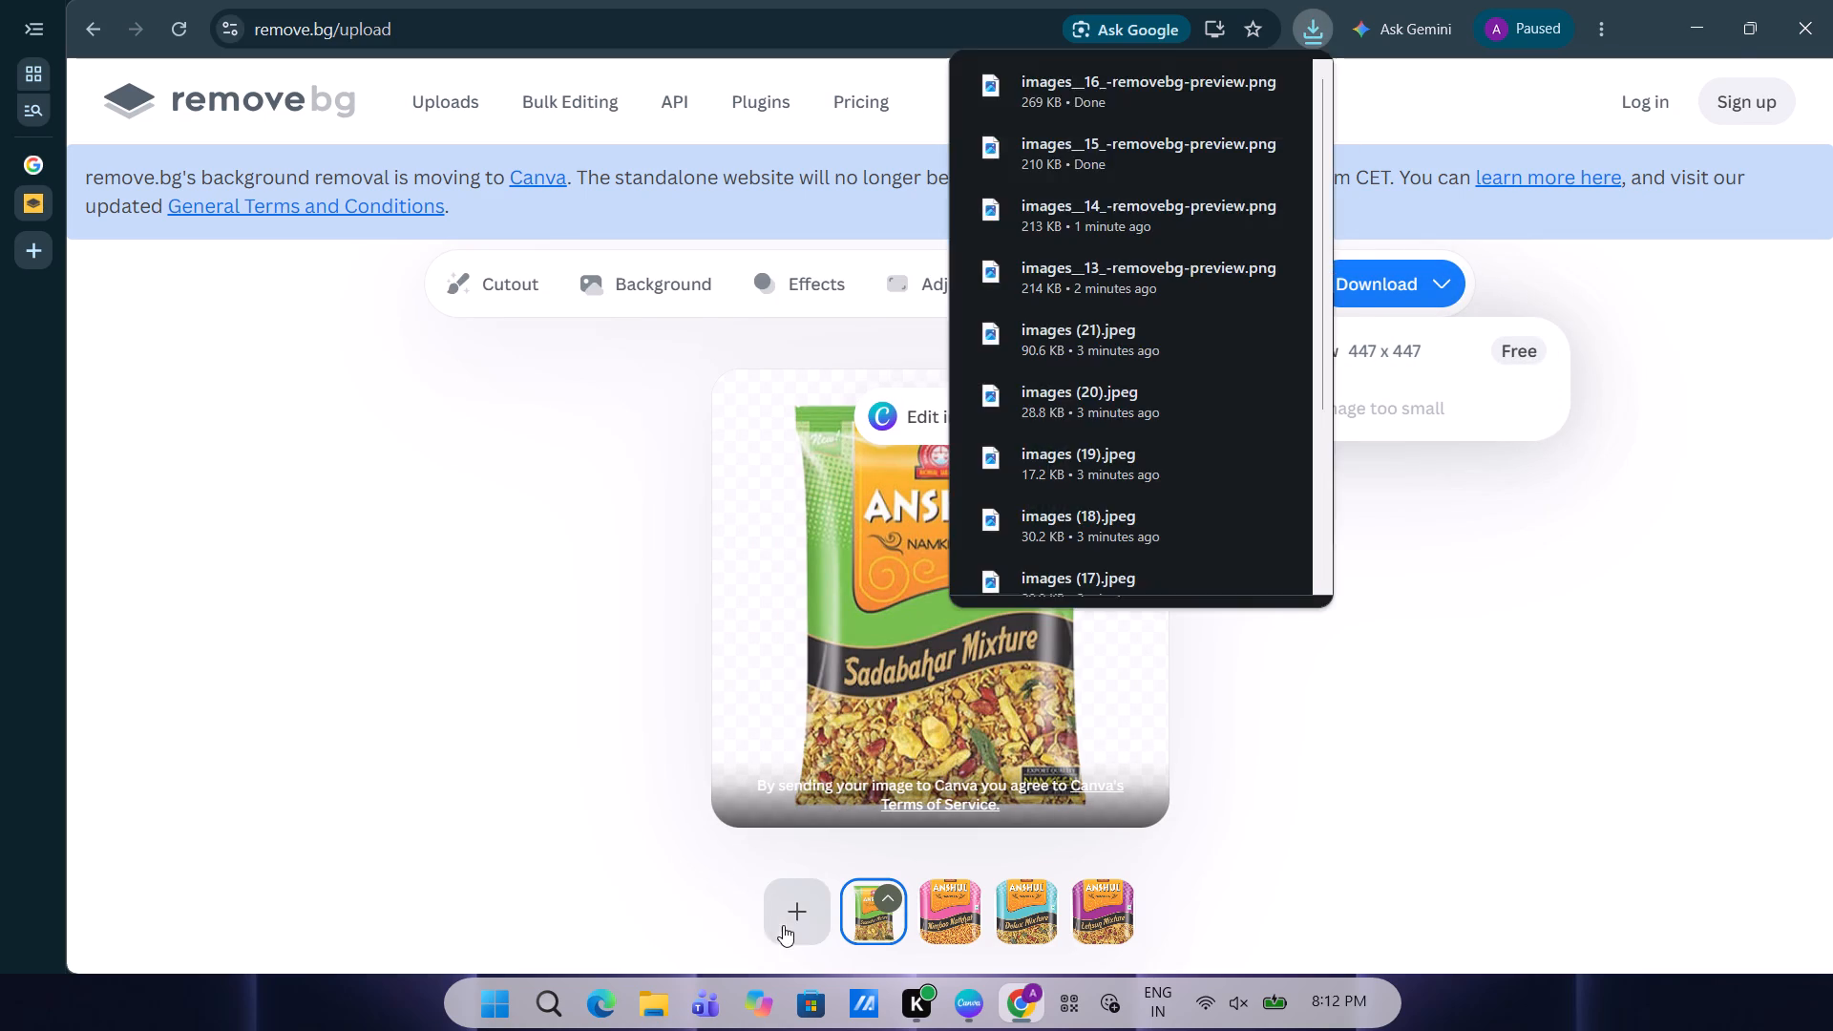
Add the red Kashmiri Dalmoth packet image, images (17), from the Gallery for background removal.
left_click(801, 916)
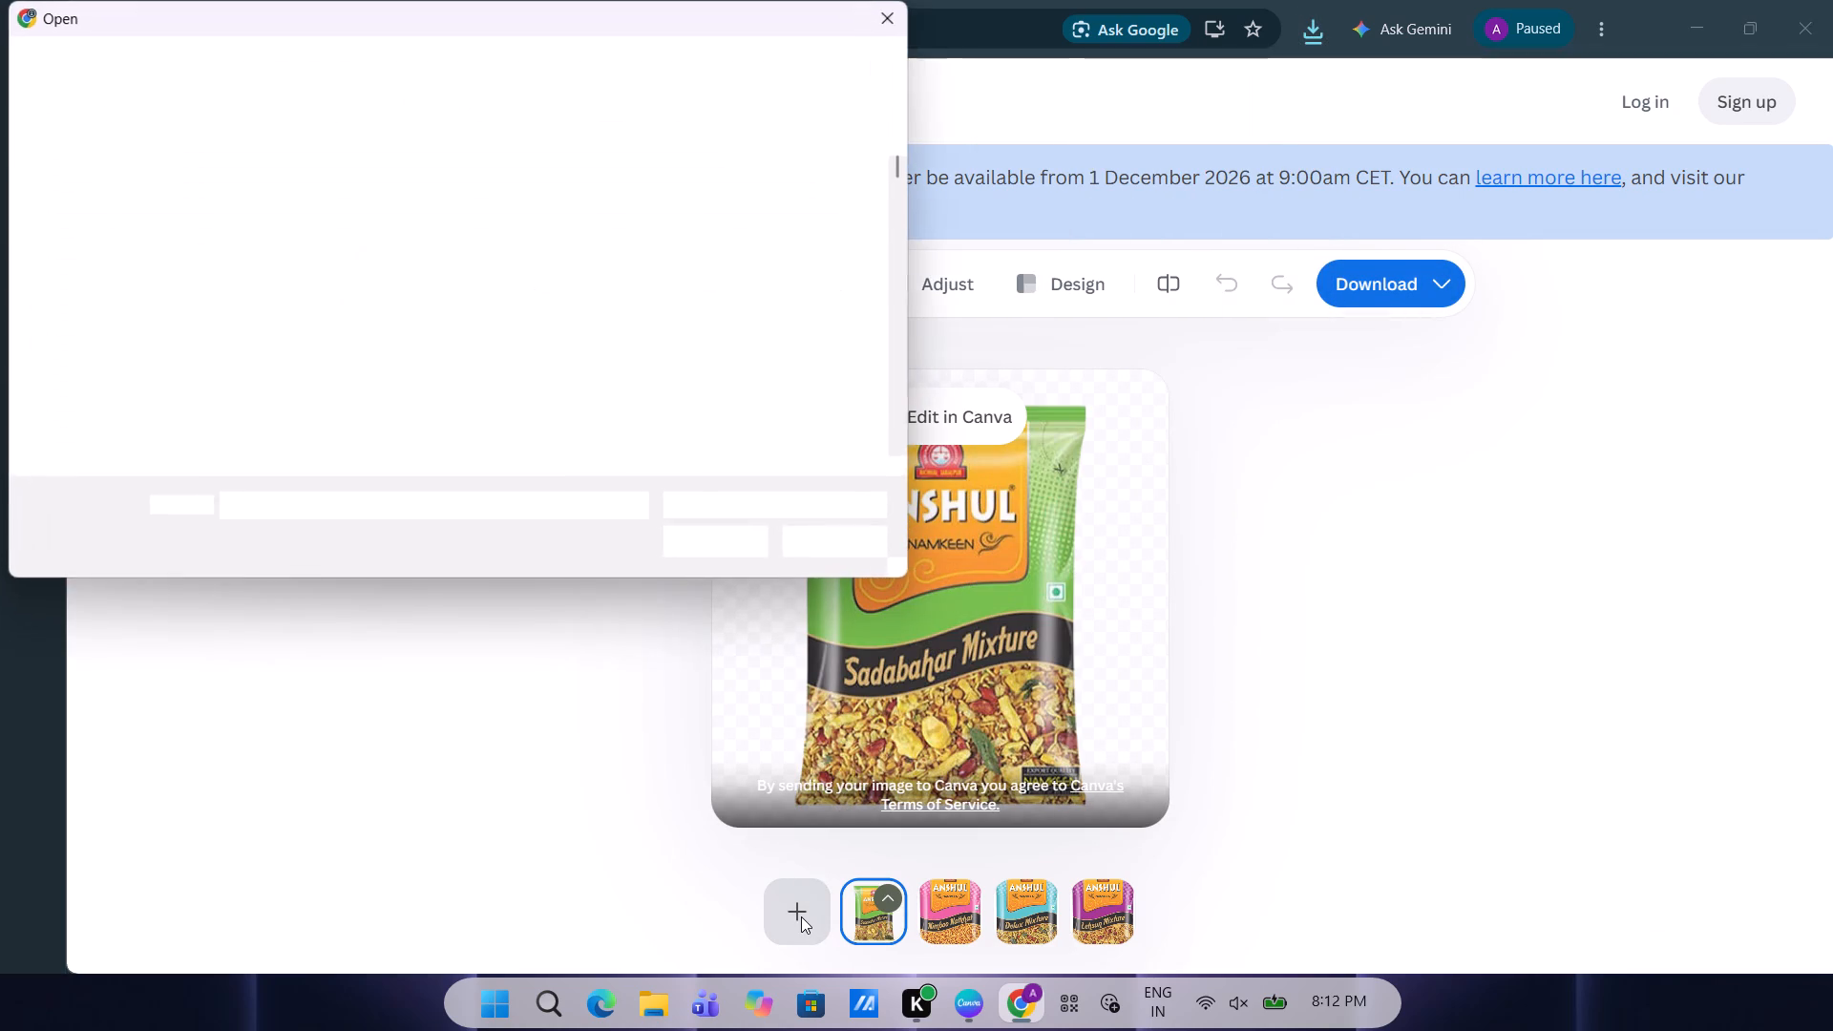
scroll(156, 192, "up", 1)
left_click(83, 193)
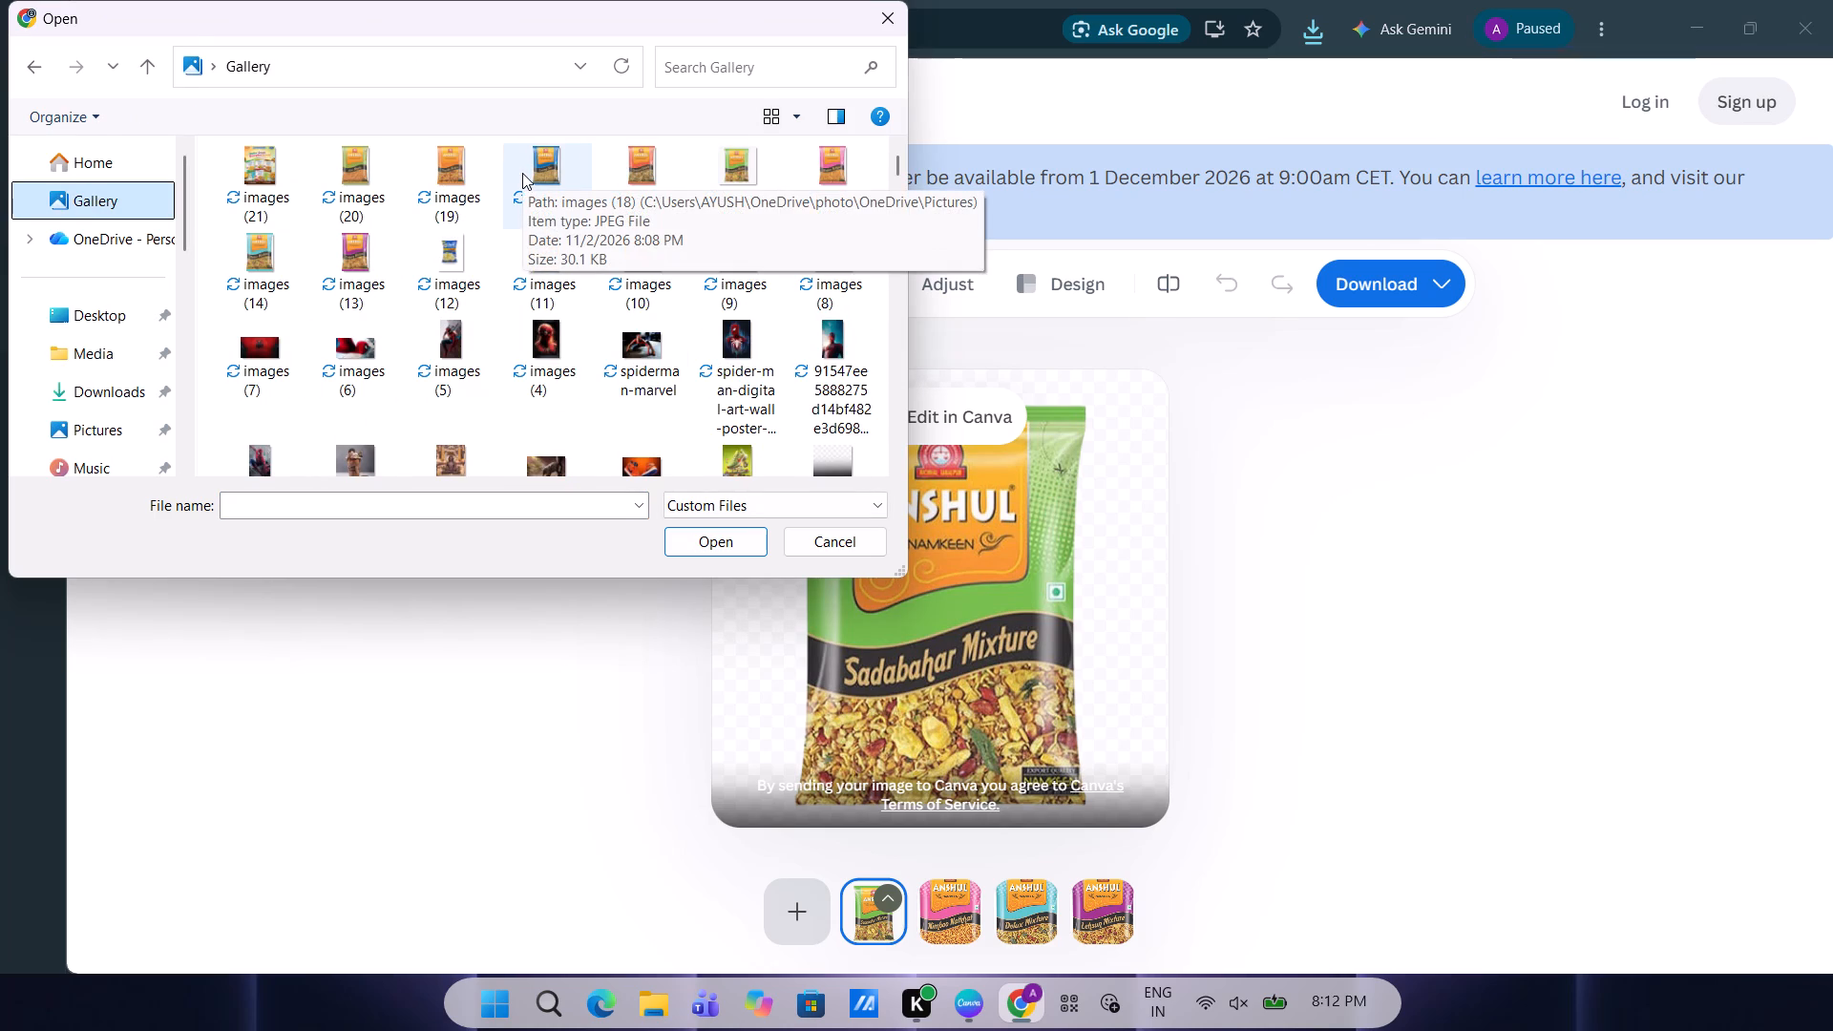
double_click(631, 200)
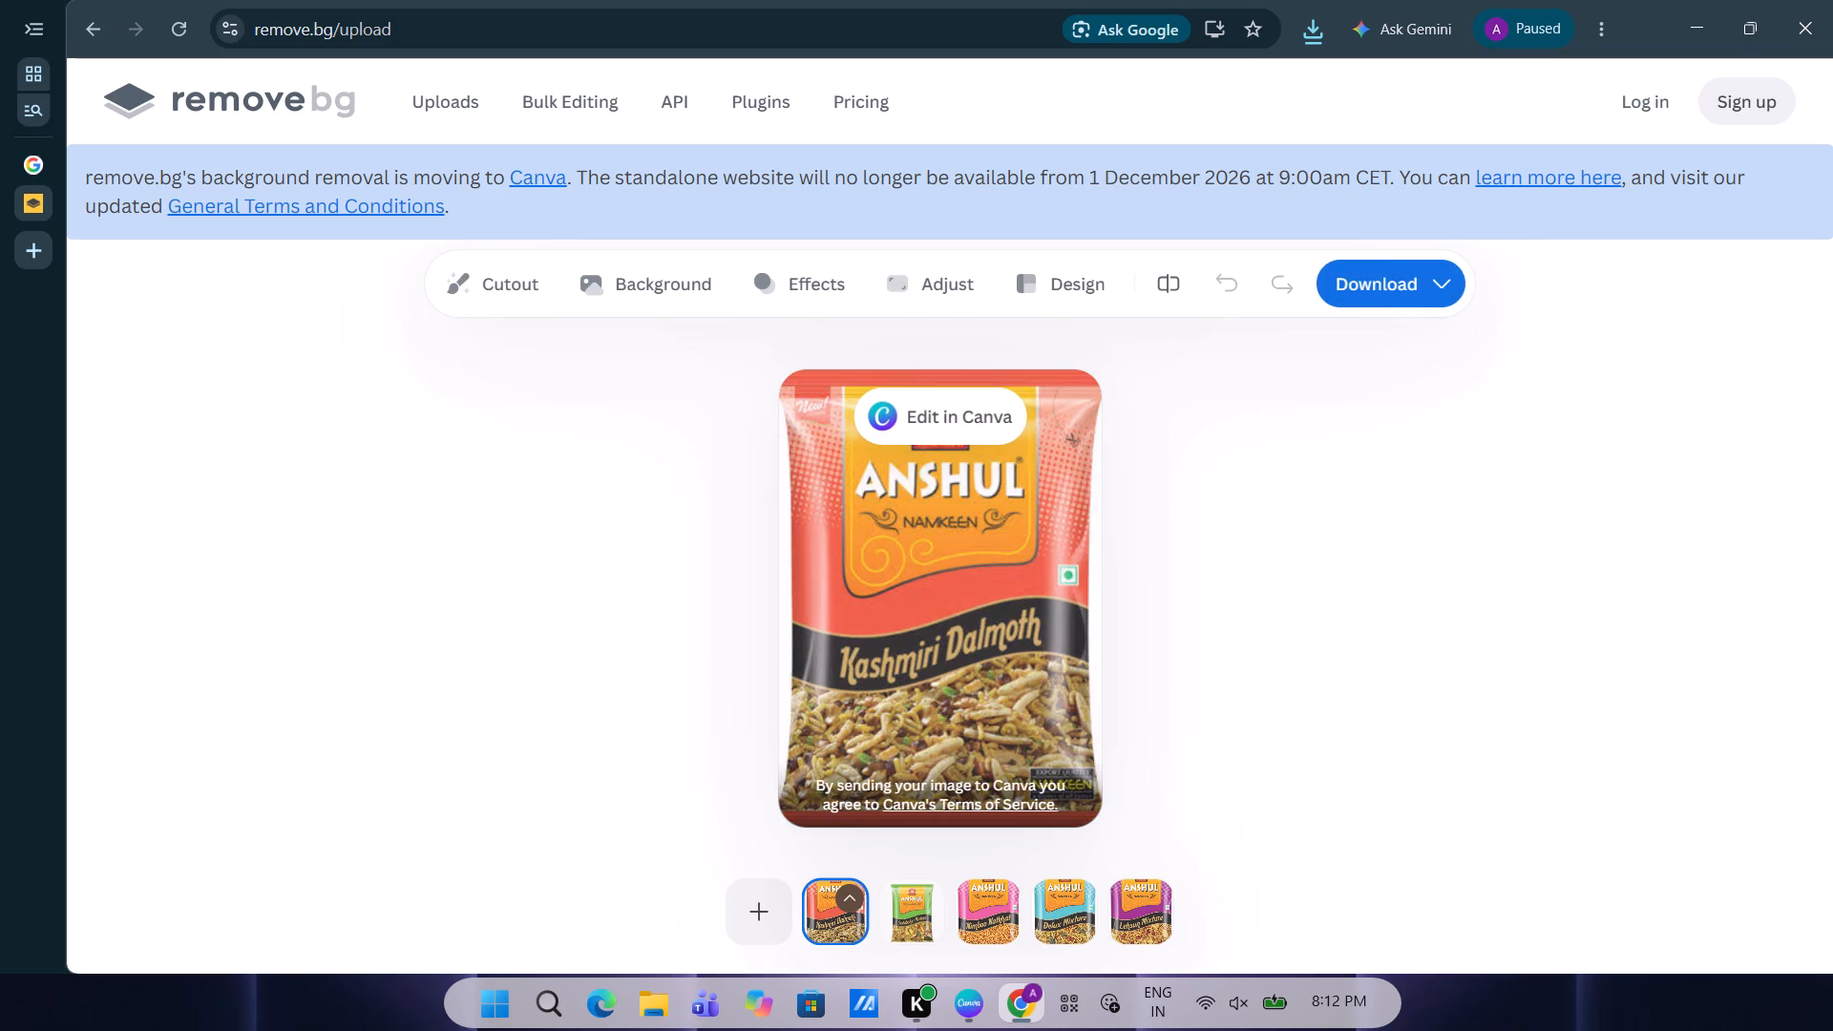
Download the free 250 x 355 Preview version of the Kashmiri Dalmoth cutout.
left_click(1392, 283)
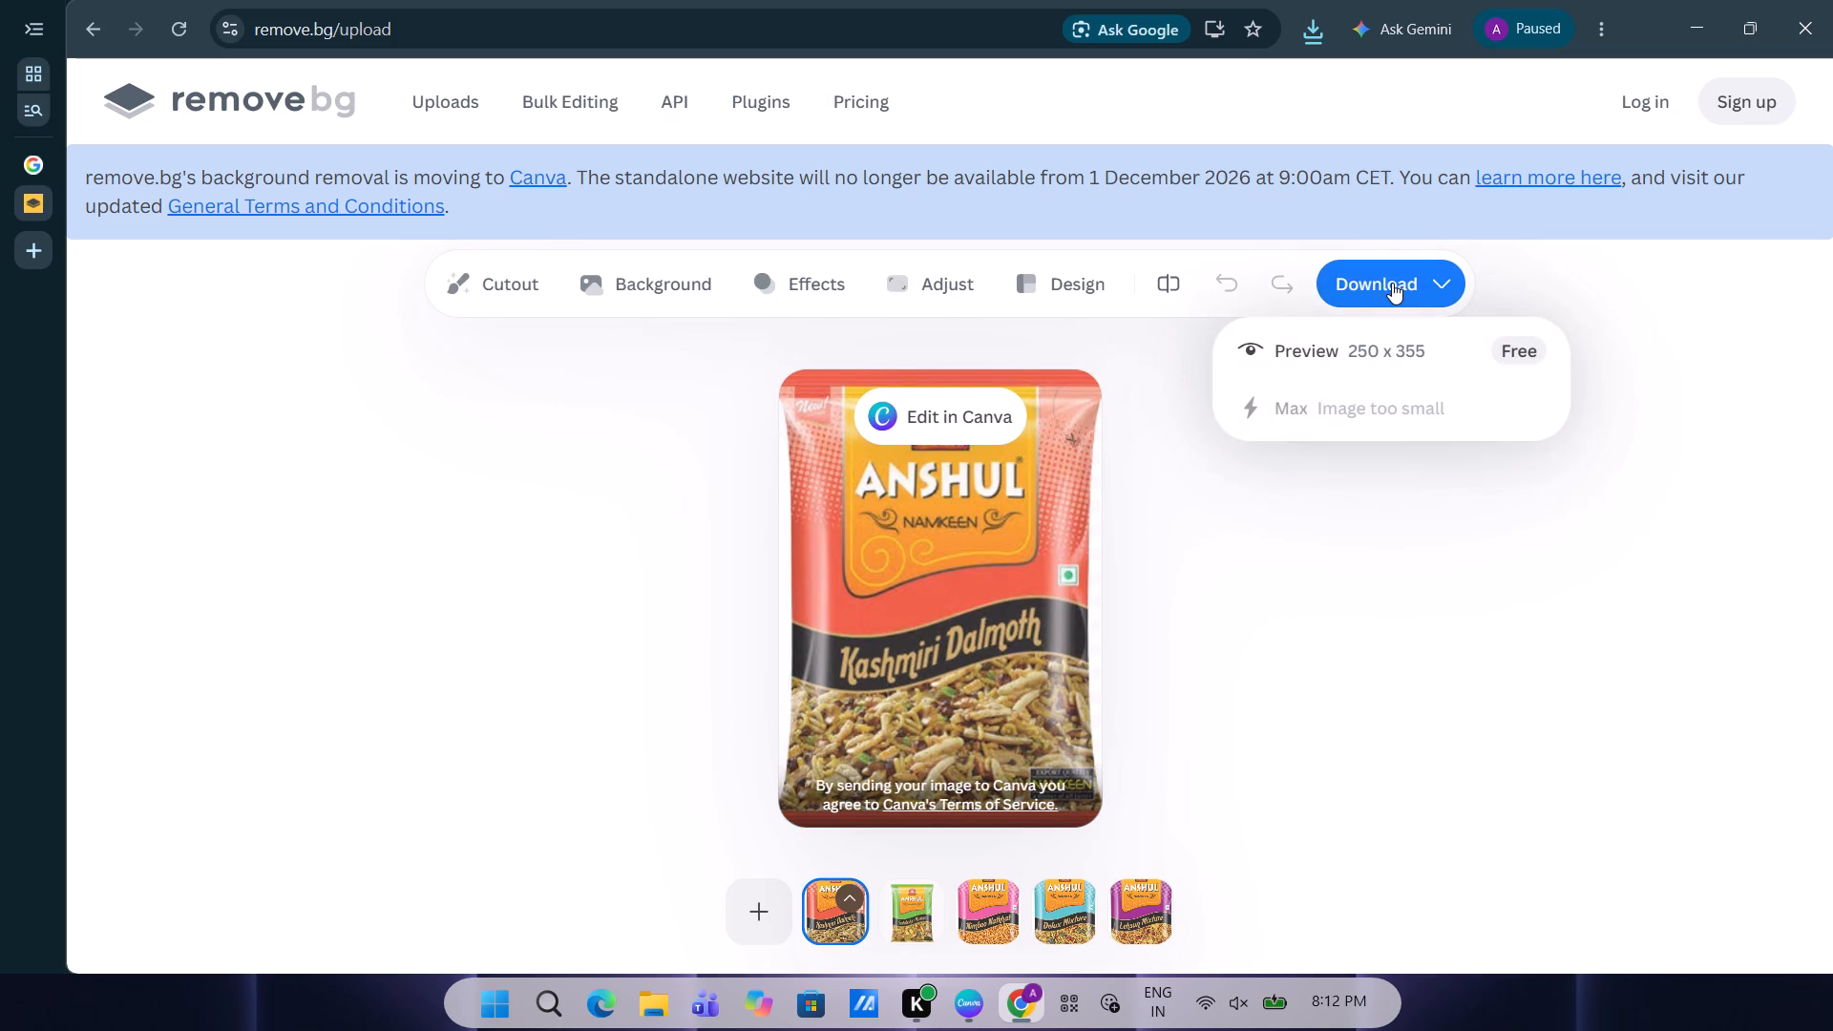
left_click(1365, 360)
Add the blue Loung Sev packet image, images (18), from the Gallery for background removal.
left_click(761, 925)
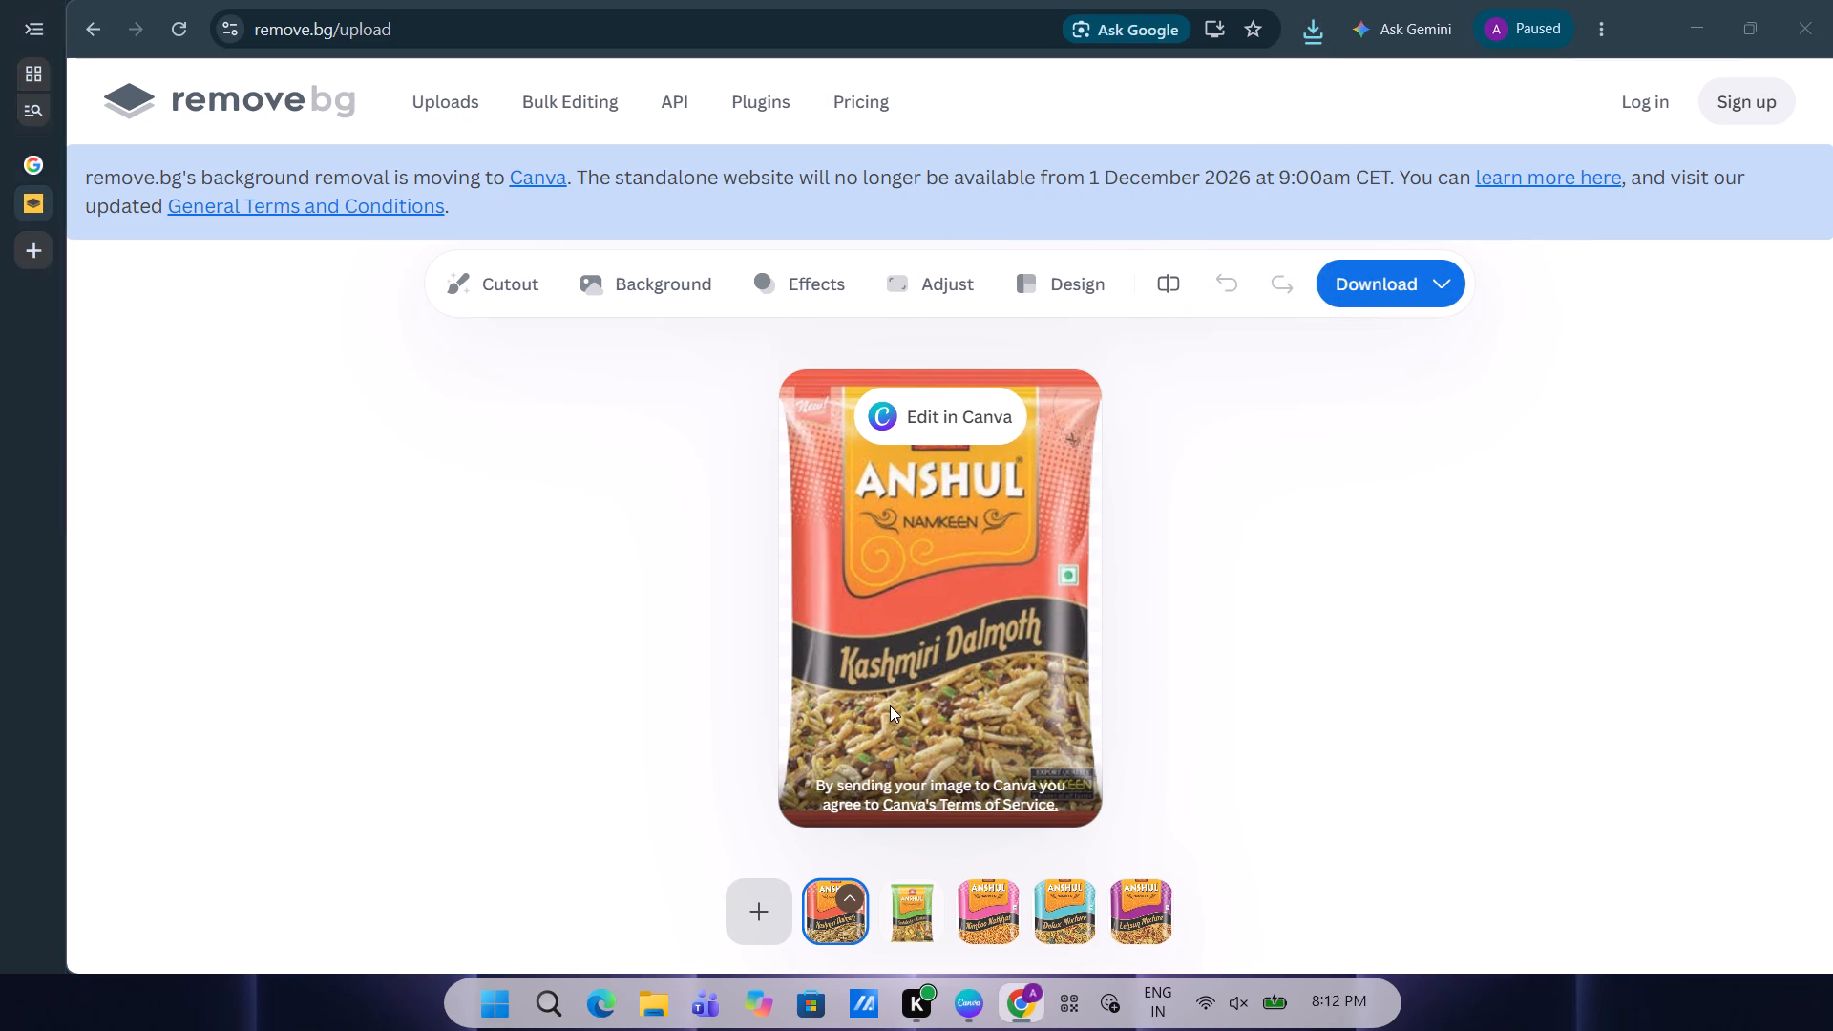
scroll(146, 226, "up", 1)
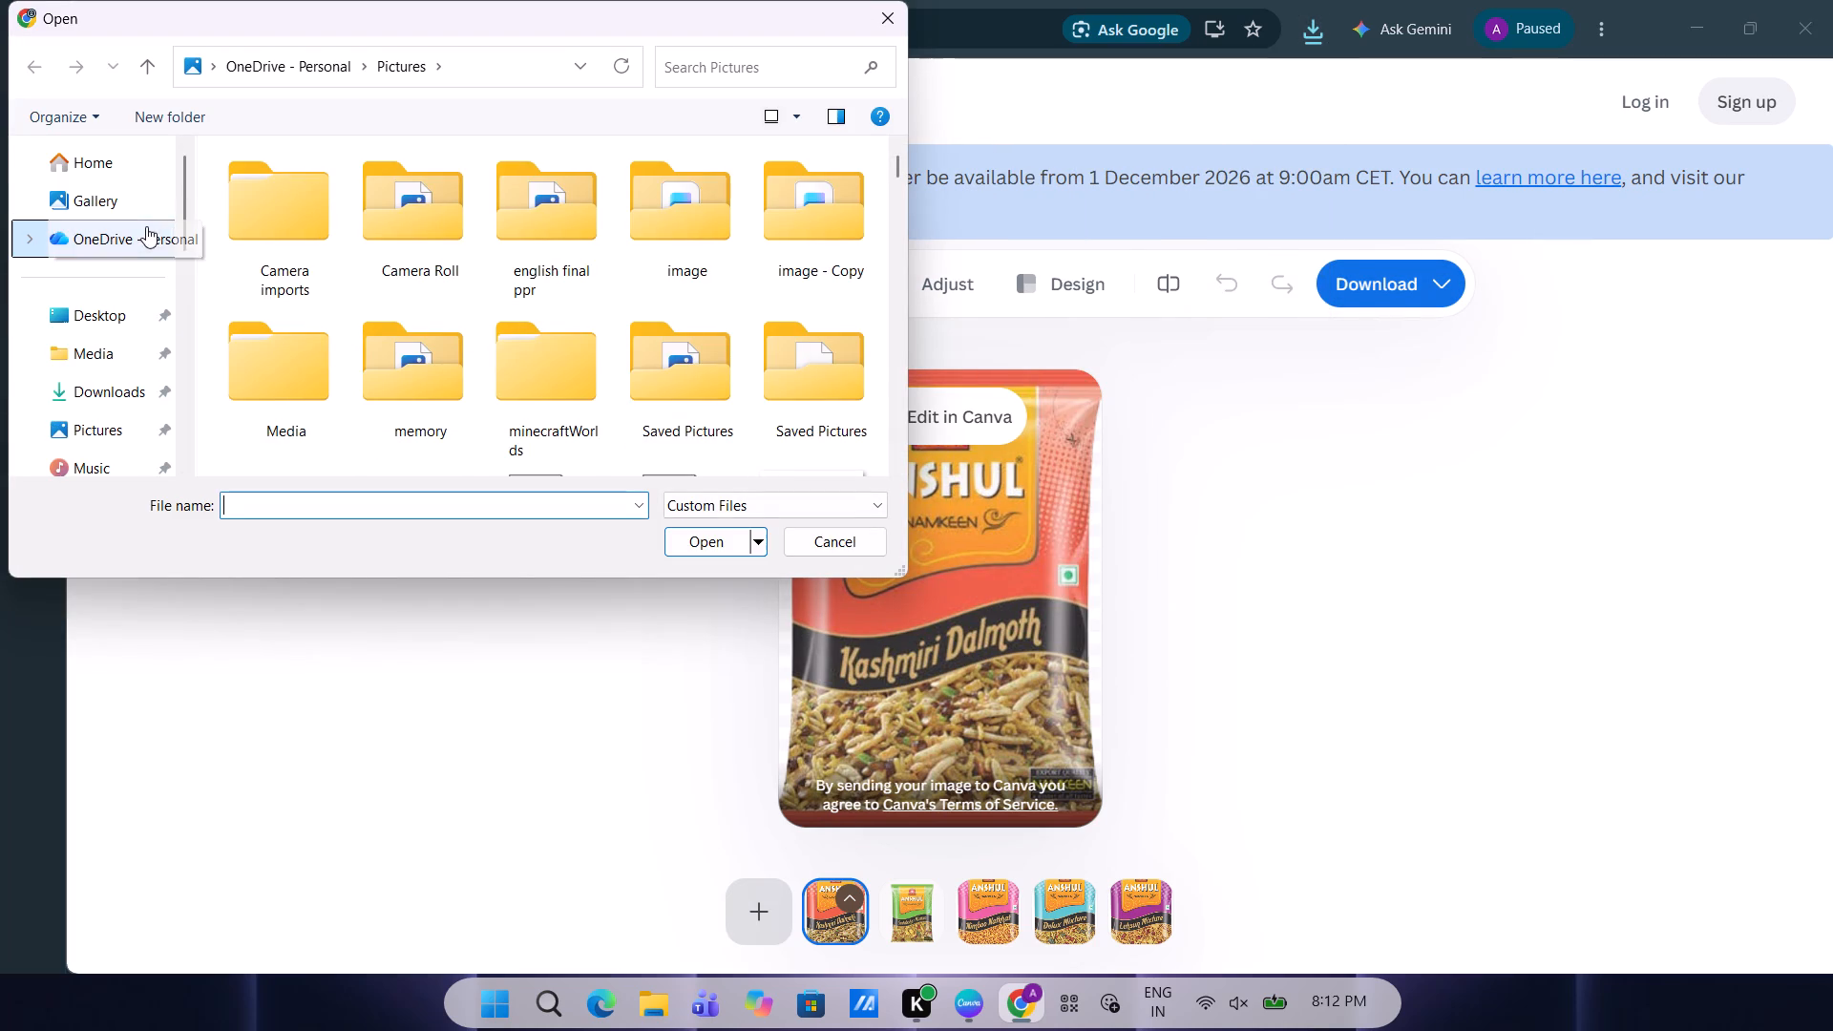
left_click(111, 187)
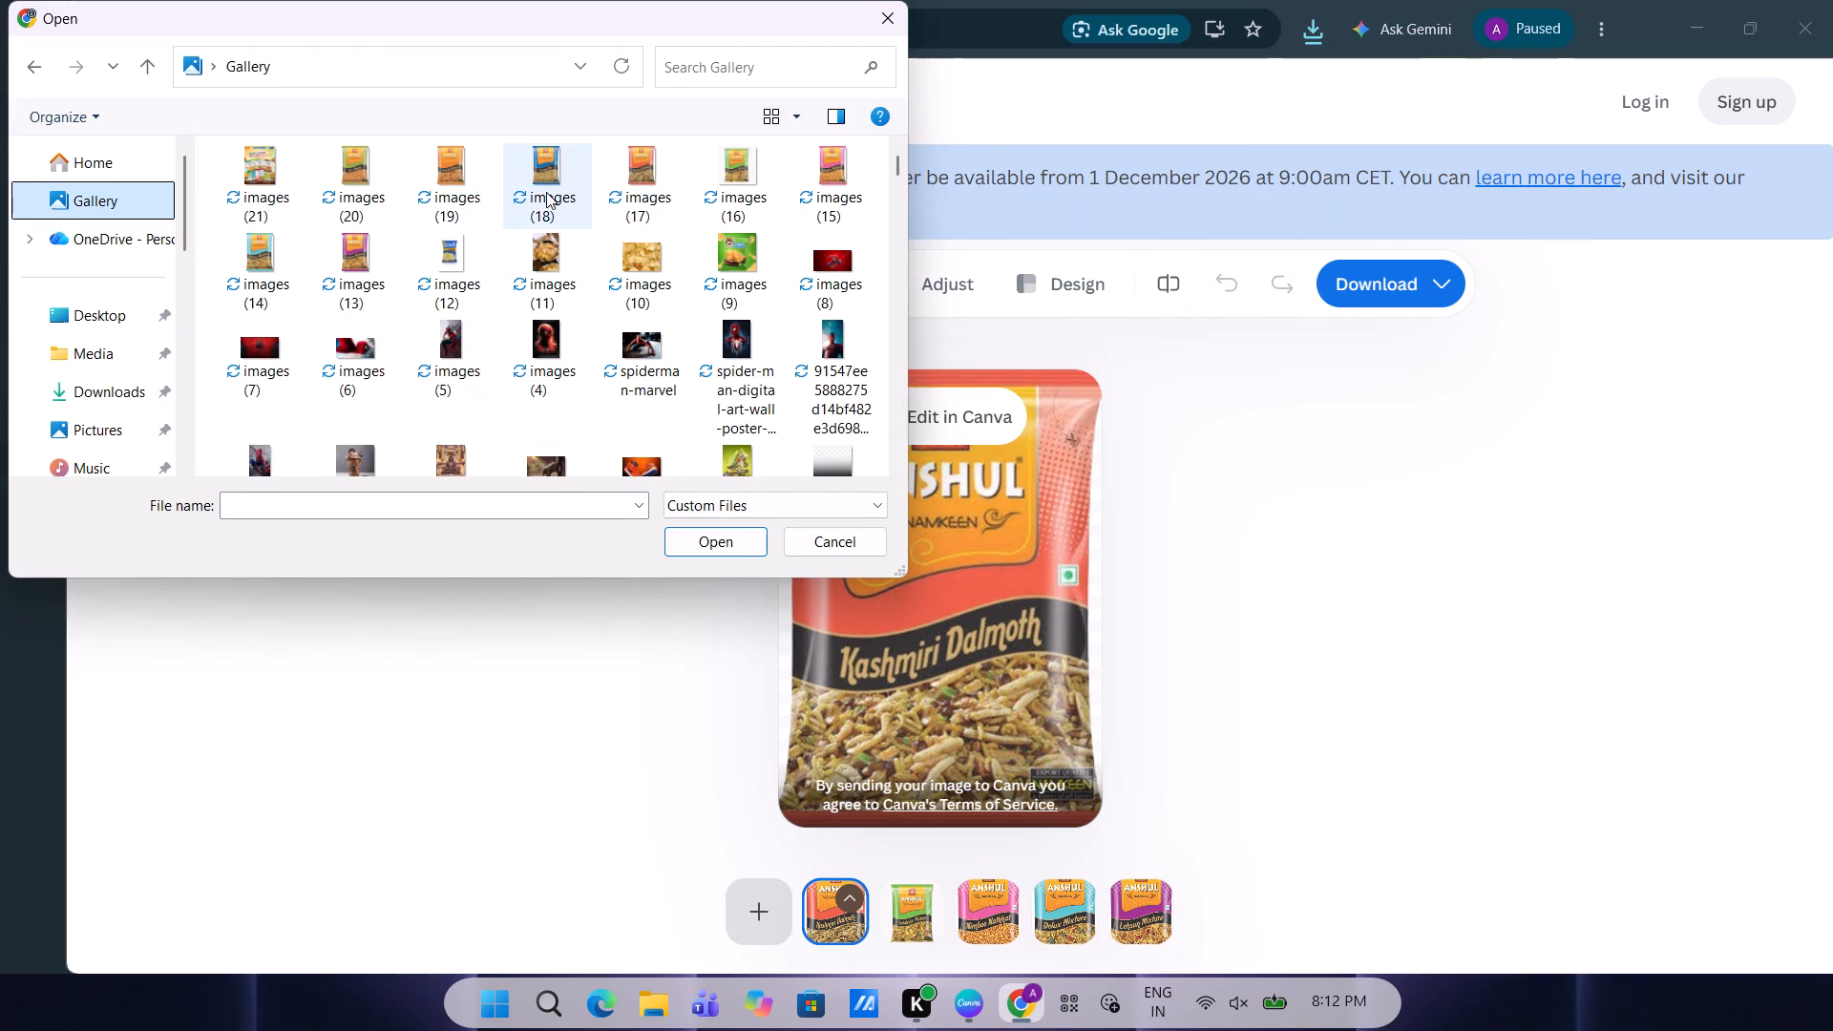
left_click(504, 168)
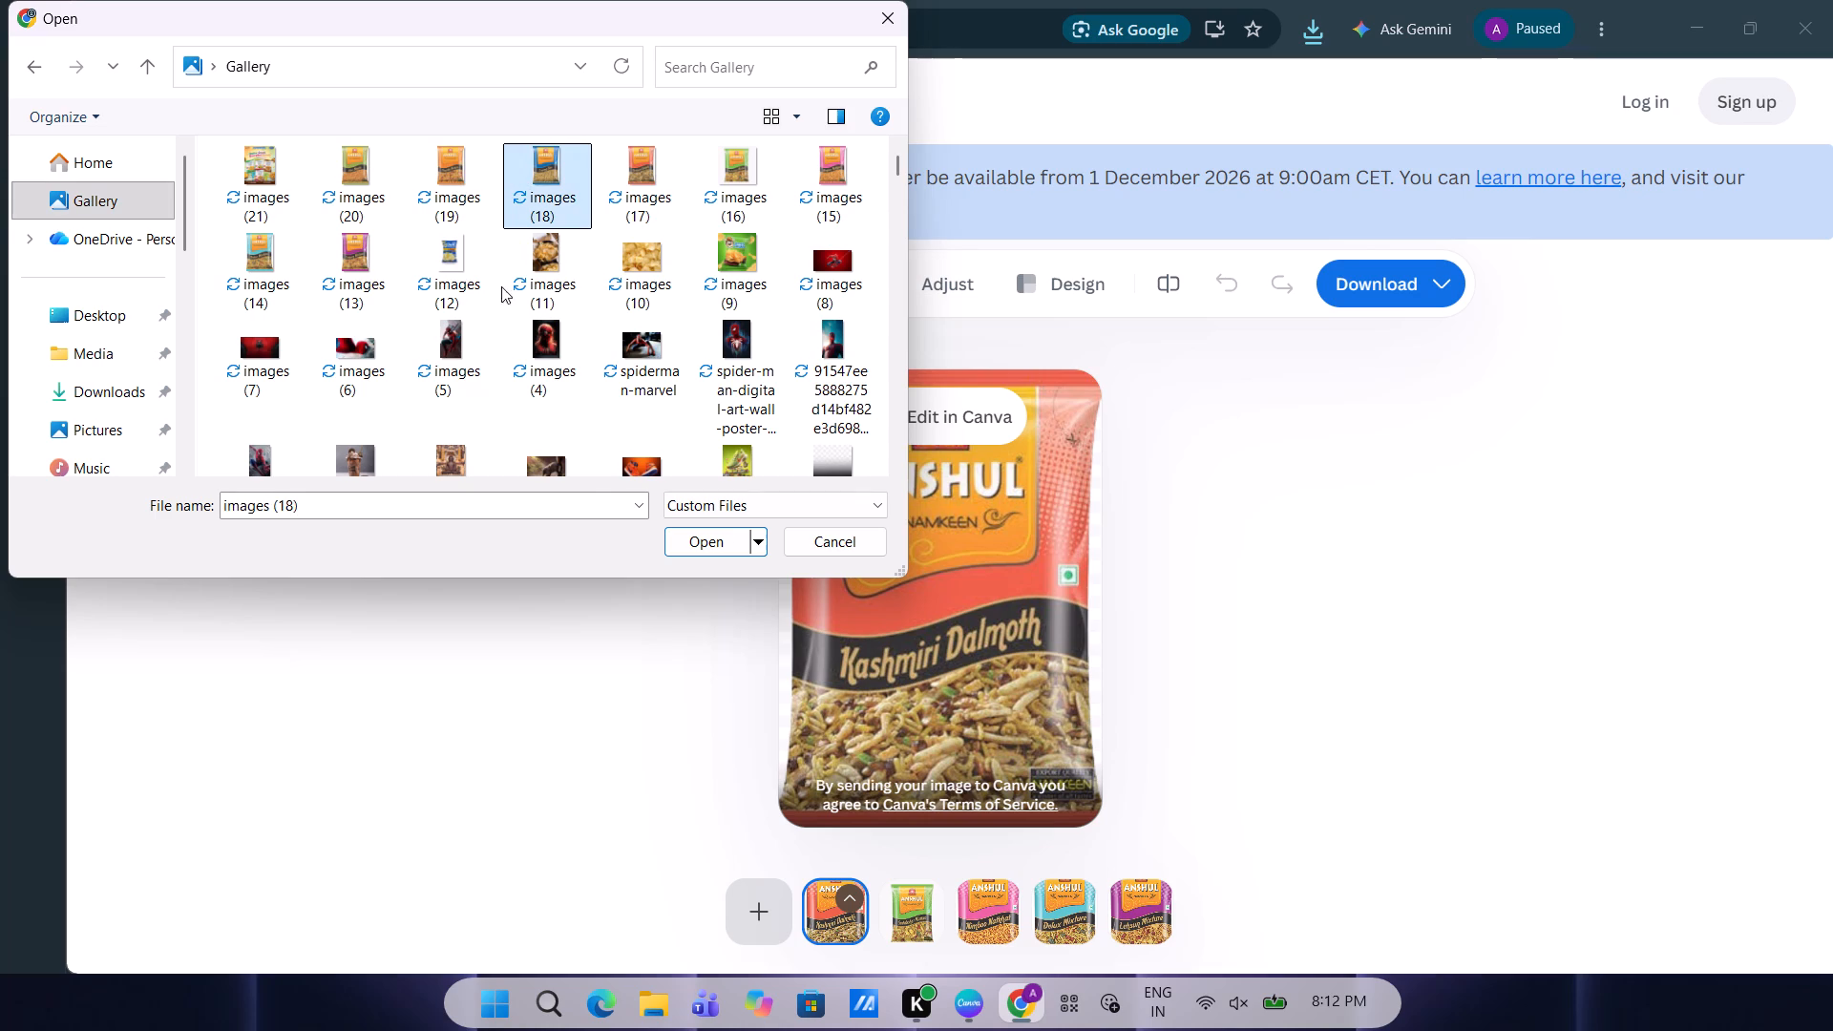
left_click(715, 537)
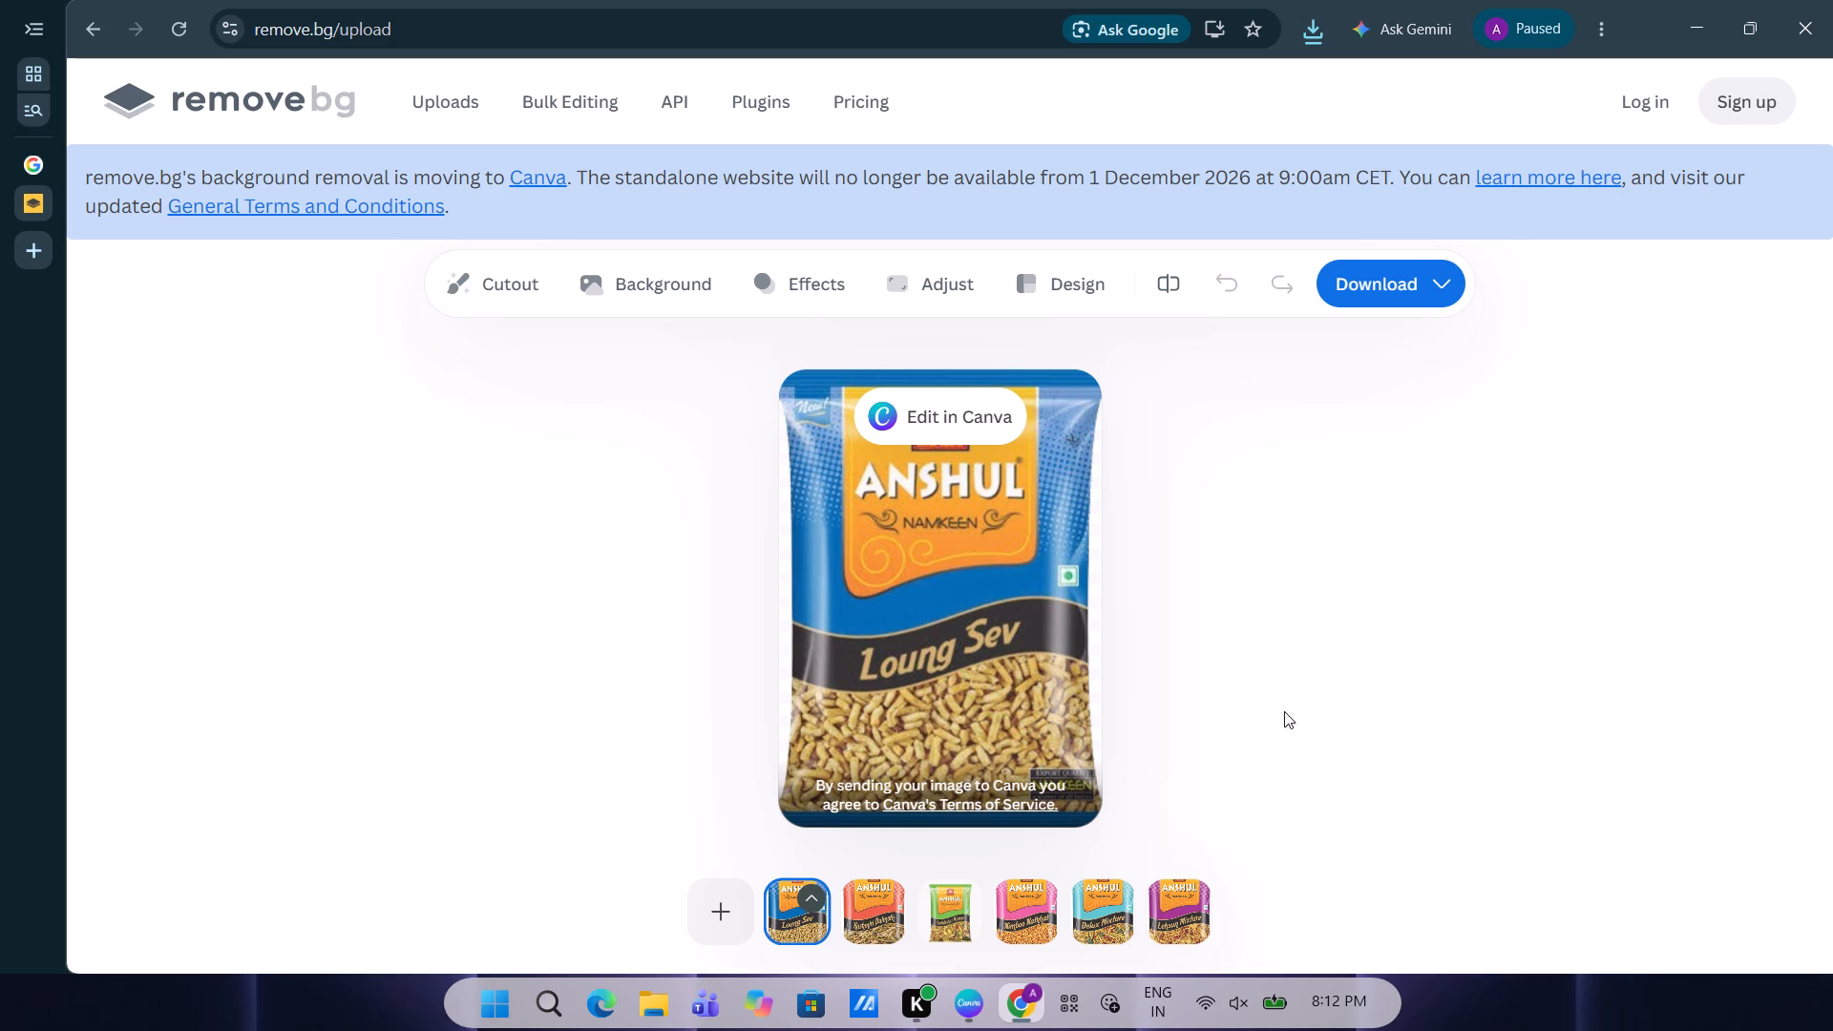
Download the free 250 x 355 Preview version of the Loung Sev cutout.
left_click(1378, 275)
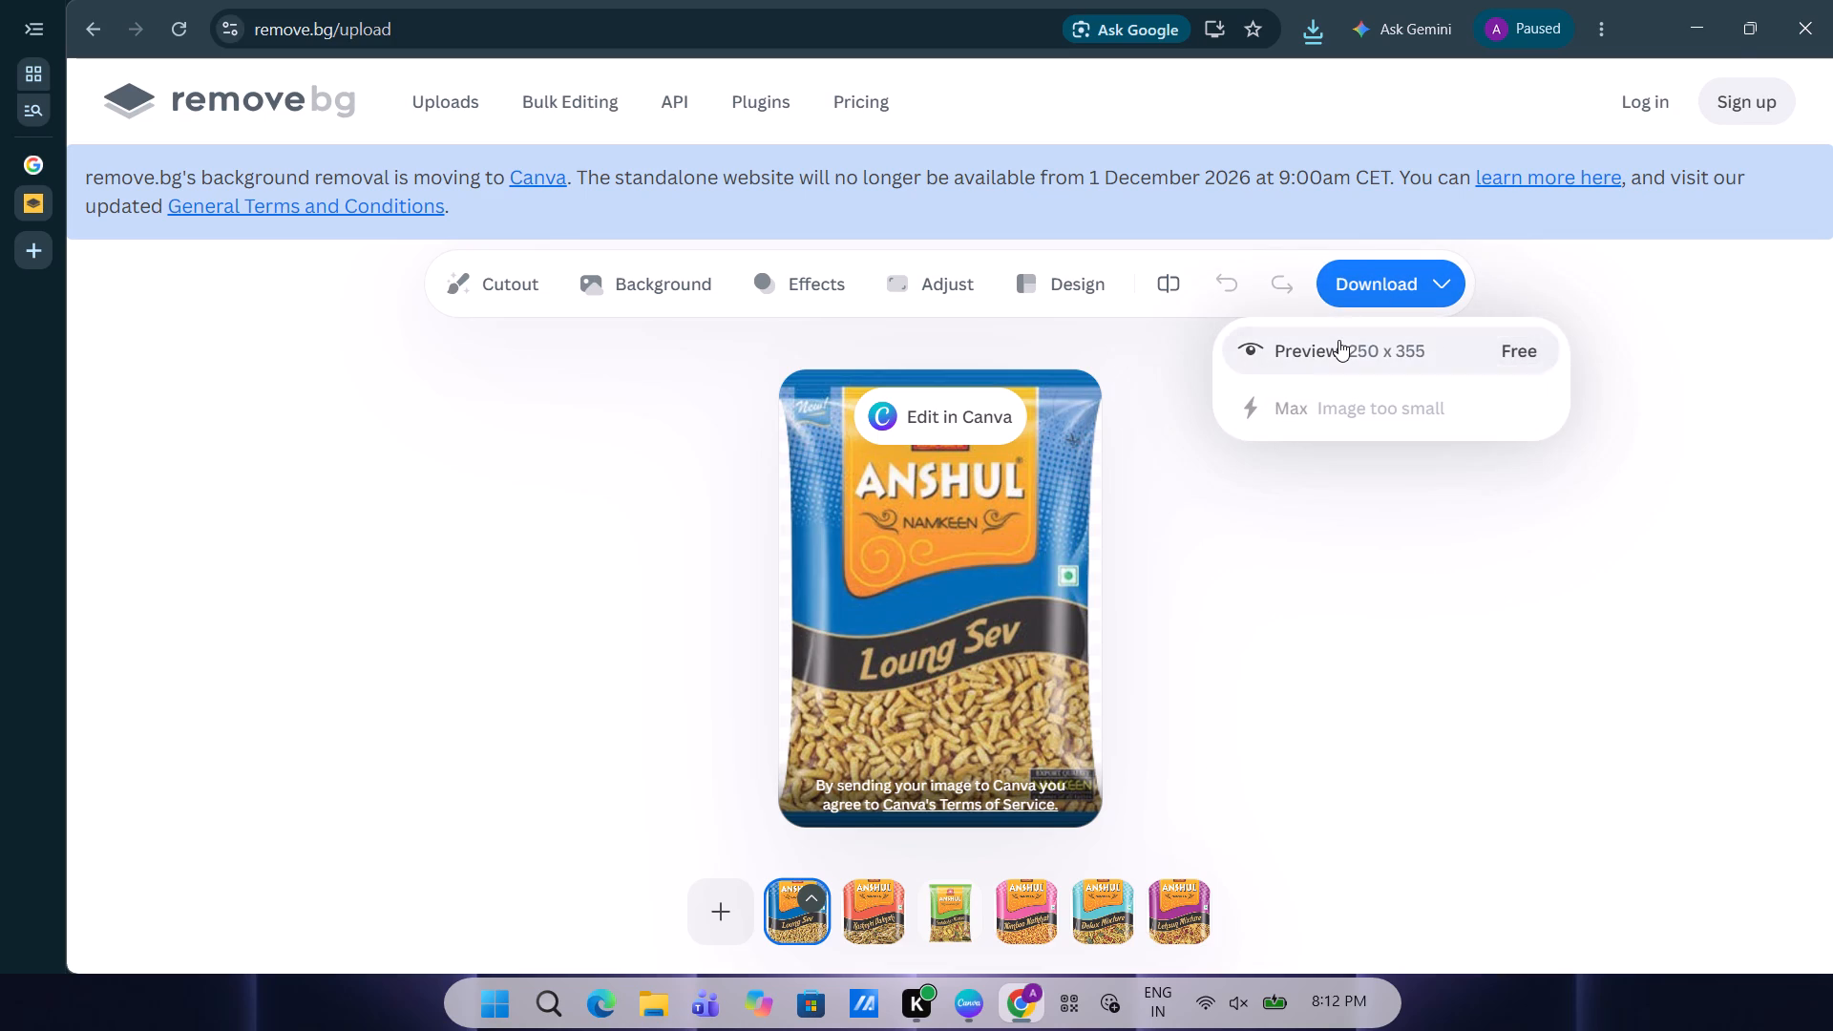
left_click(1338, 340)
Add the orange Punjabi Mixture packet image, images (19), from the Gallery for background removal.
left_click(731, 894)
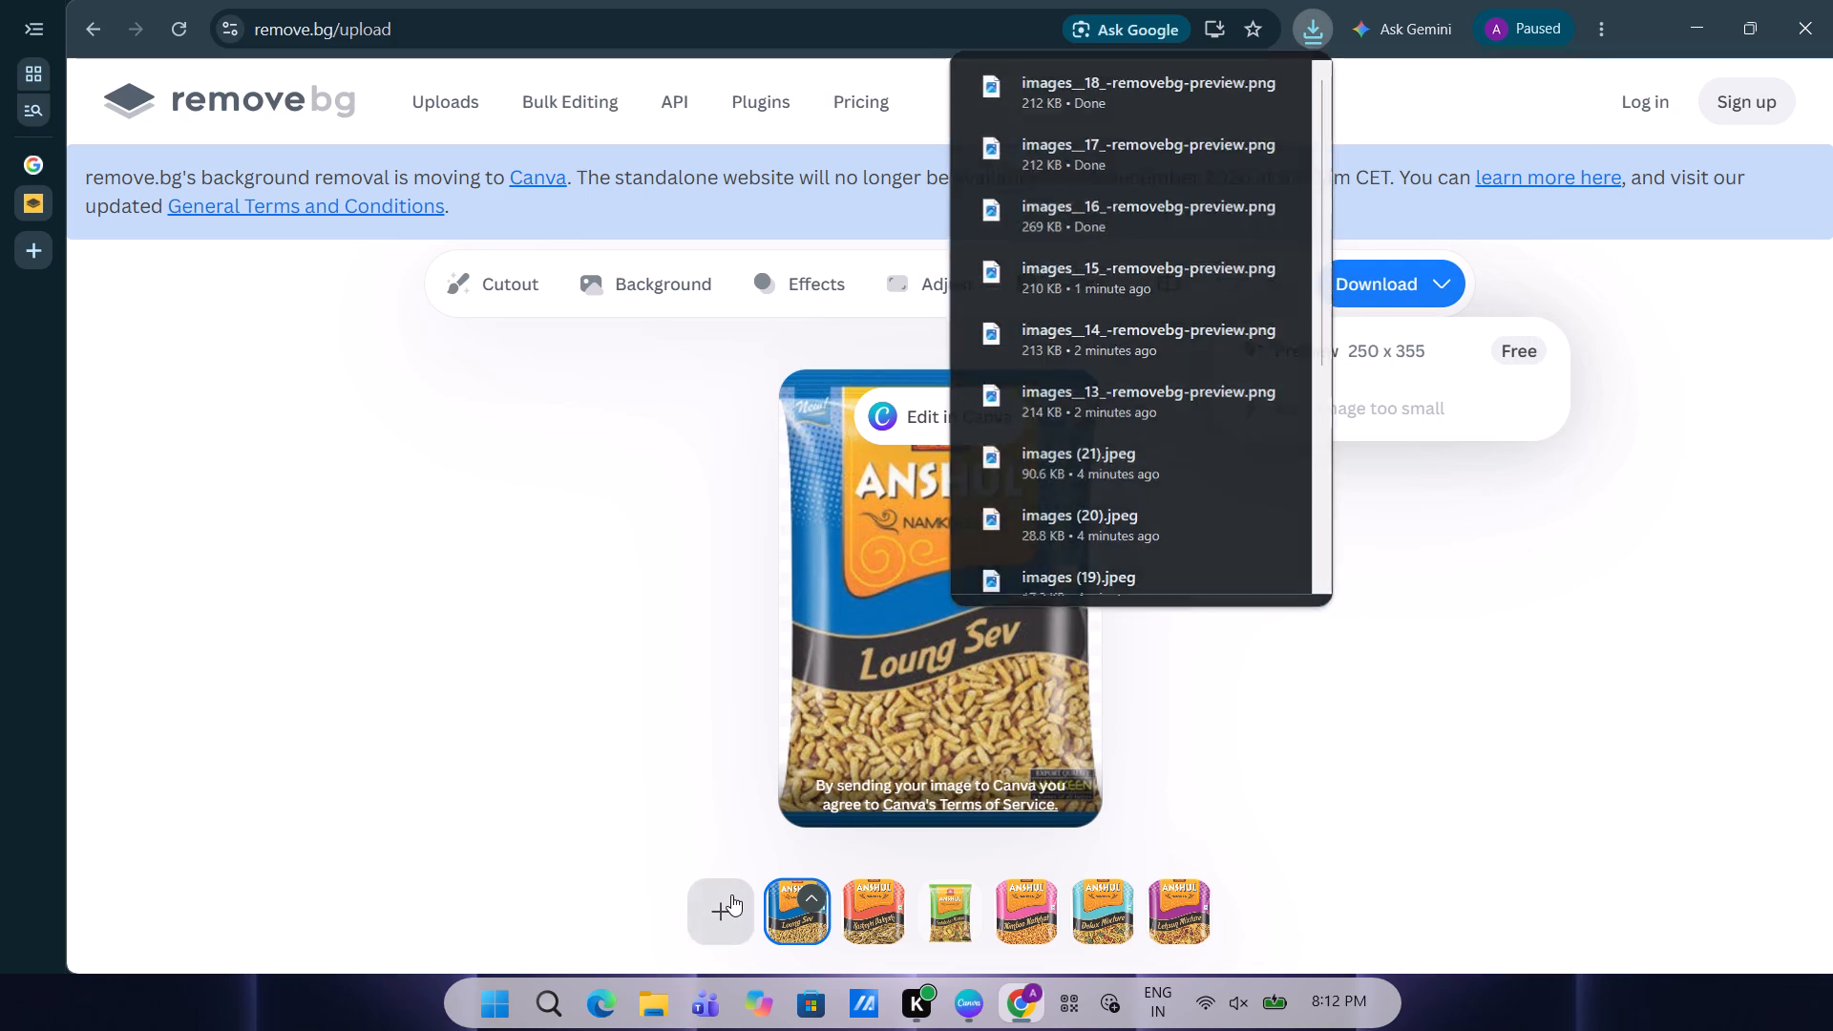
scroll(213, 379, "up", 5)
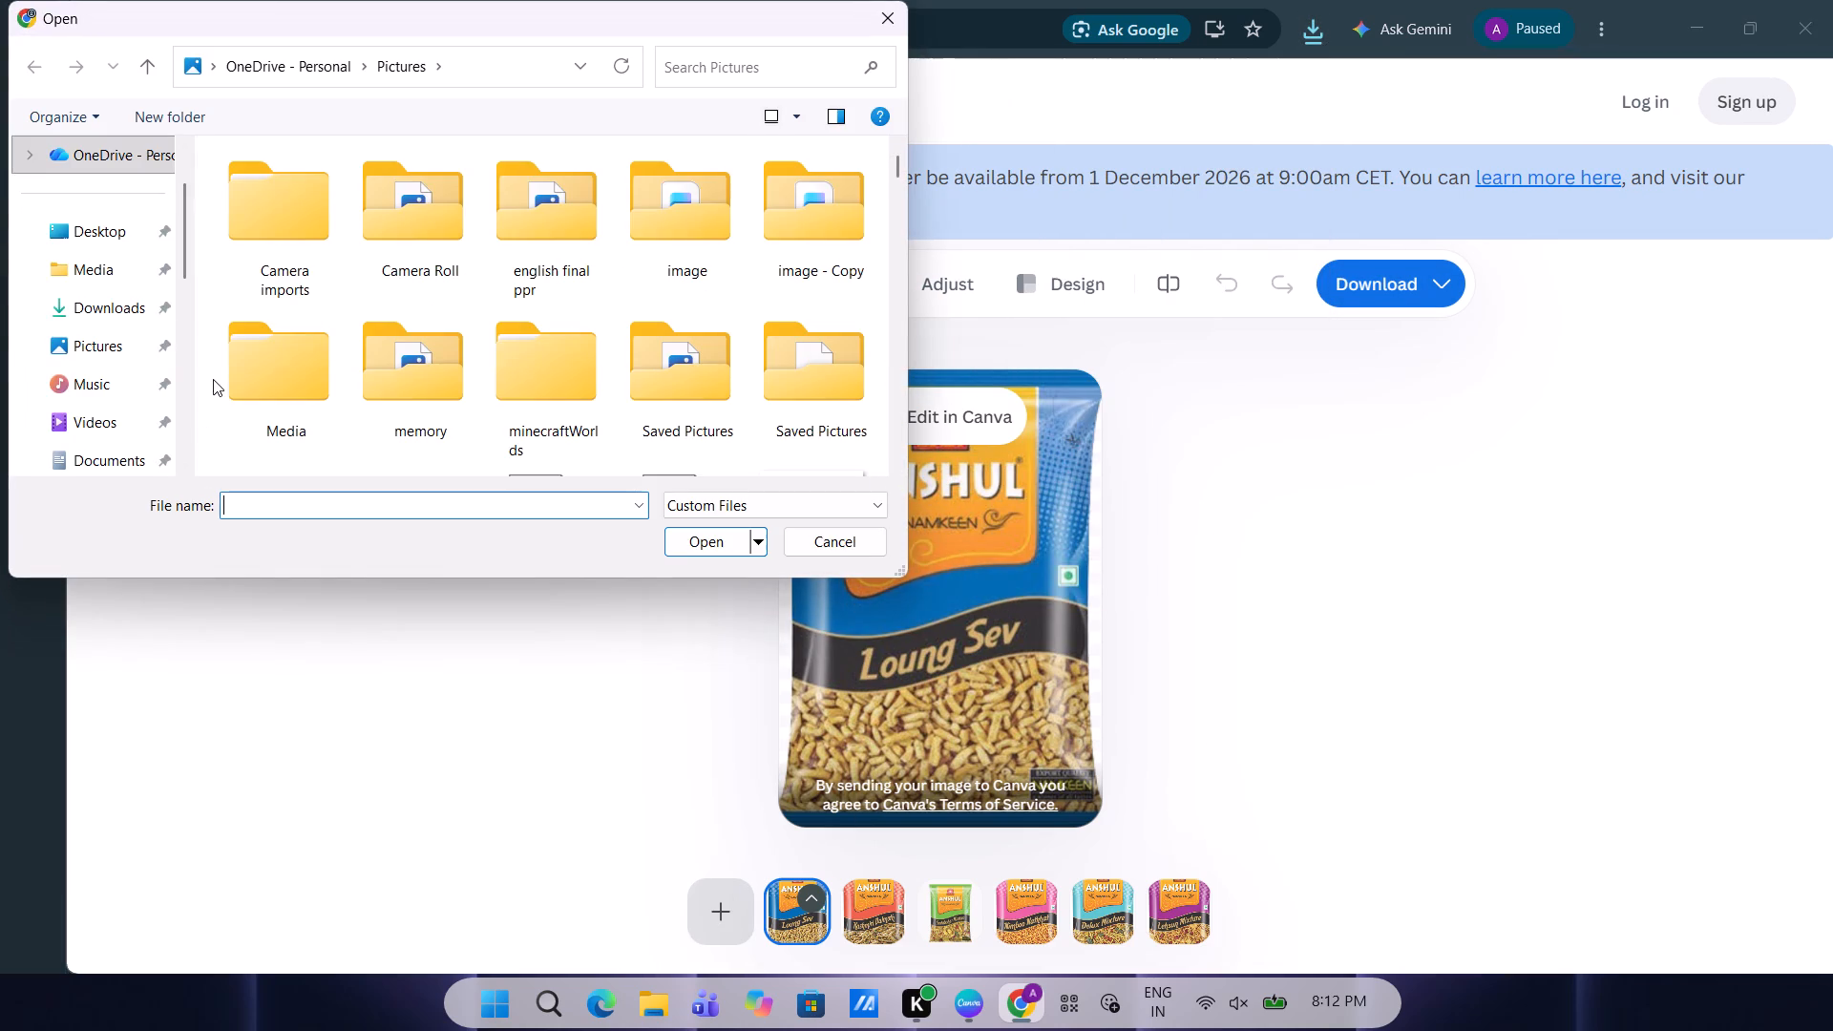
scroll(115, 318, "up", 3)
left_click(122, 190)
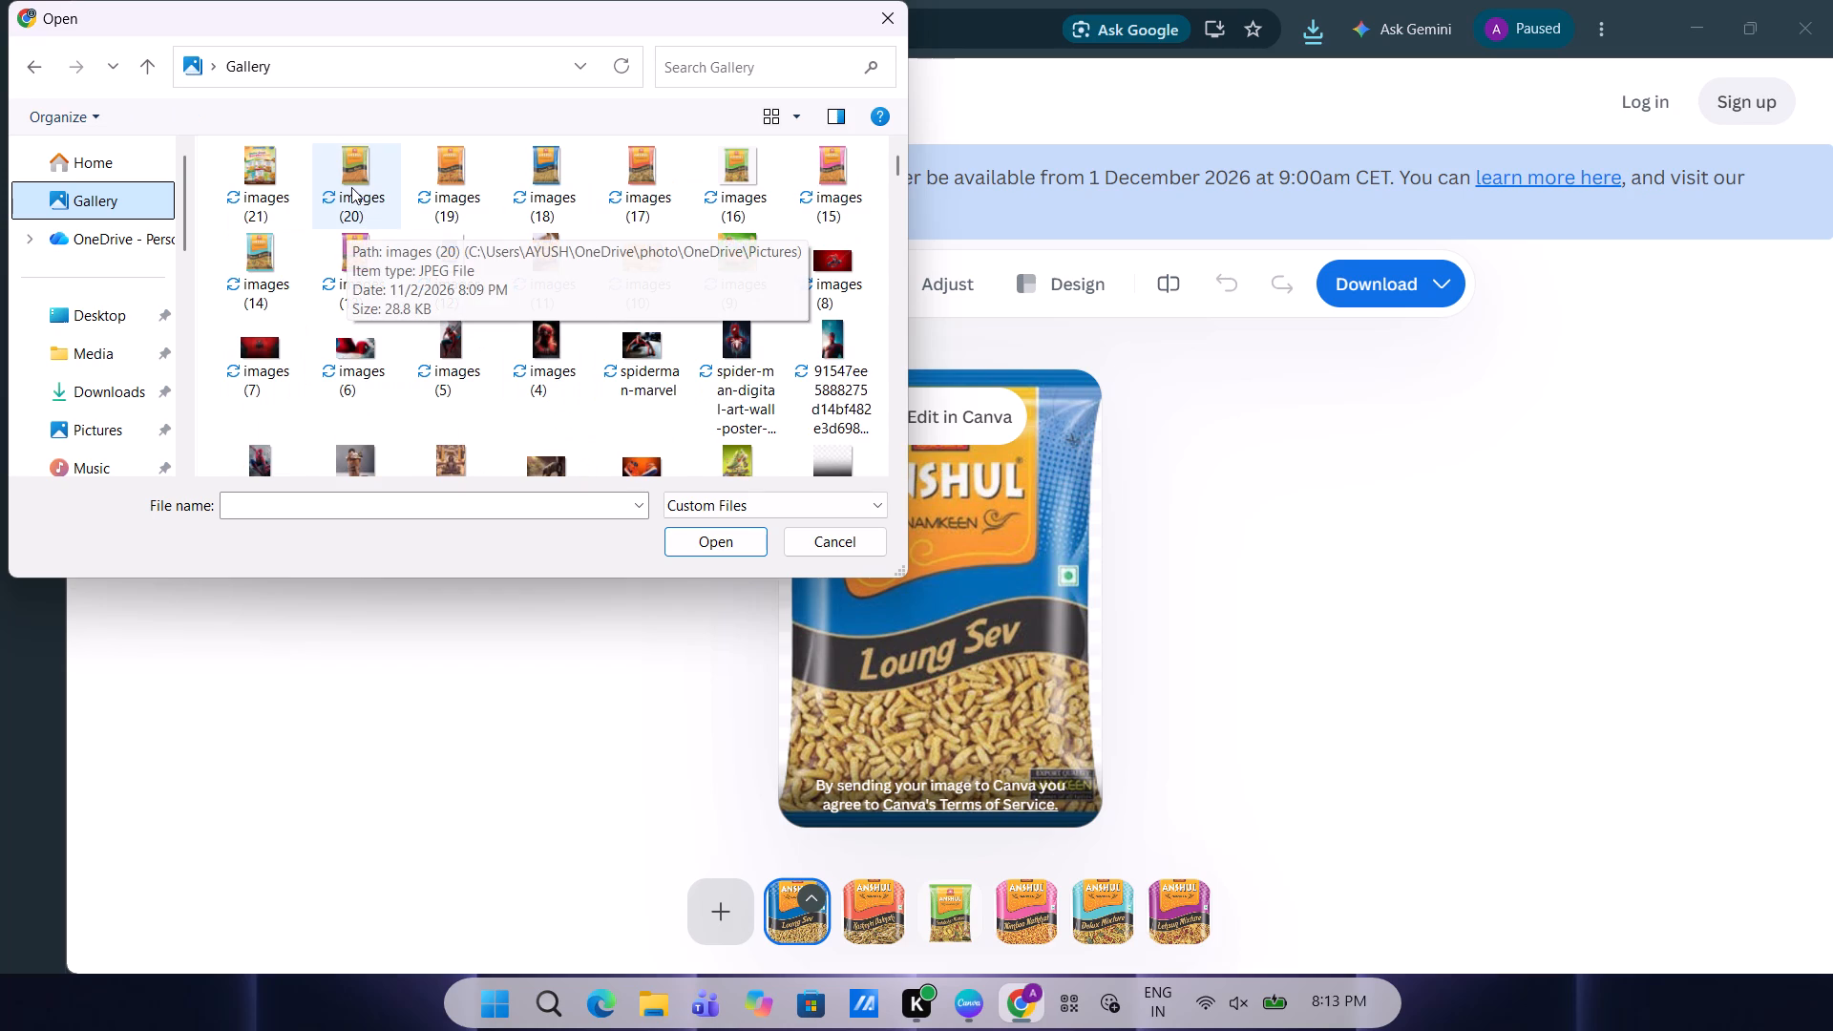
double_click(436, 169)
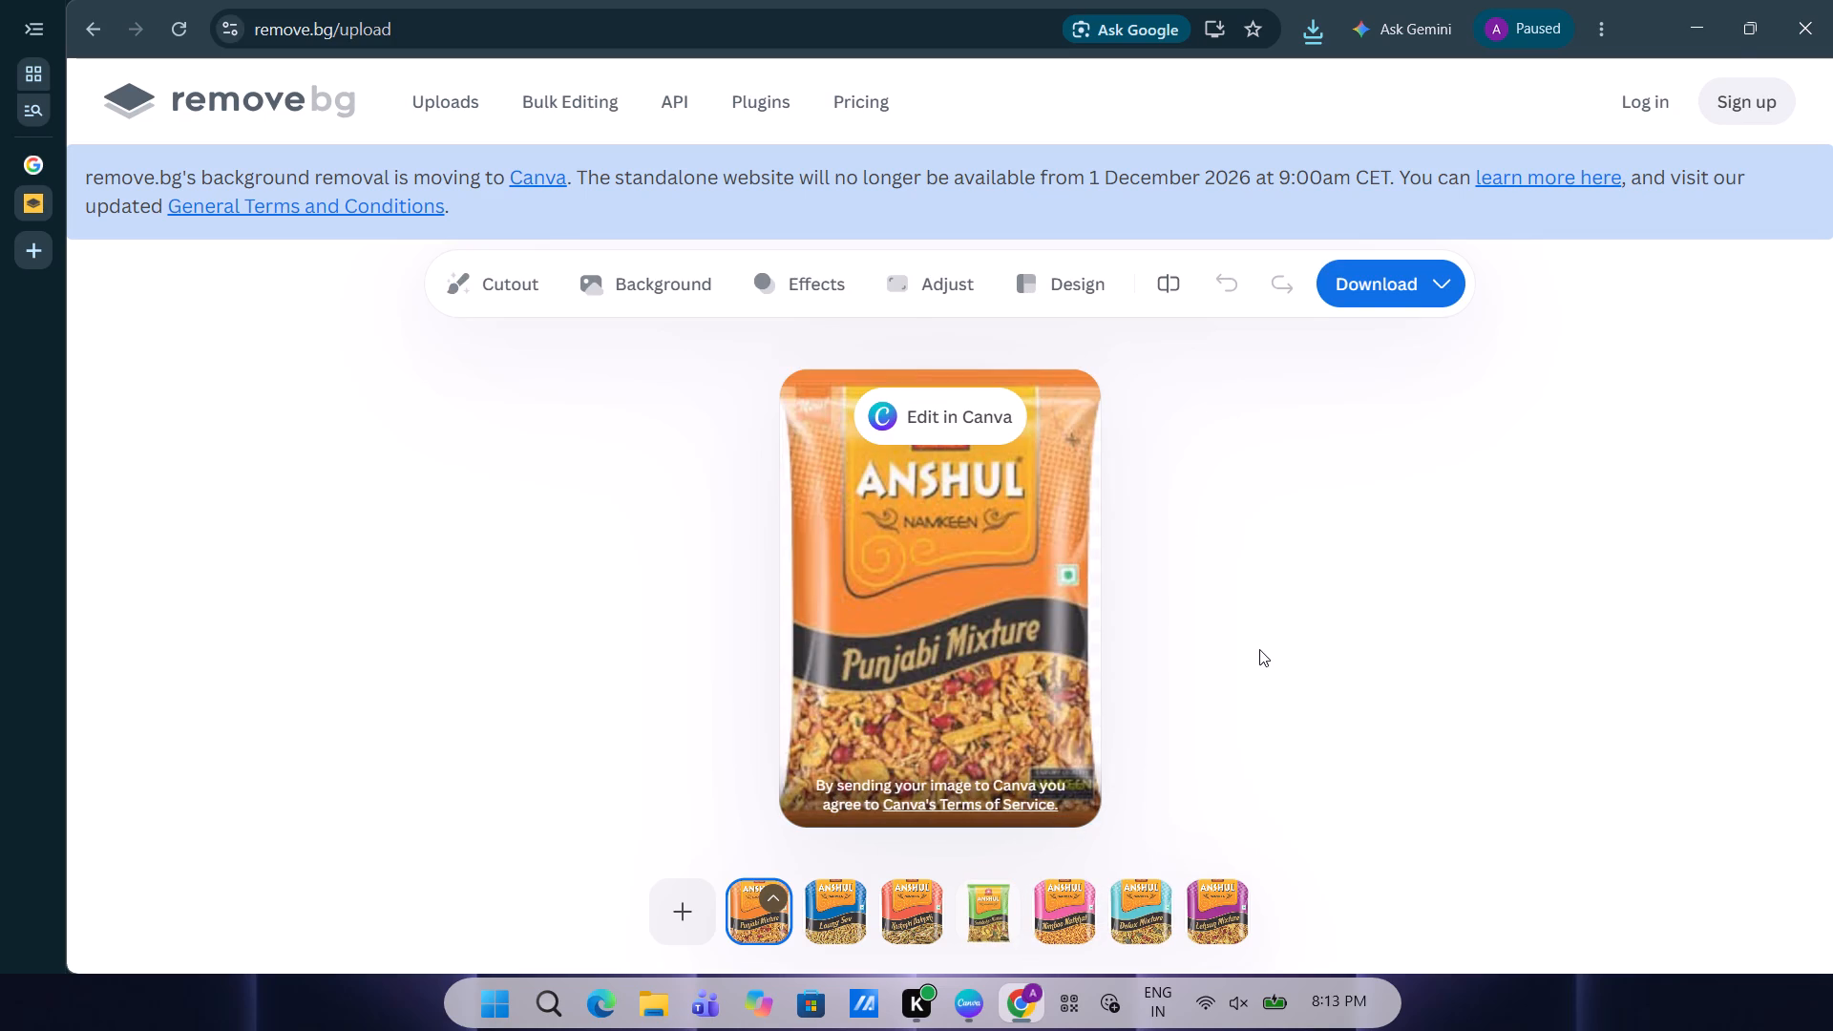
Download the free 188 x 268 Preview version of the Punjabi Mixture cutout.
left_click(1357, 300)
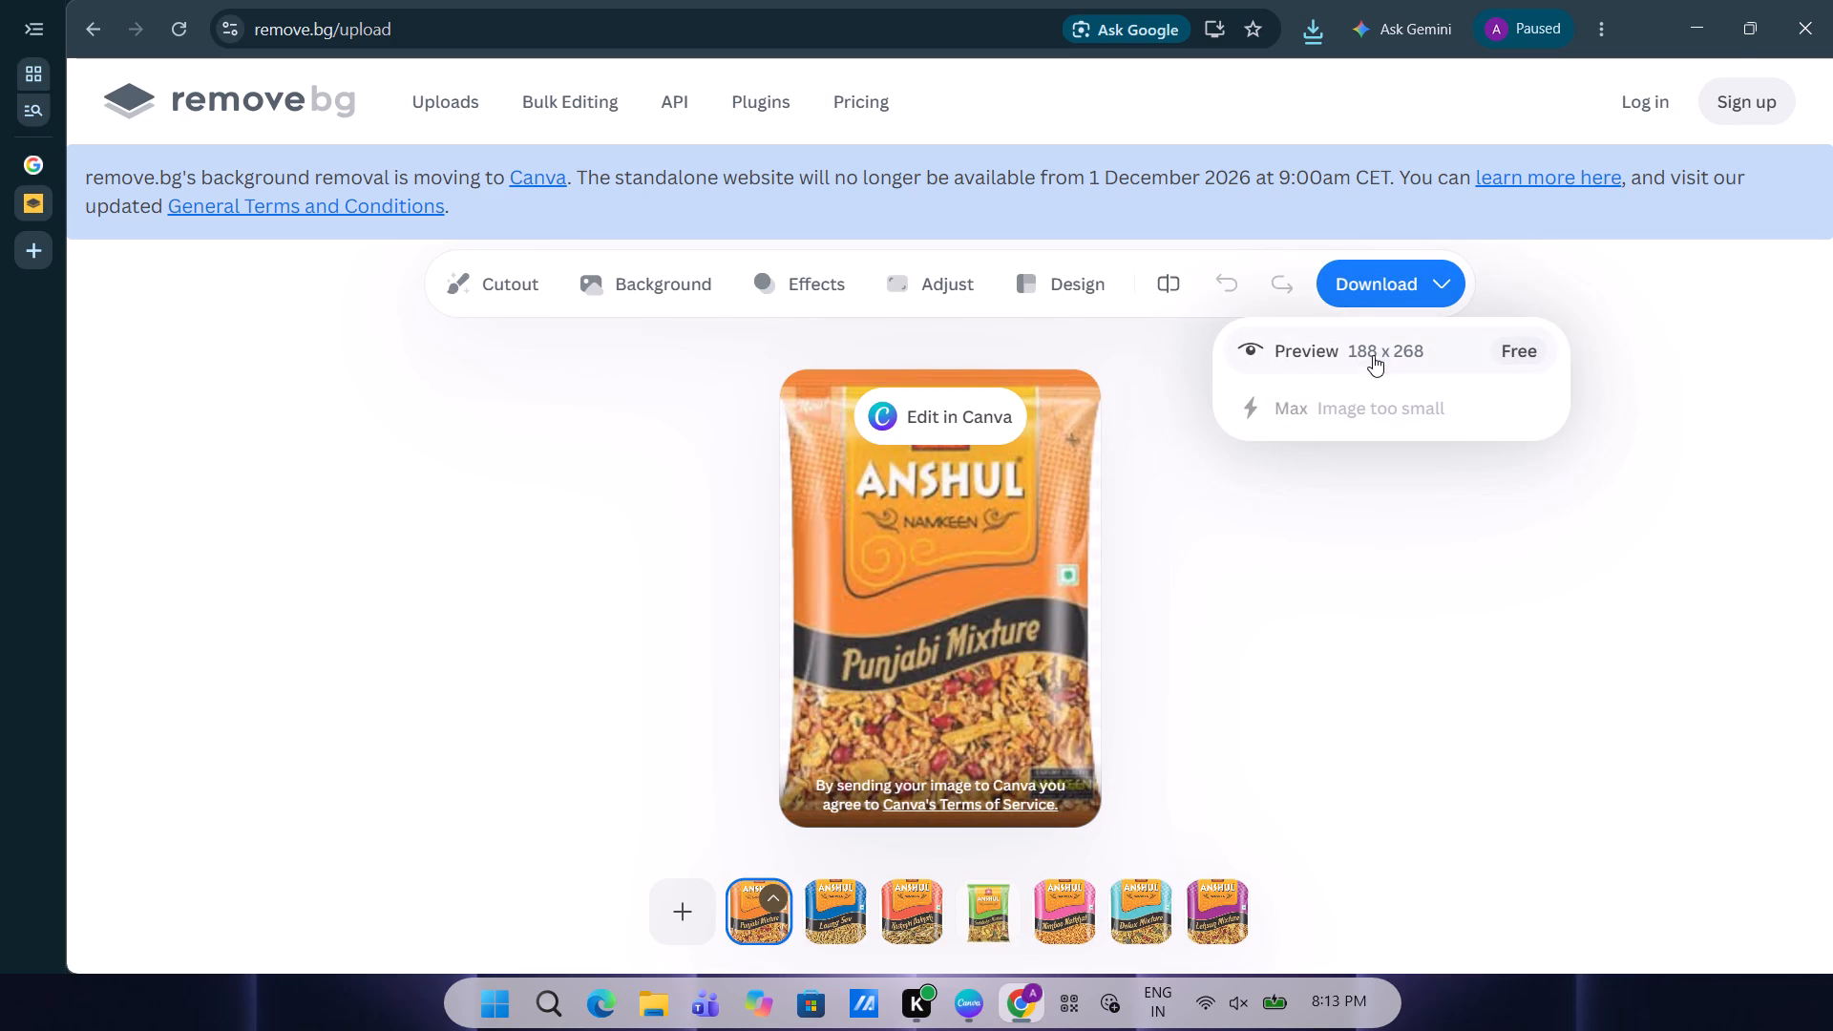
left_click(1372, 354)
Add the olive-green Aloo Bhujia packet image, images (20), from the Gallery for background removal.
left_click(686, 925)
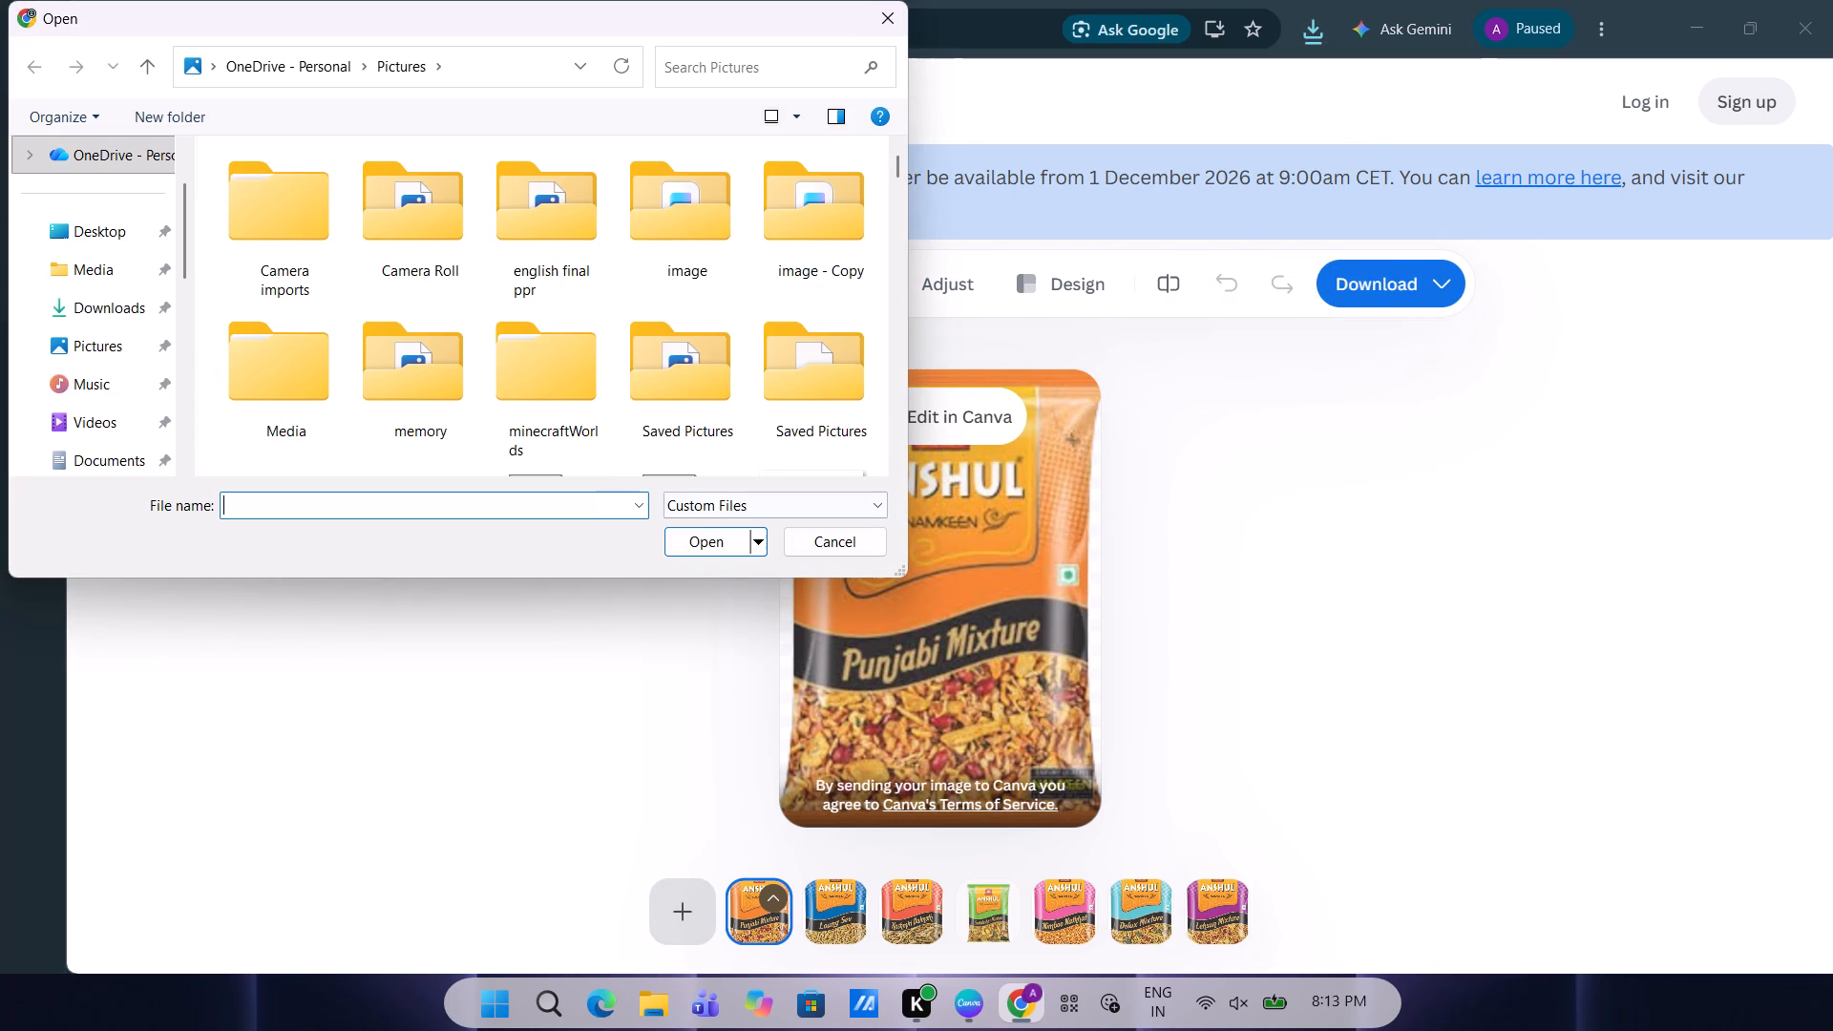
scroll(144, 143, "up", 1)
left_click(95, 198)
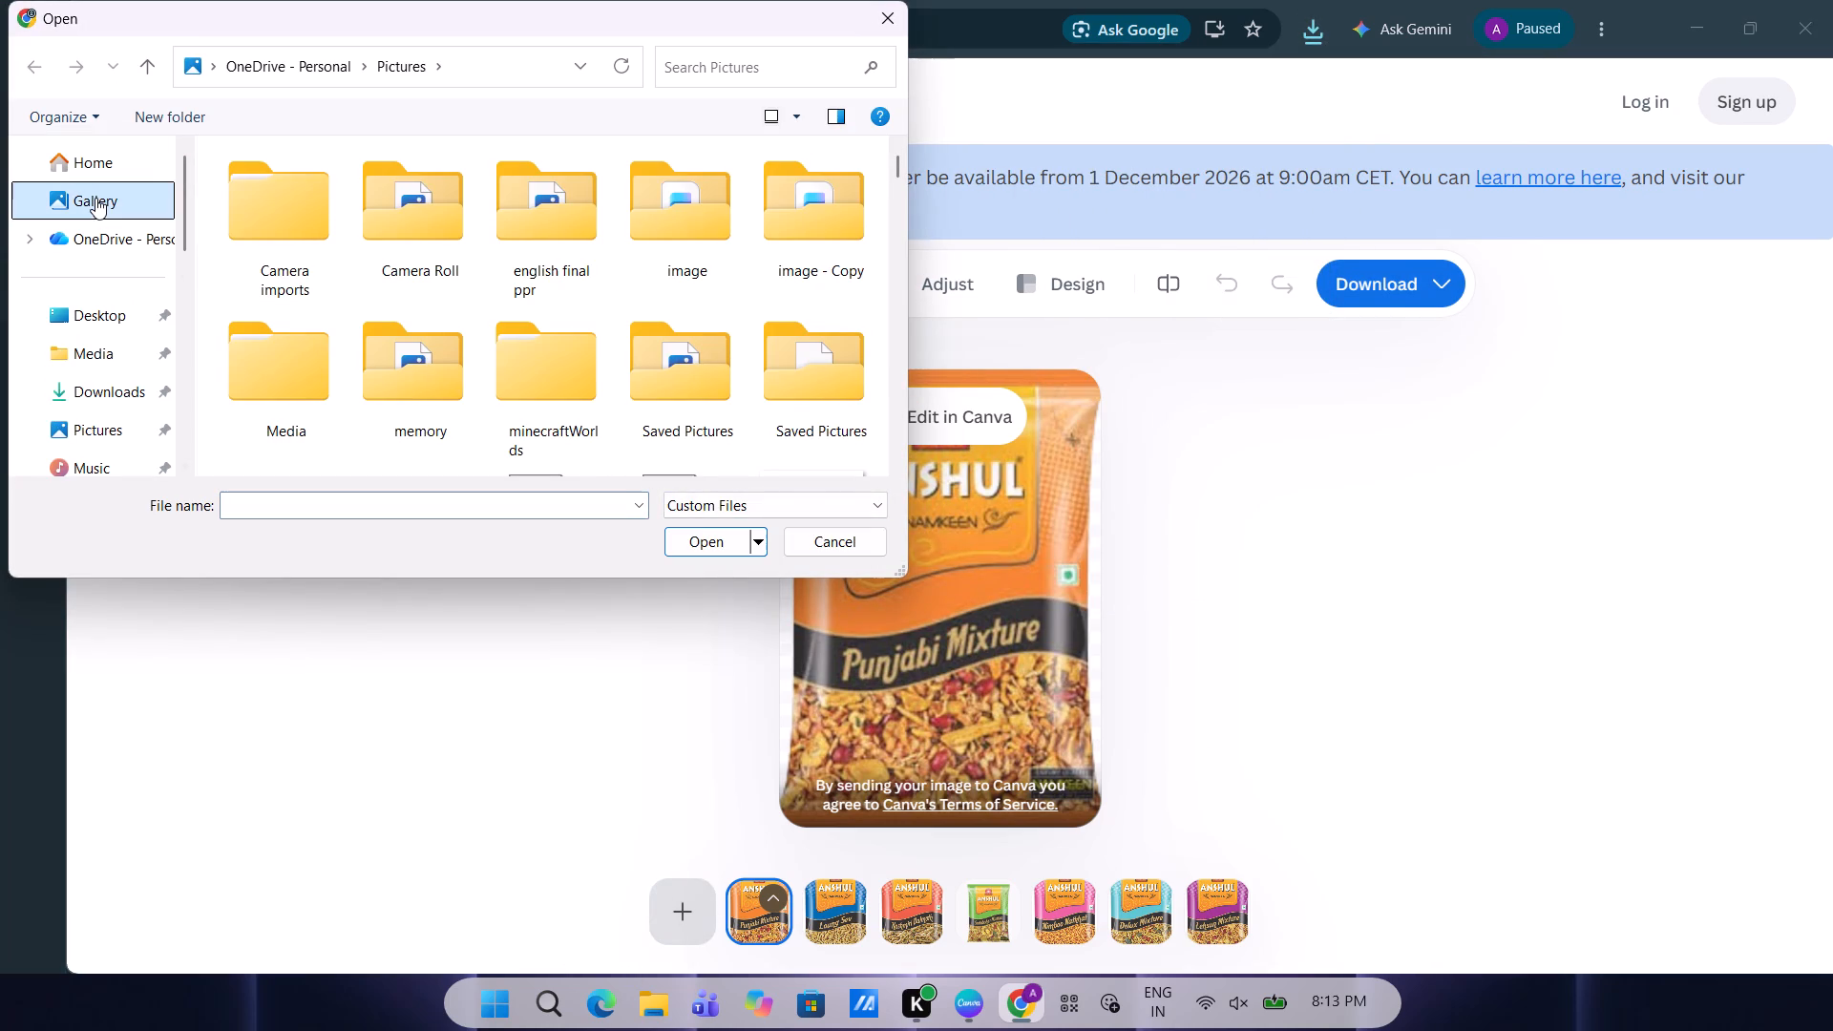
double_click(359, 174)
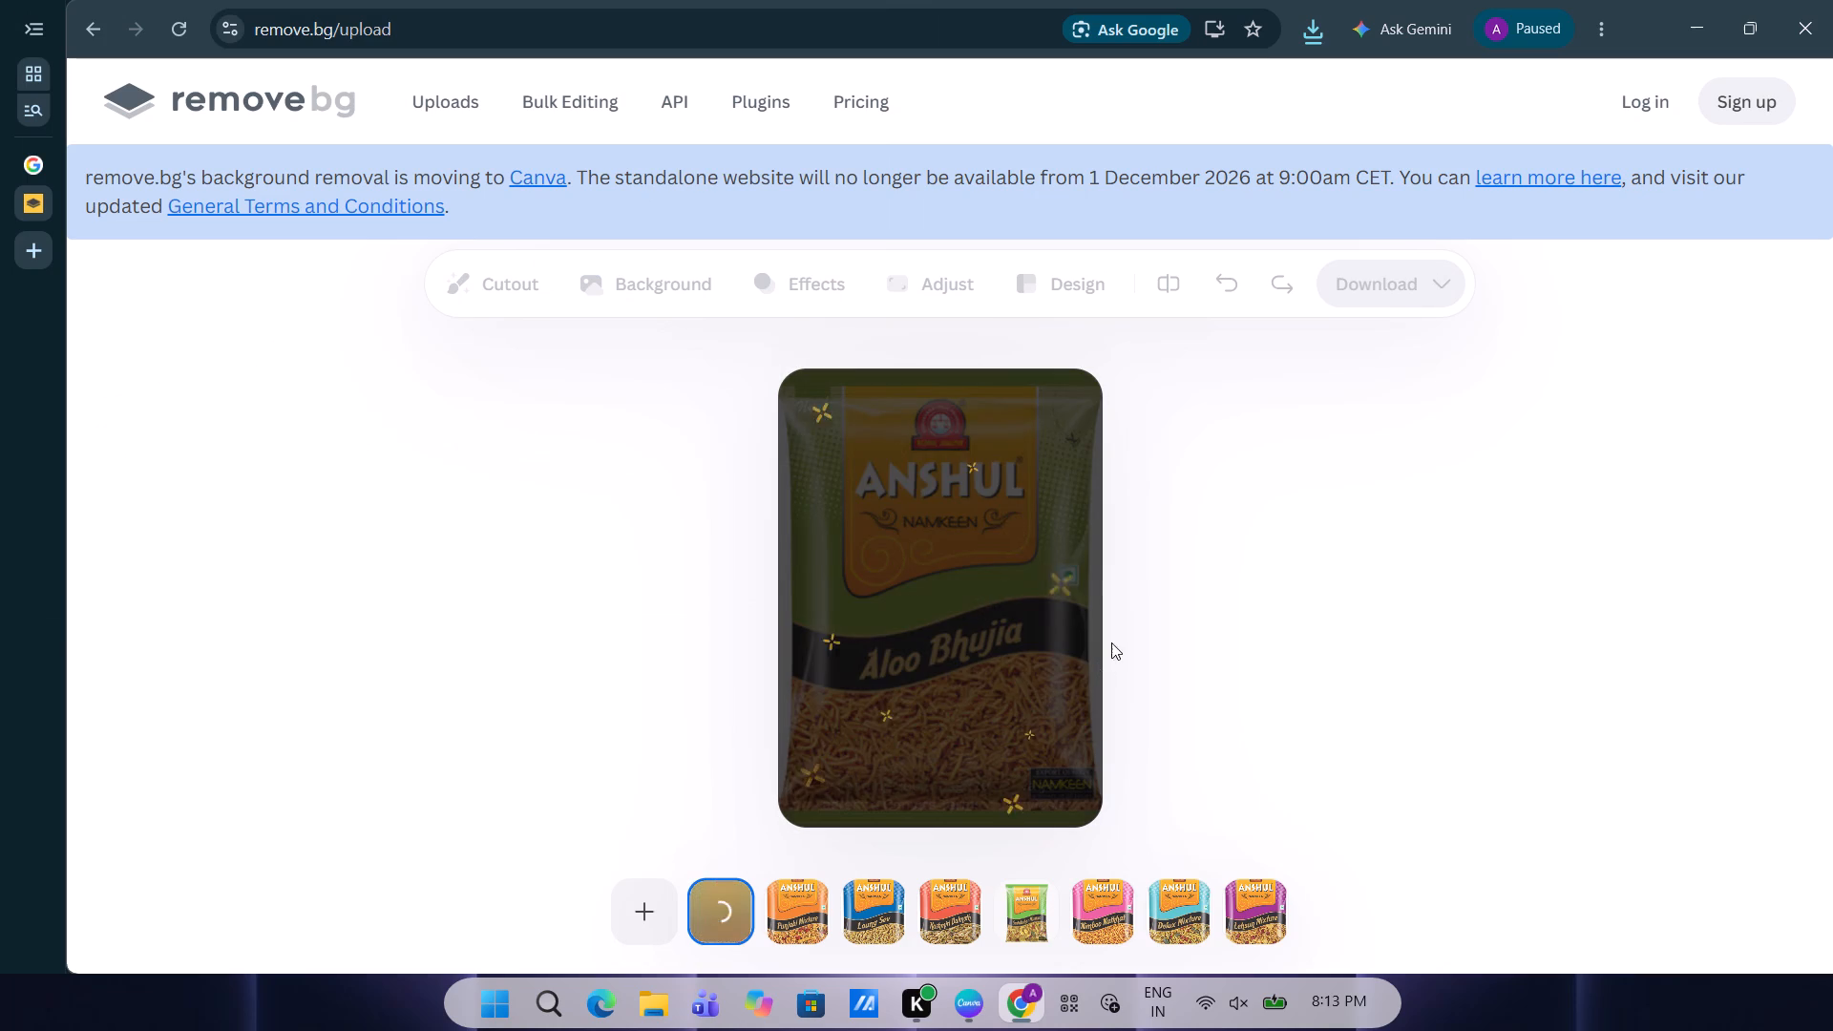
Download the free 250 x 355 Preview version of the Aloo Bhujia cutout.
left_click(1371, 287)
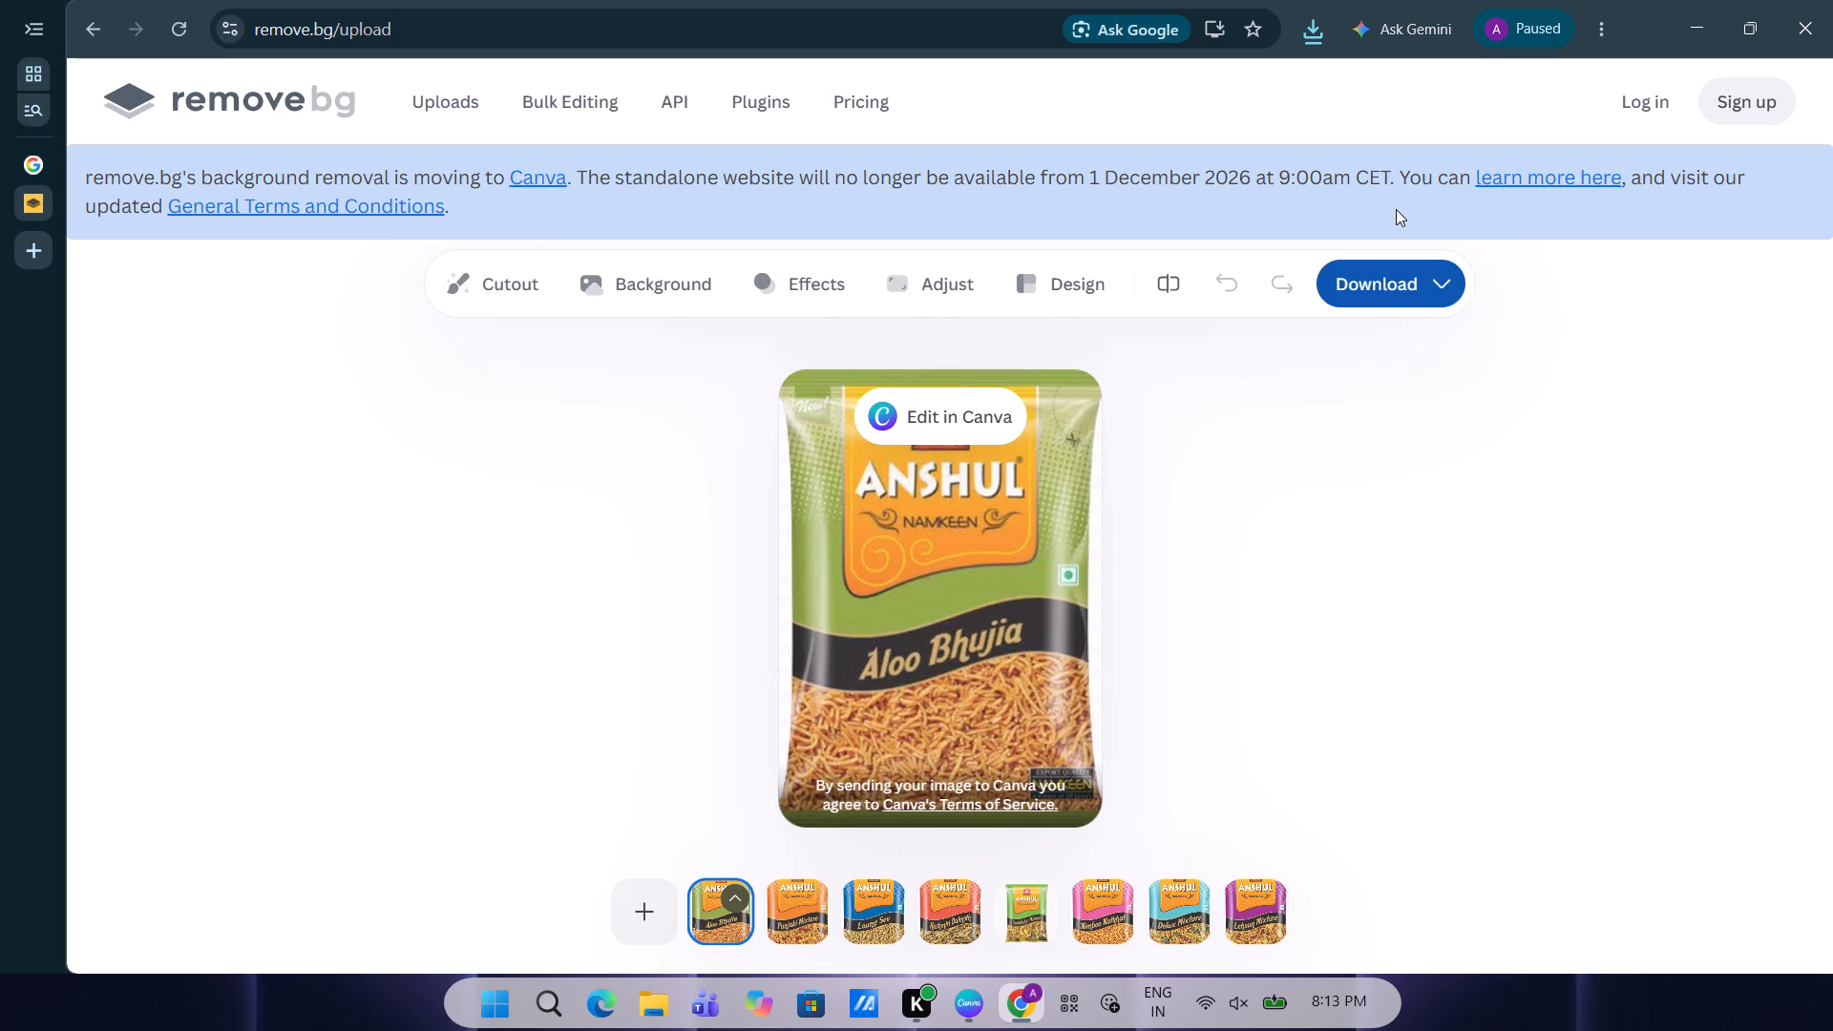
left_click(1366, 289)
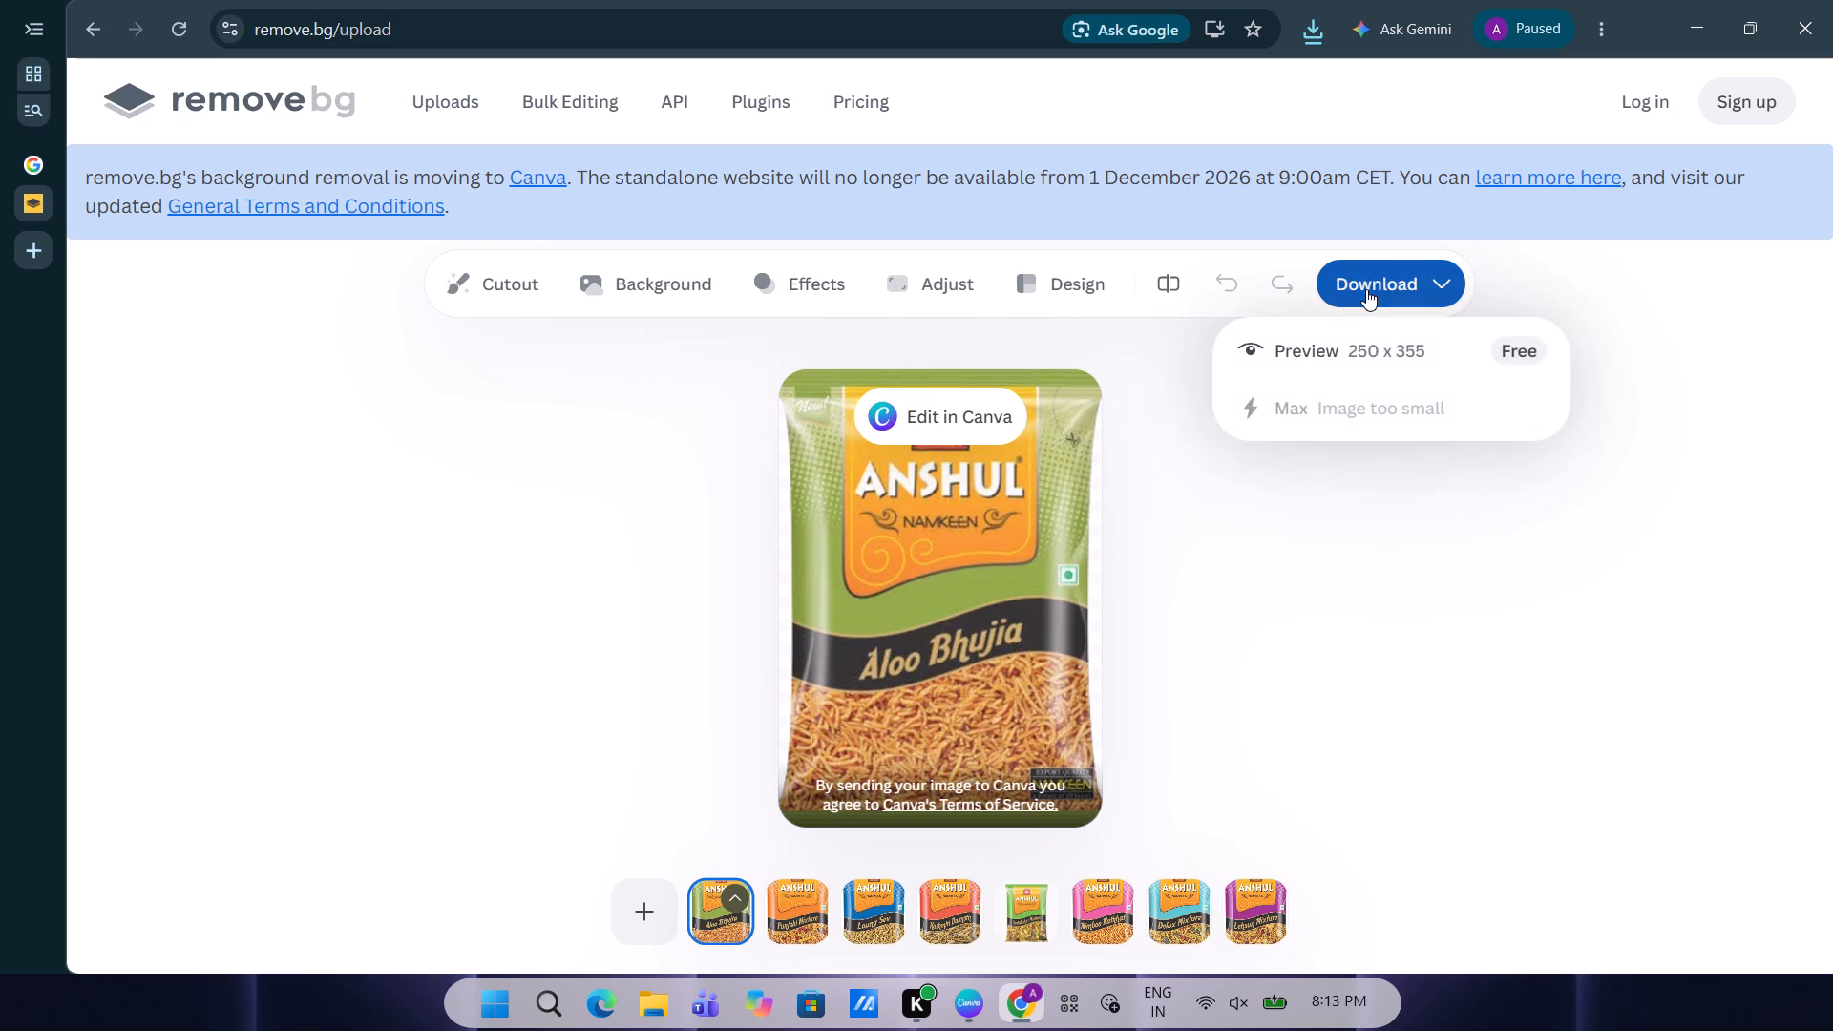
left_click(1351, 290)
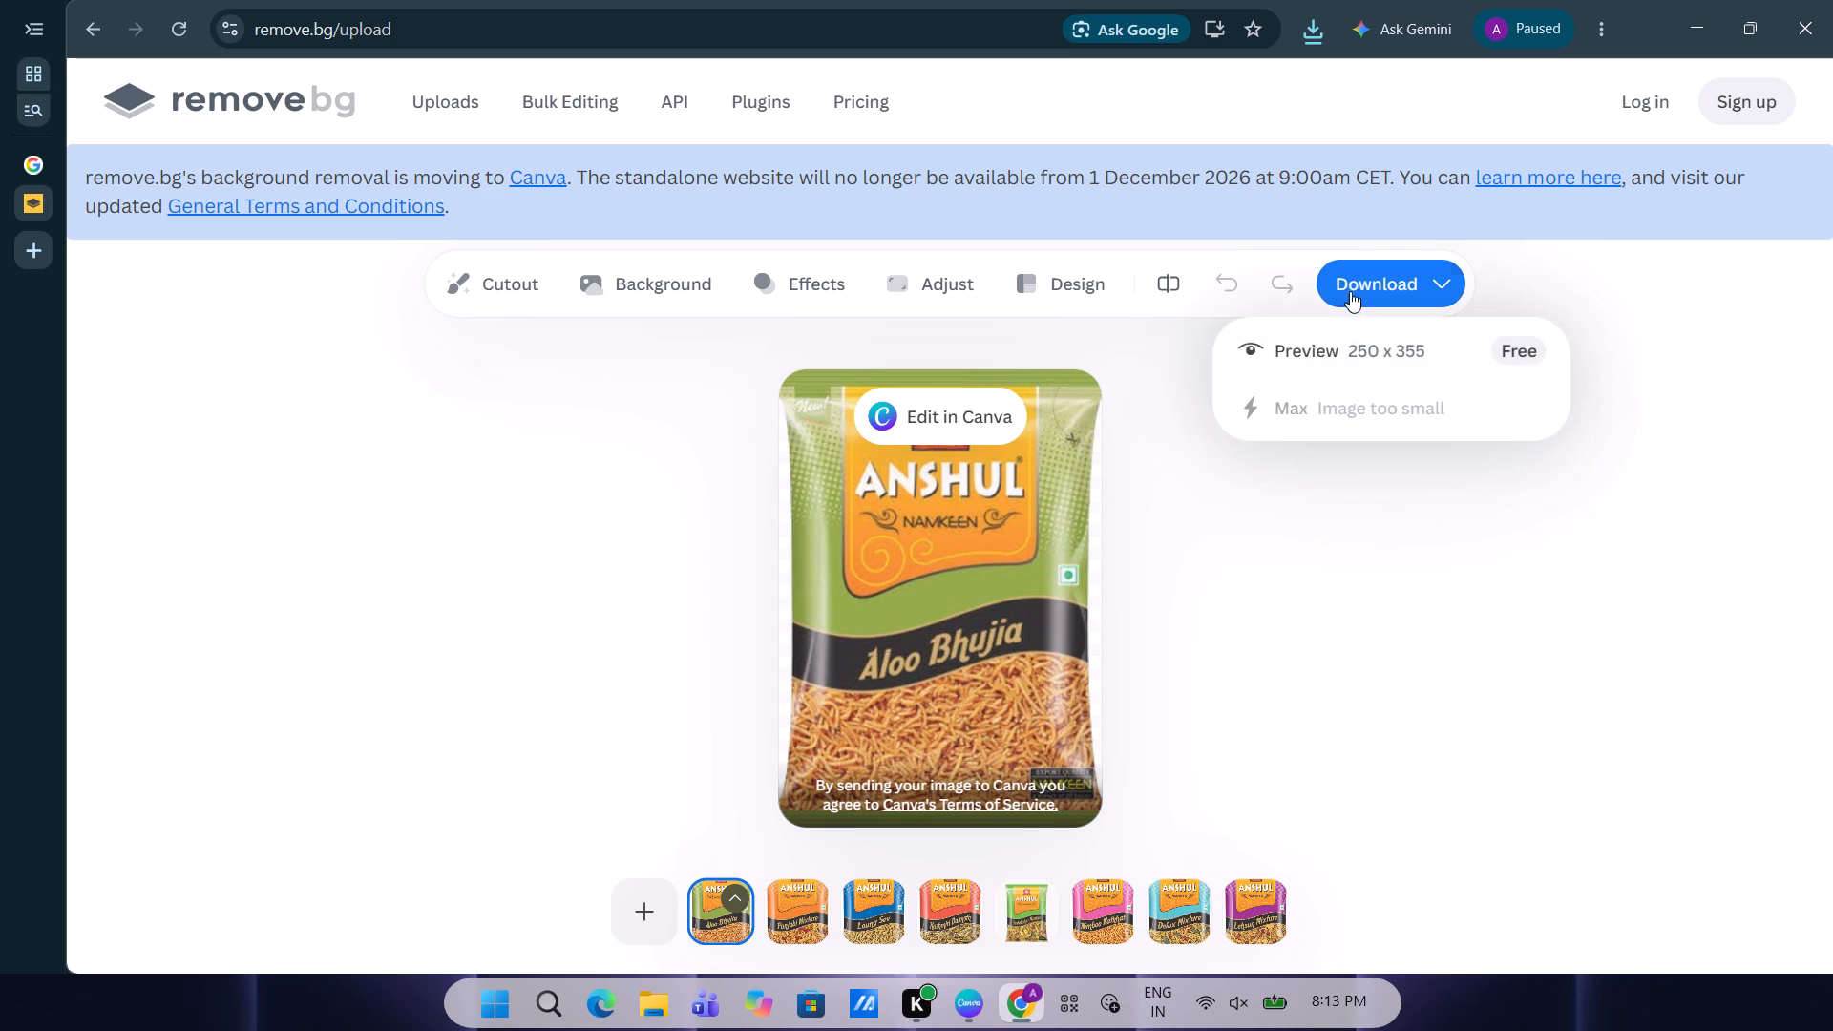
left_click(1333, 355)
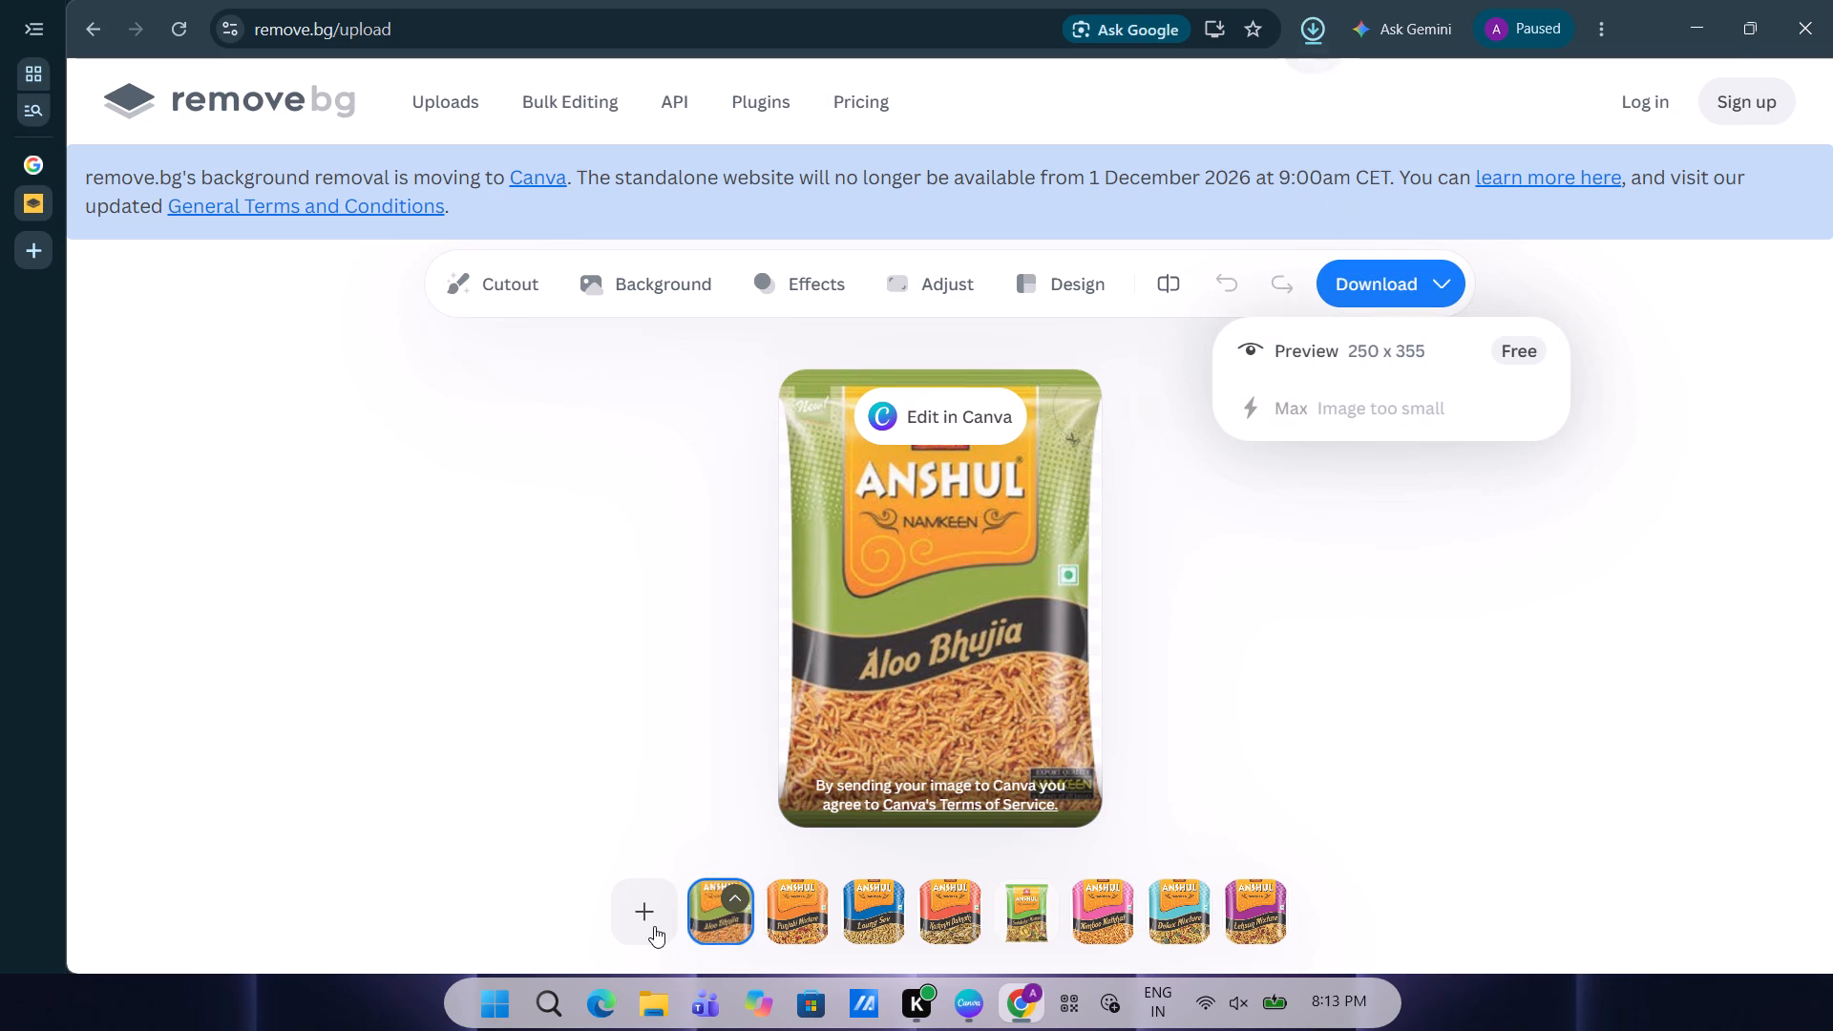
left_click(654, 926)
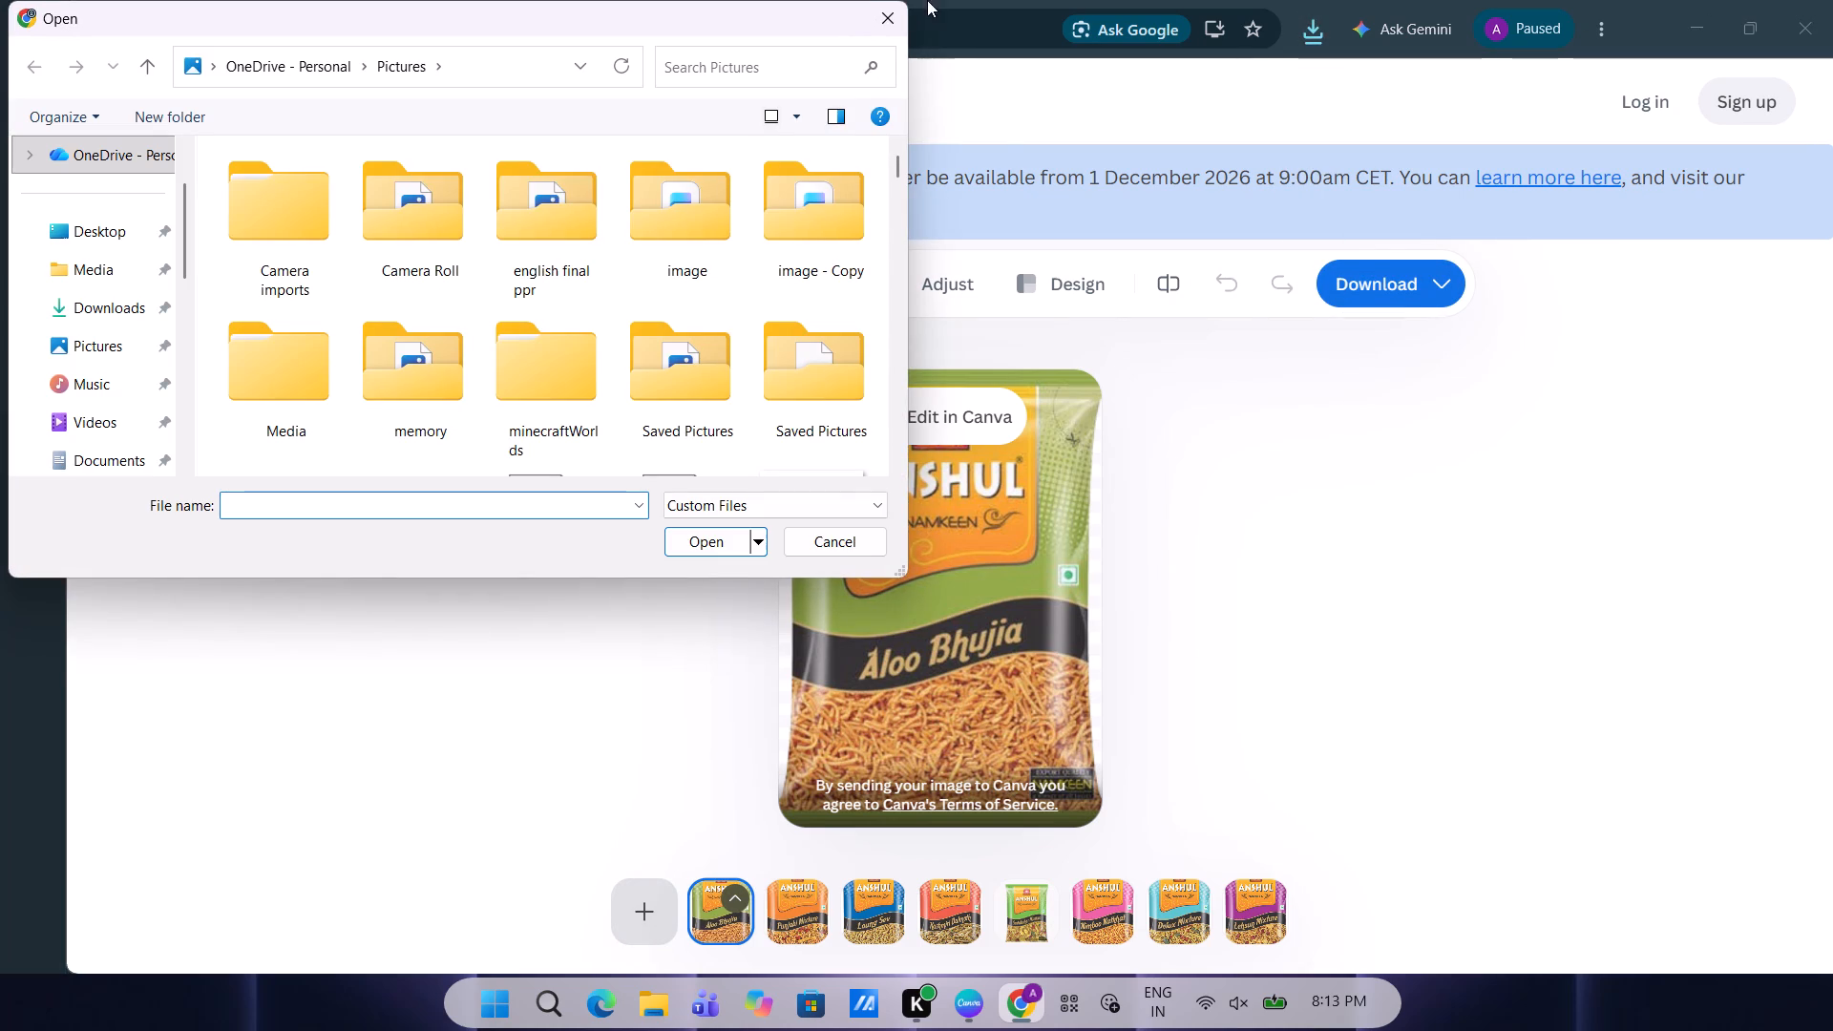
left_click(885, 17)
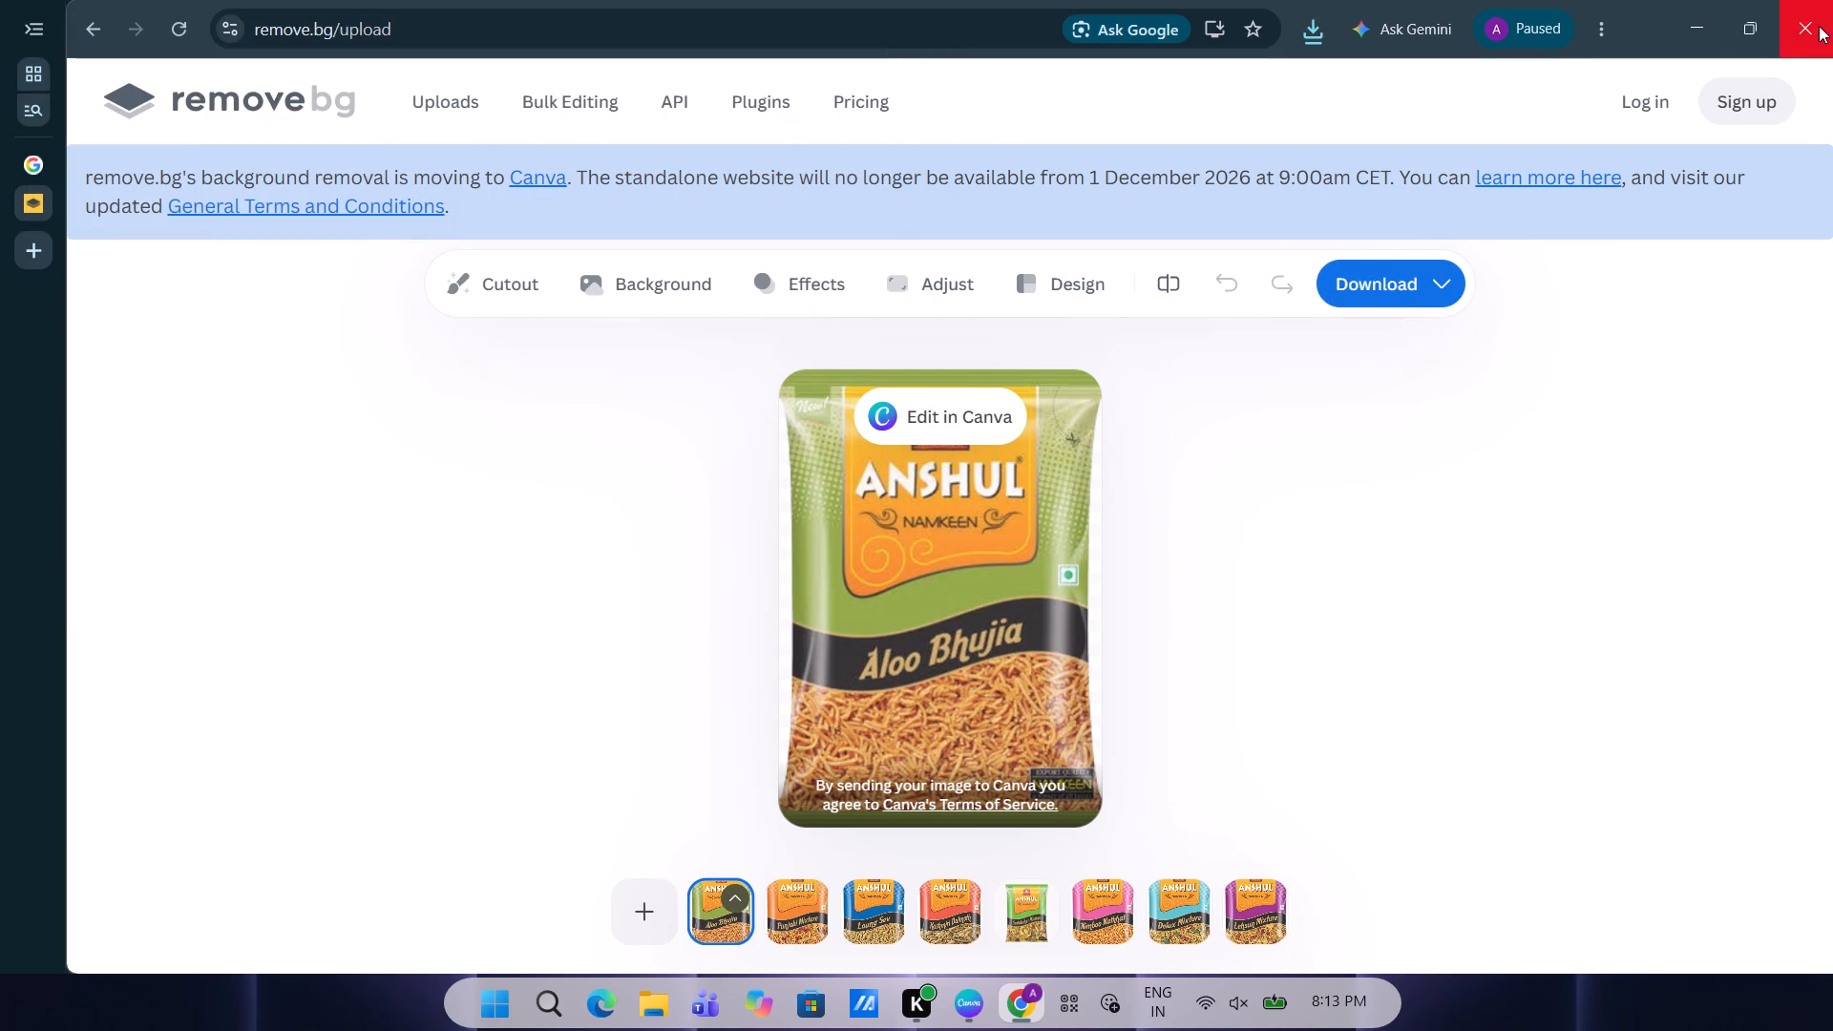
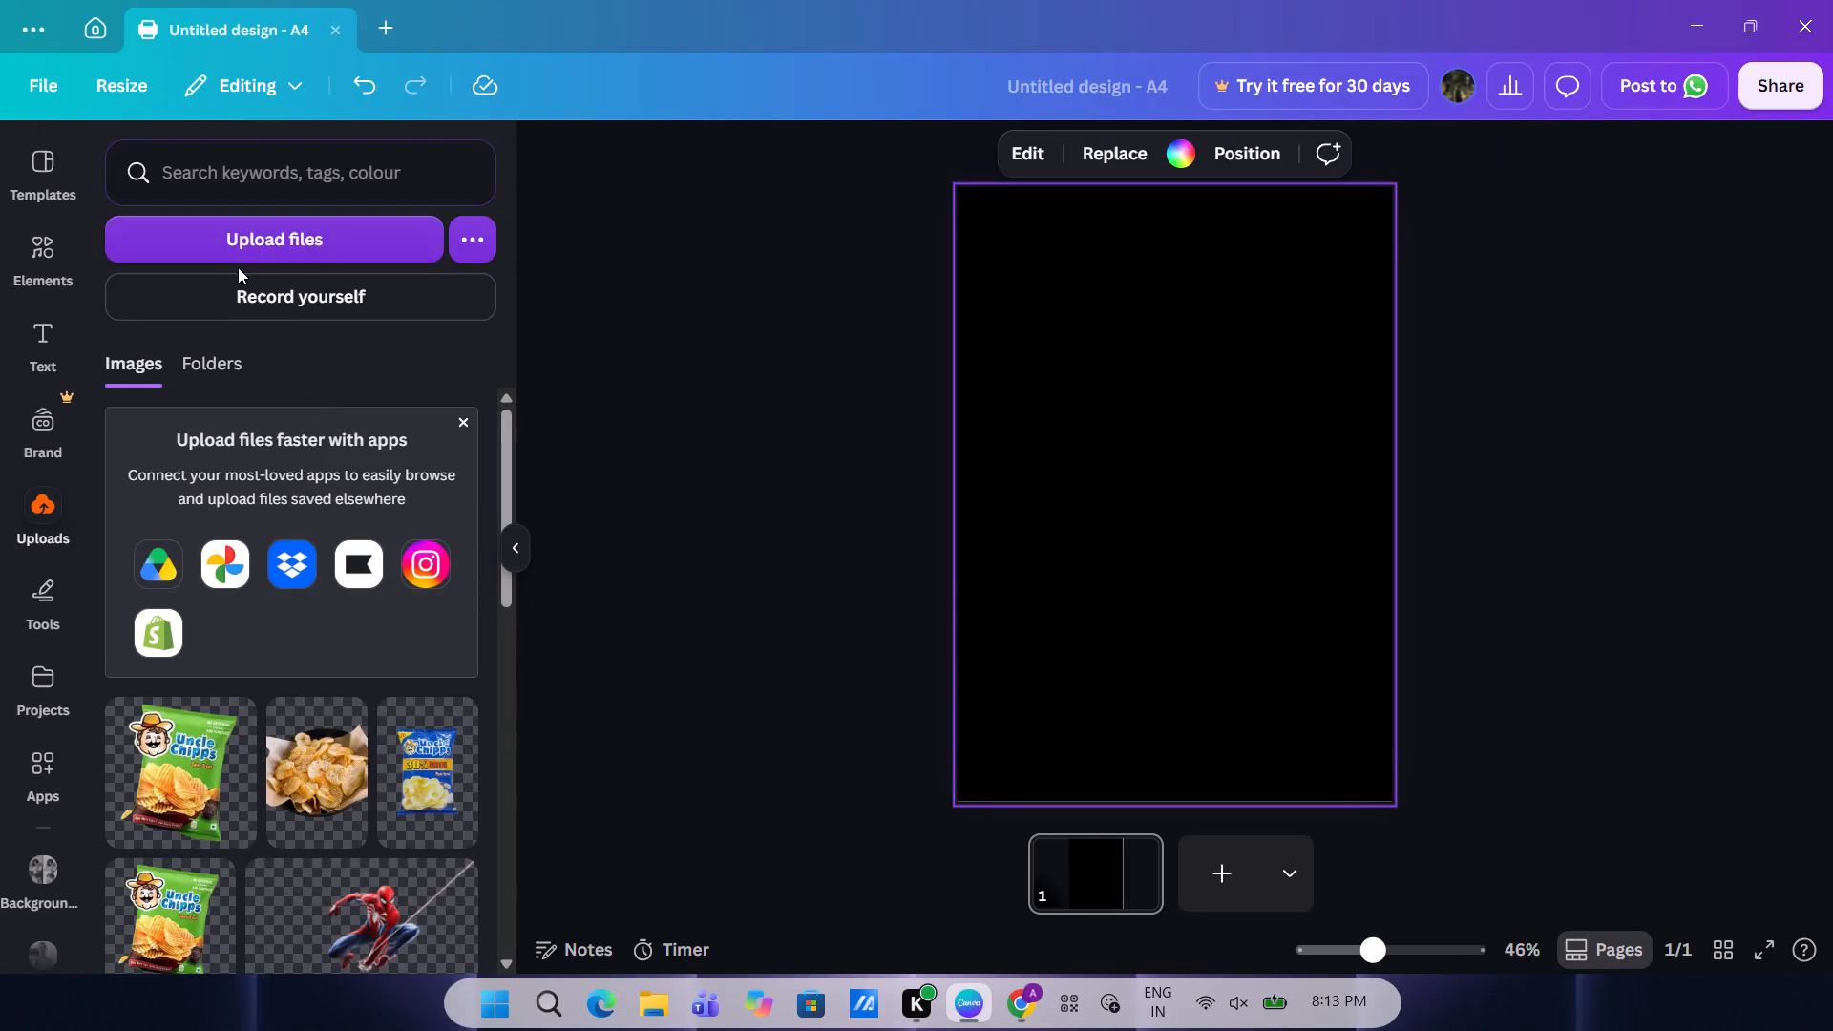
Open the DepthLoop app beside the A4 design.
scroll(29, 827, "down", 4)
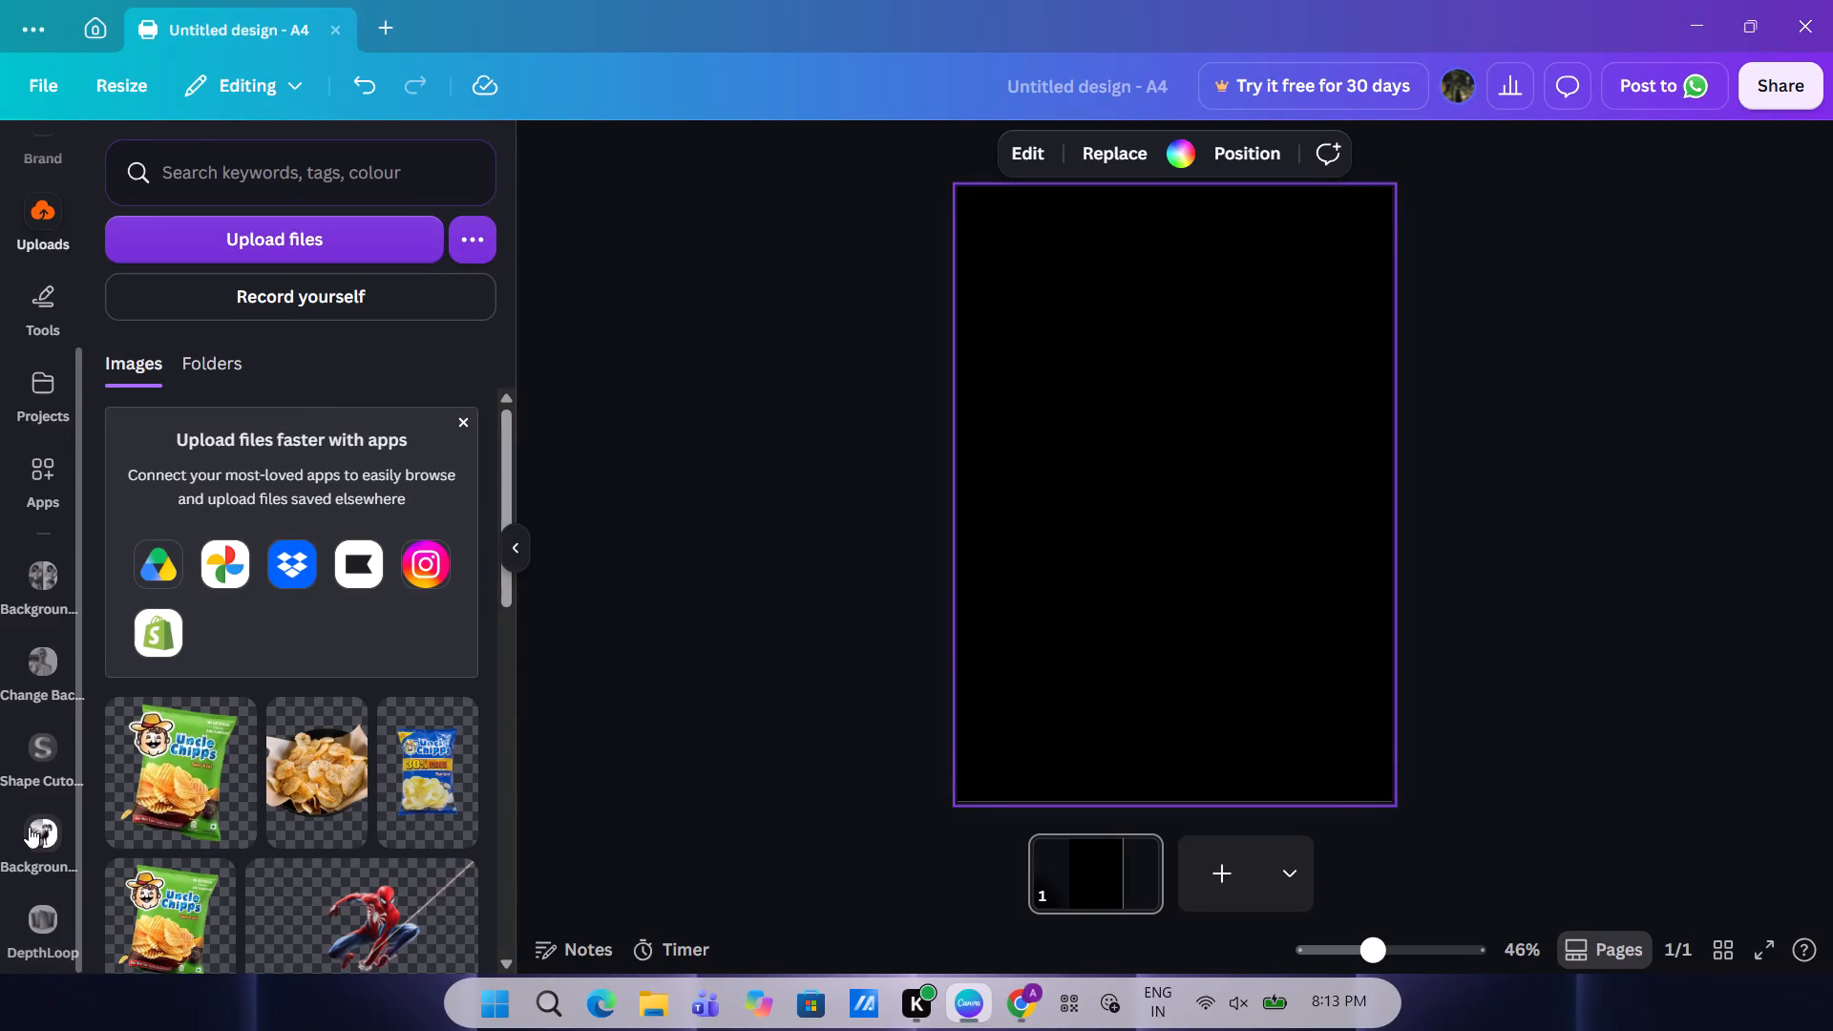
left_click(38, 938)
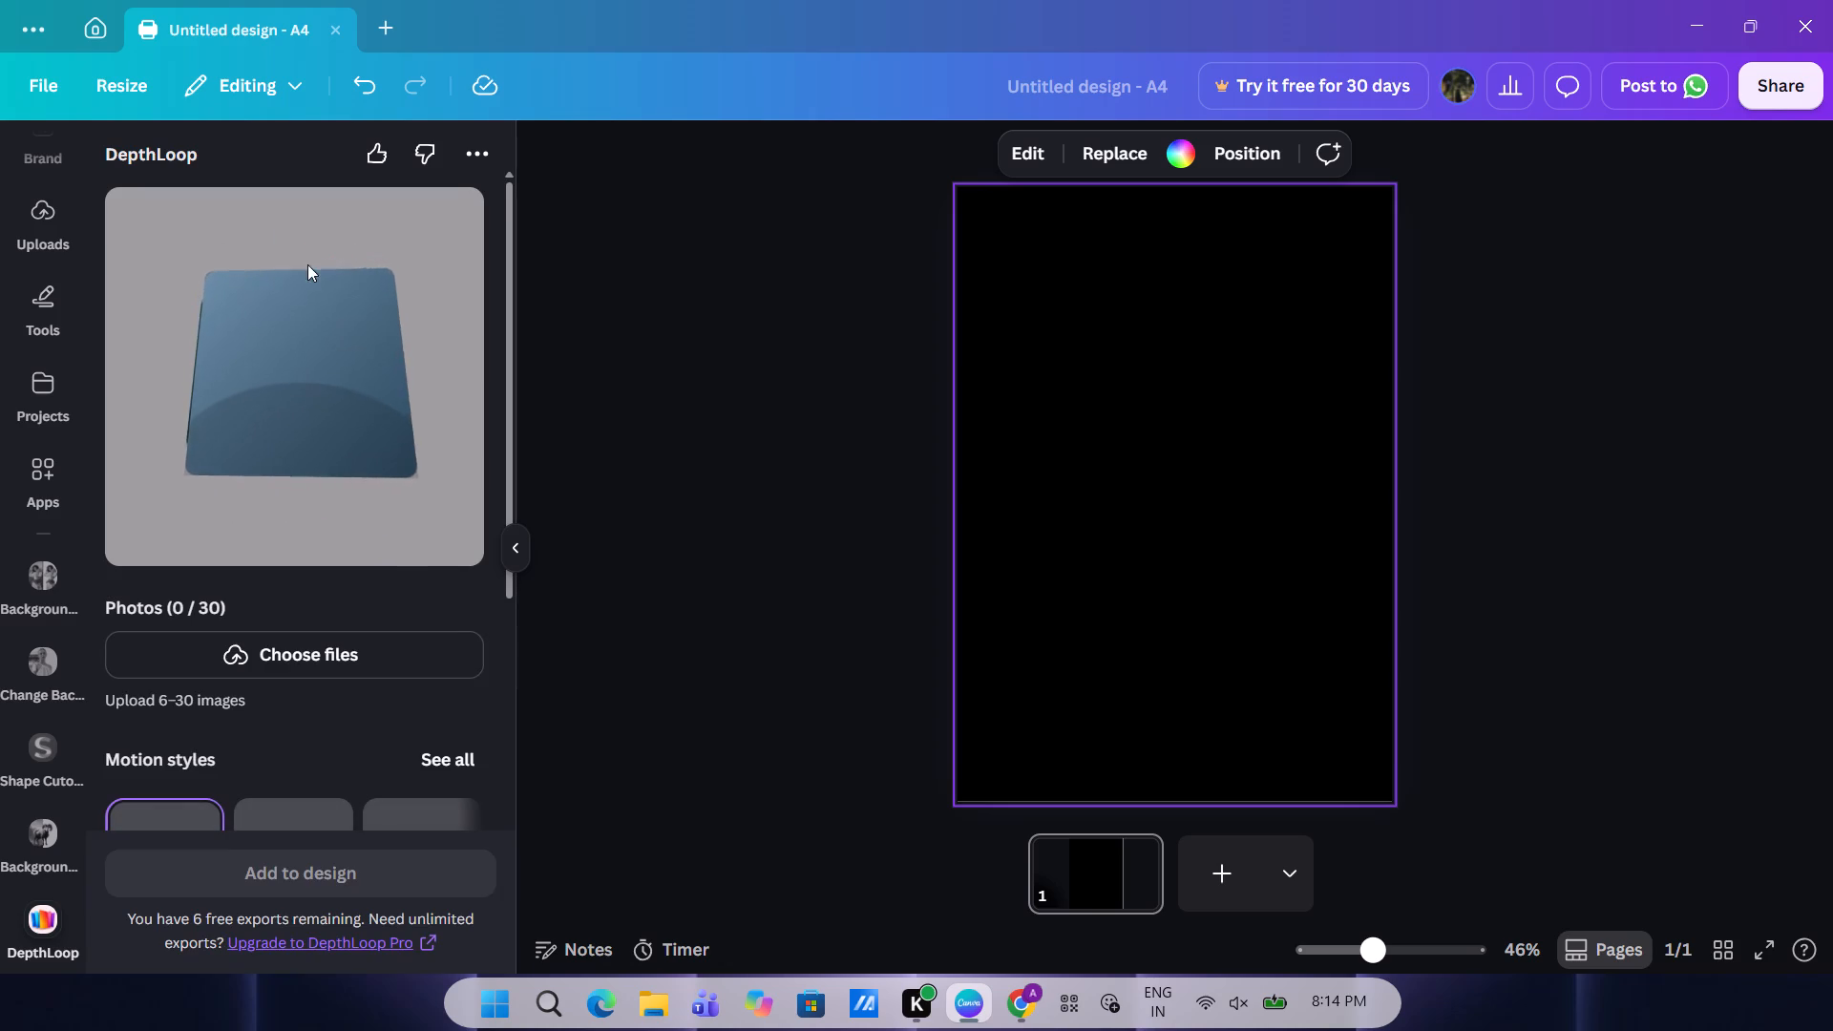
Load the eight removebg-preview packet cutouts, images 13 to 20, from Downloads into DepthLoop.
left_click(358, 647)
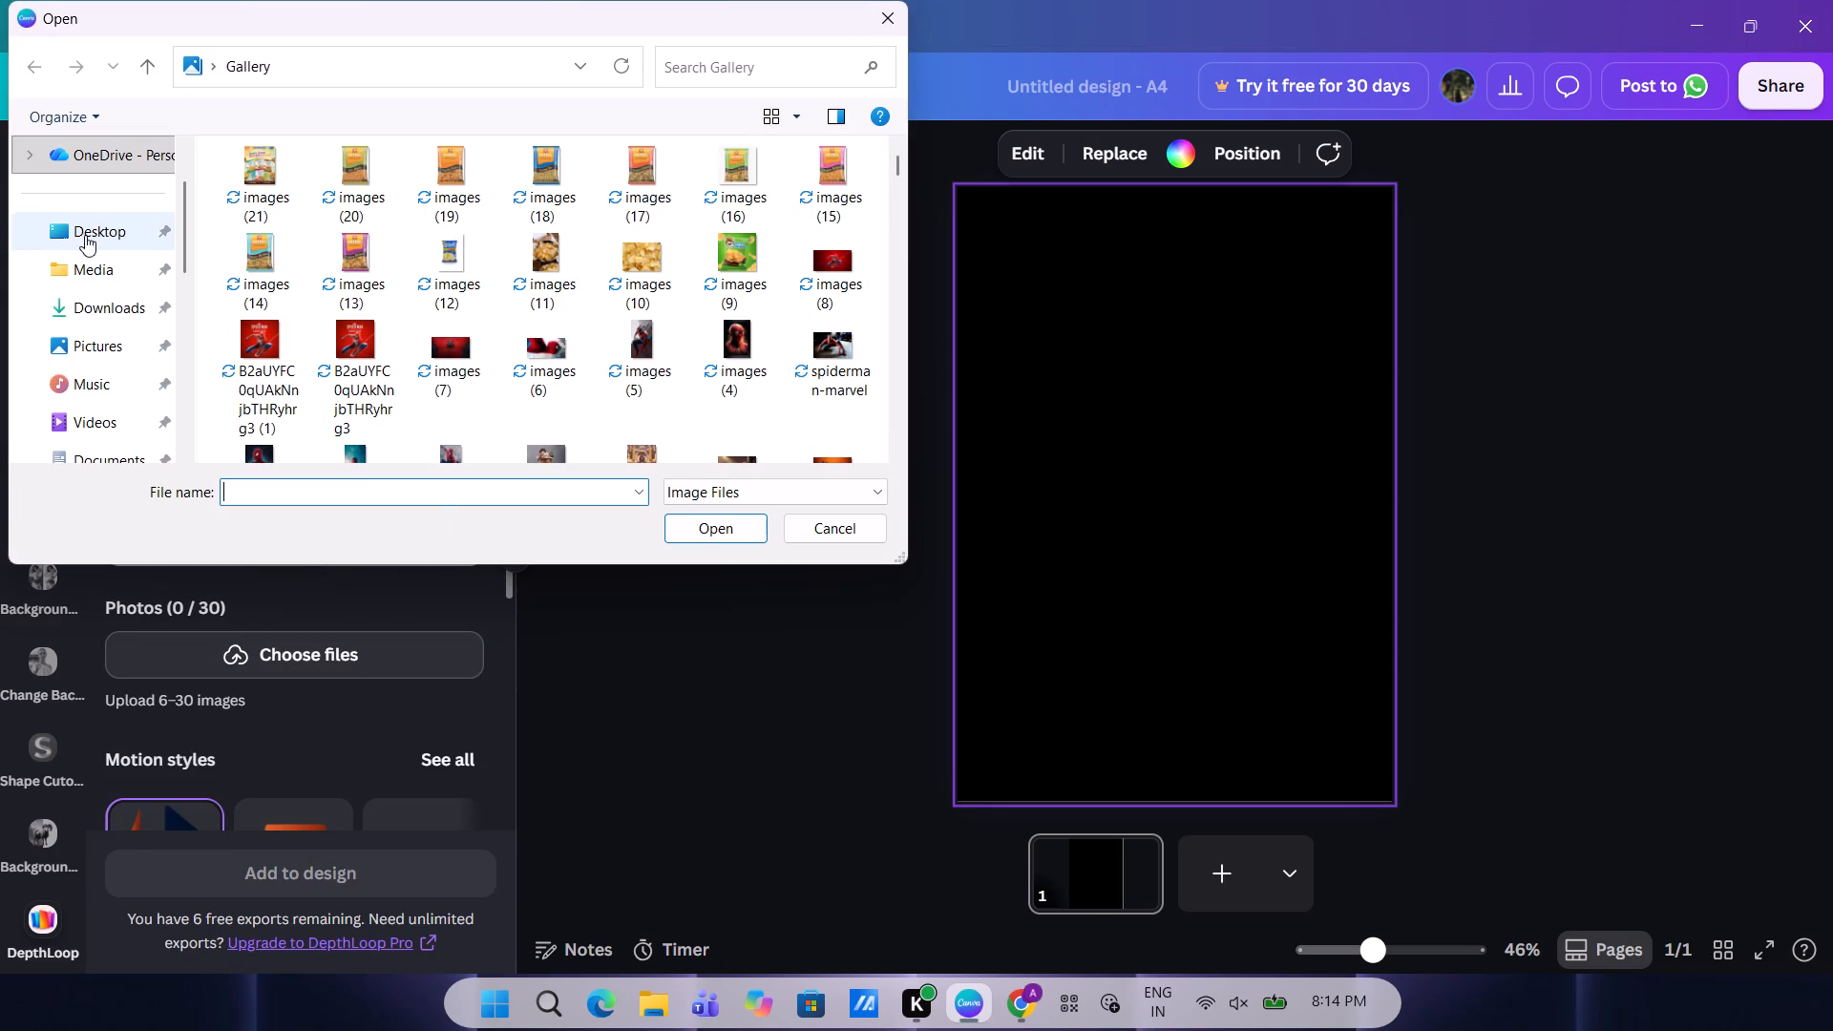
left_click(68, 304, "ctrl")
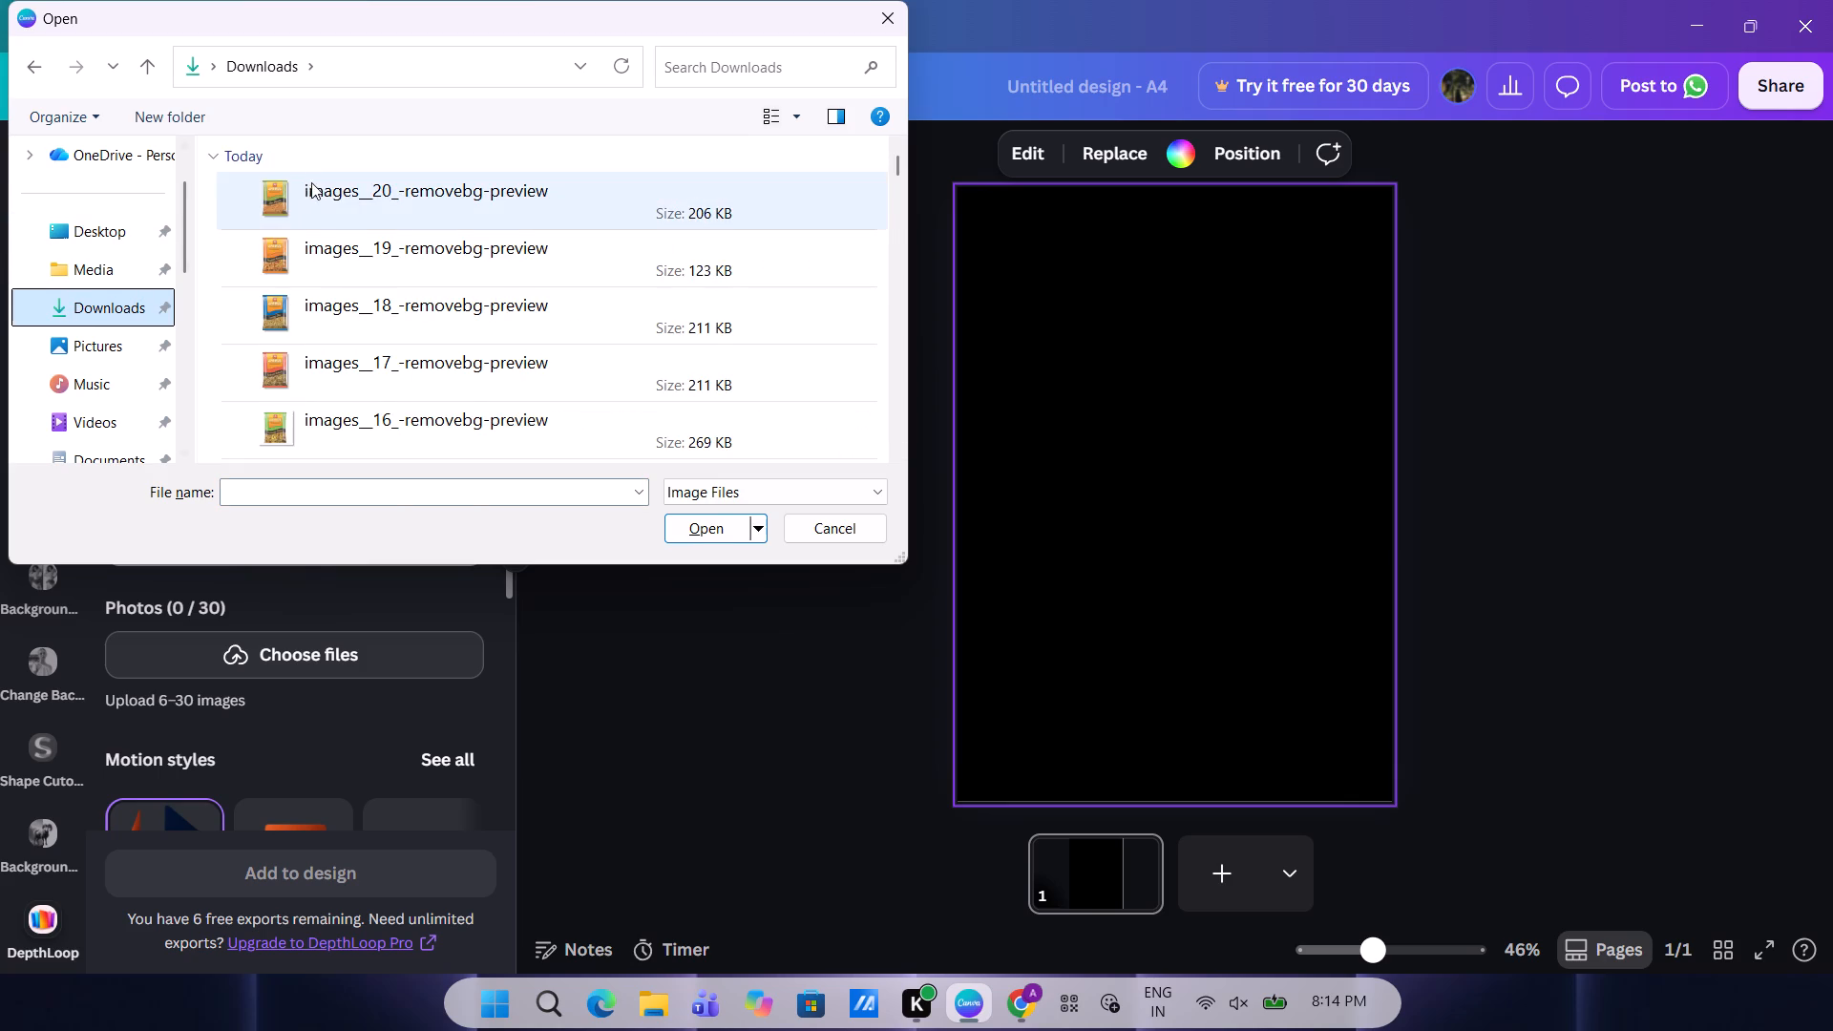
scroll(319, 268, "down", 2, "ctrl")
scroll(386, 242, "up", 1)
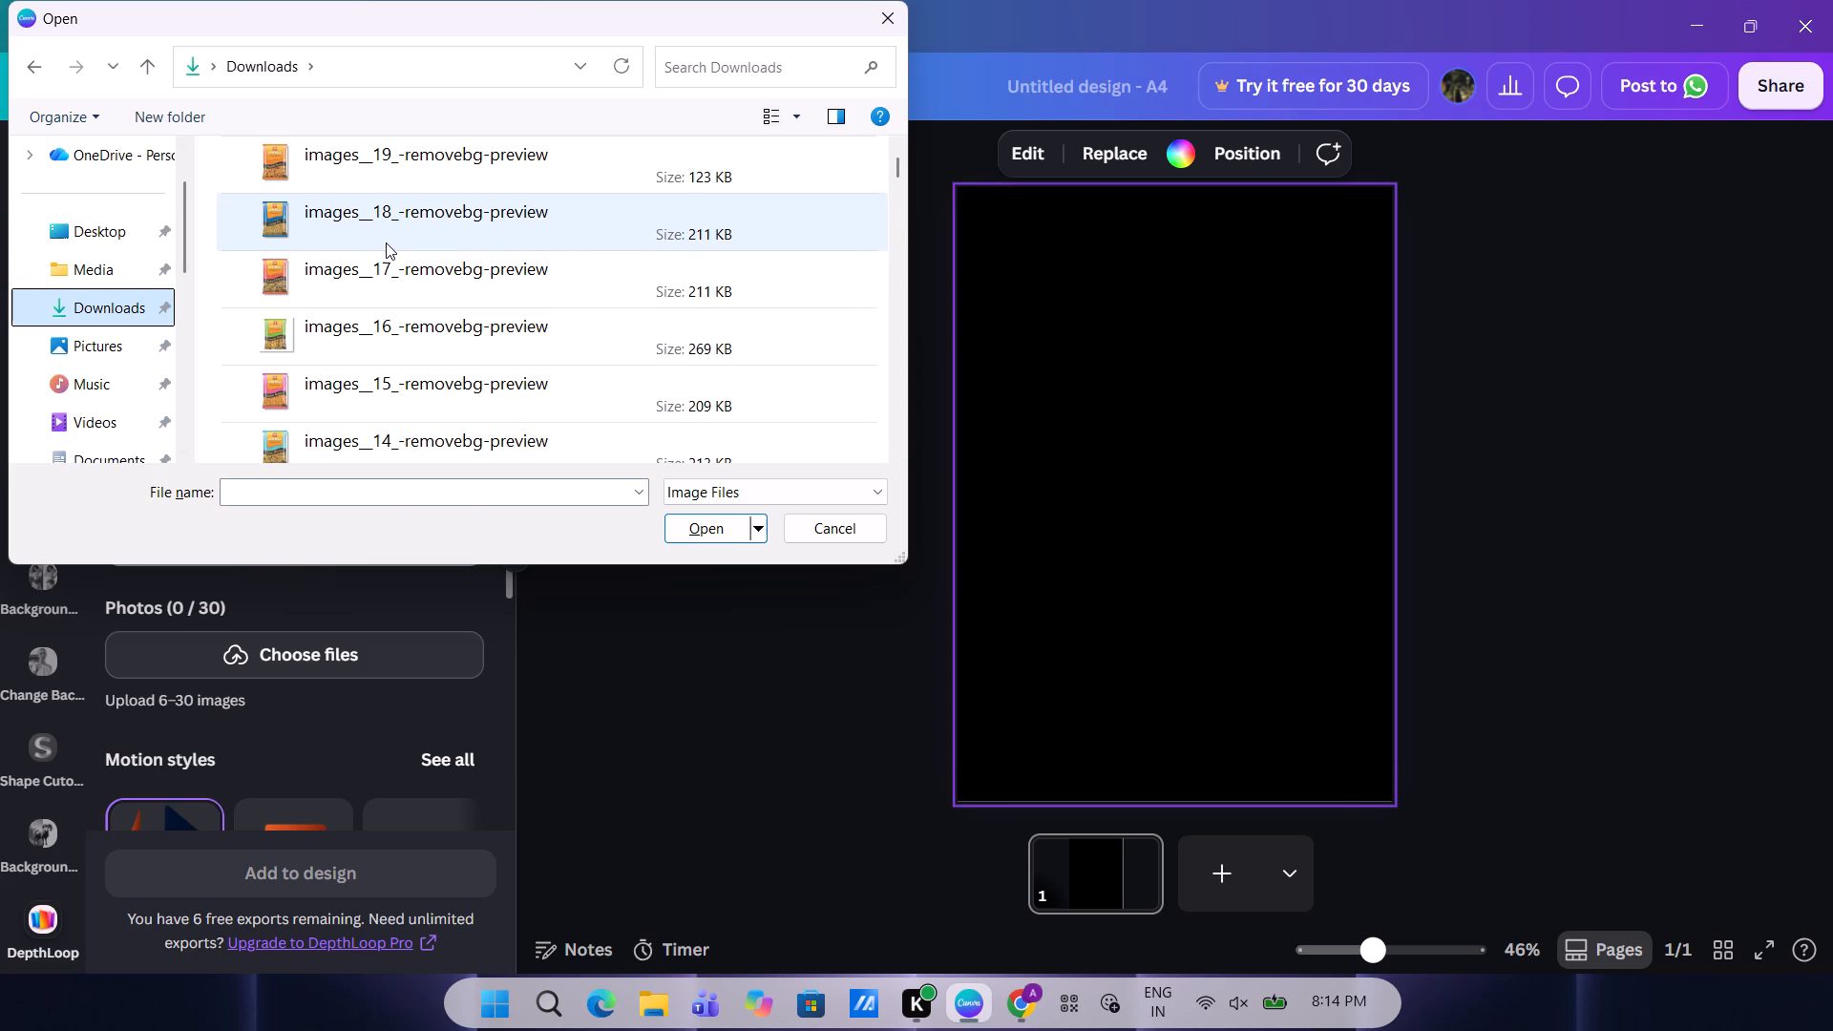
scroll(342, 401, "down", 1)
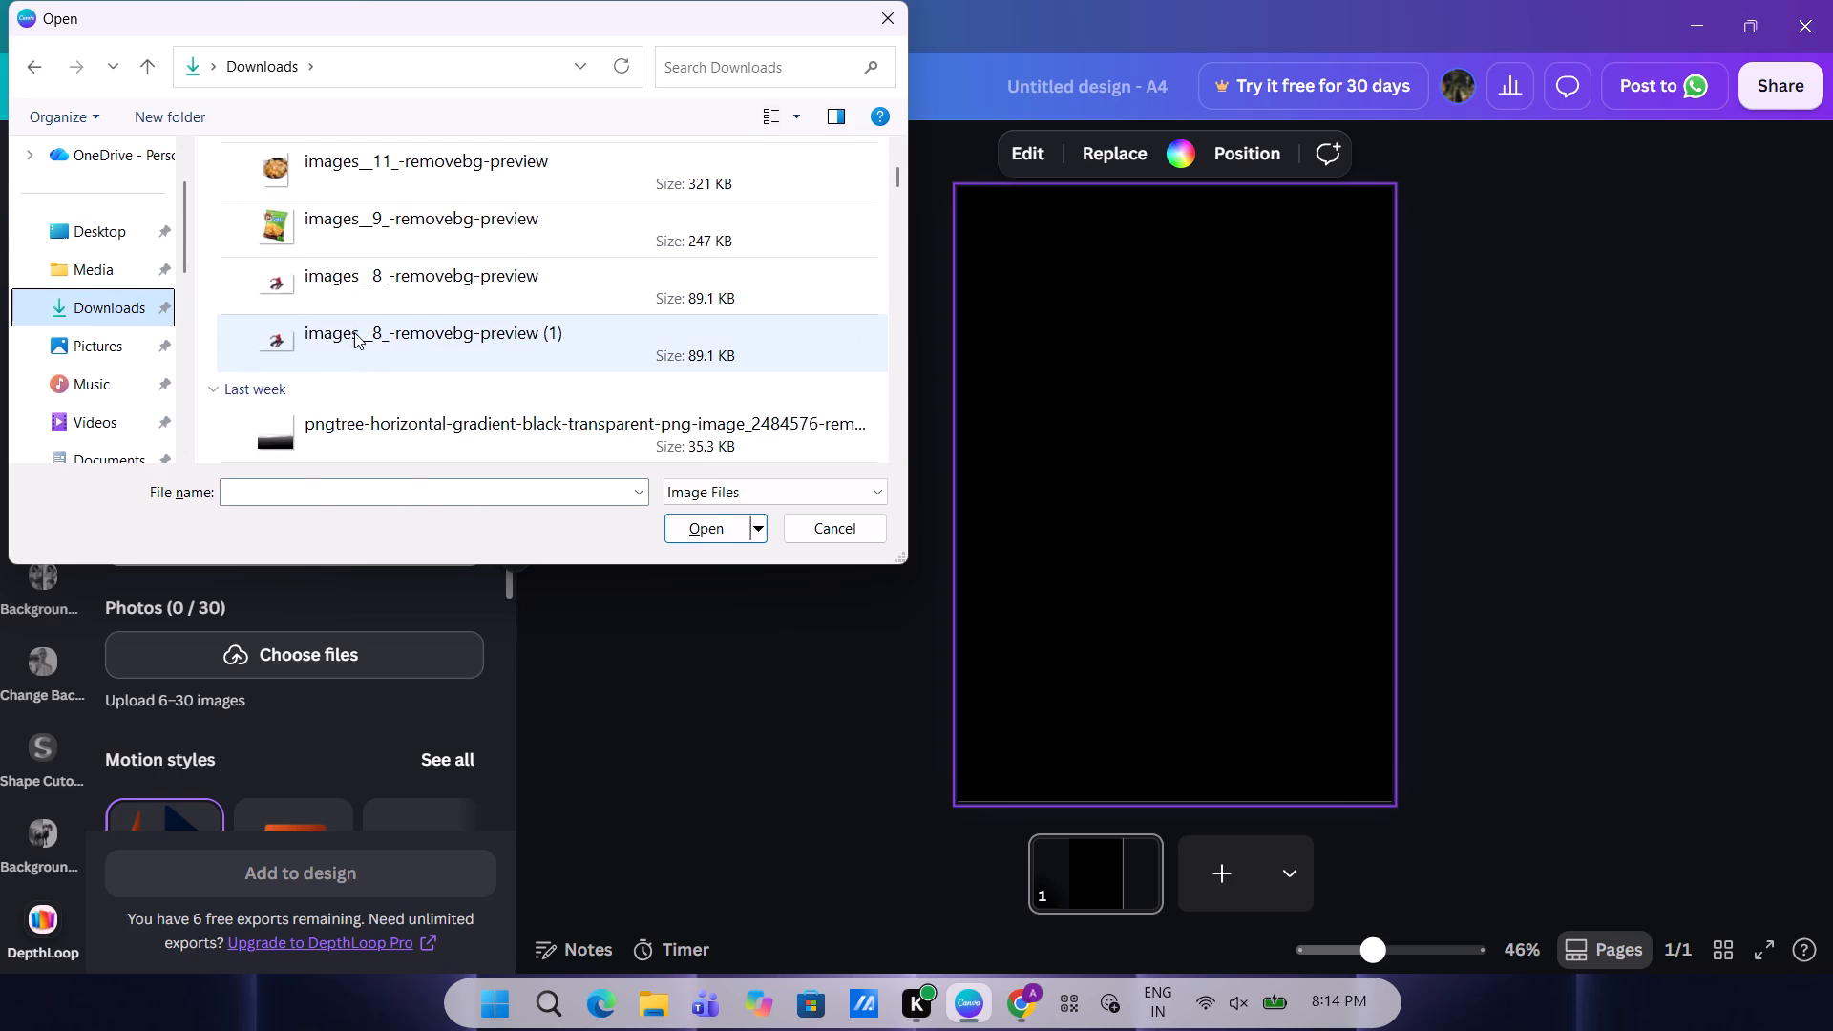
scroll(362, 219, "up", 3)
left_click(330, 213, "ctrl")
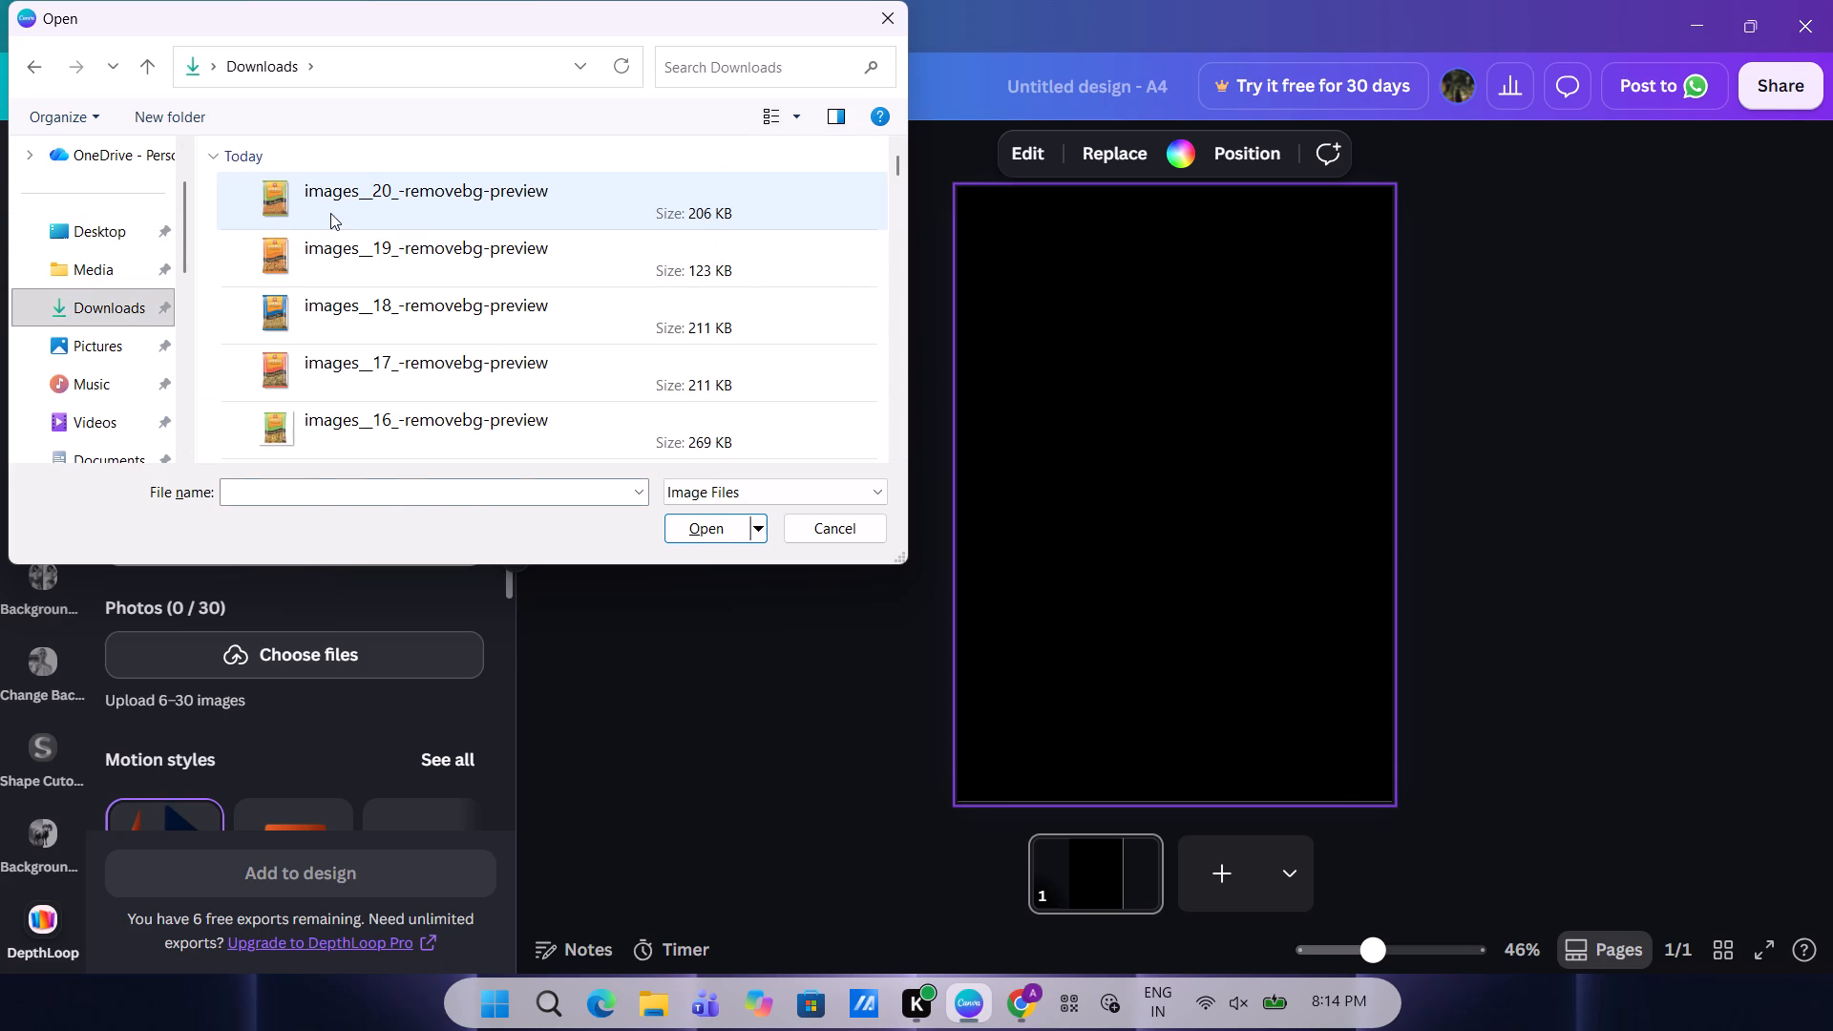
left_click(327, 259, "ctrl")
left_click(322, 295, "ctrl")
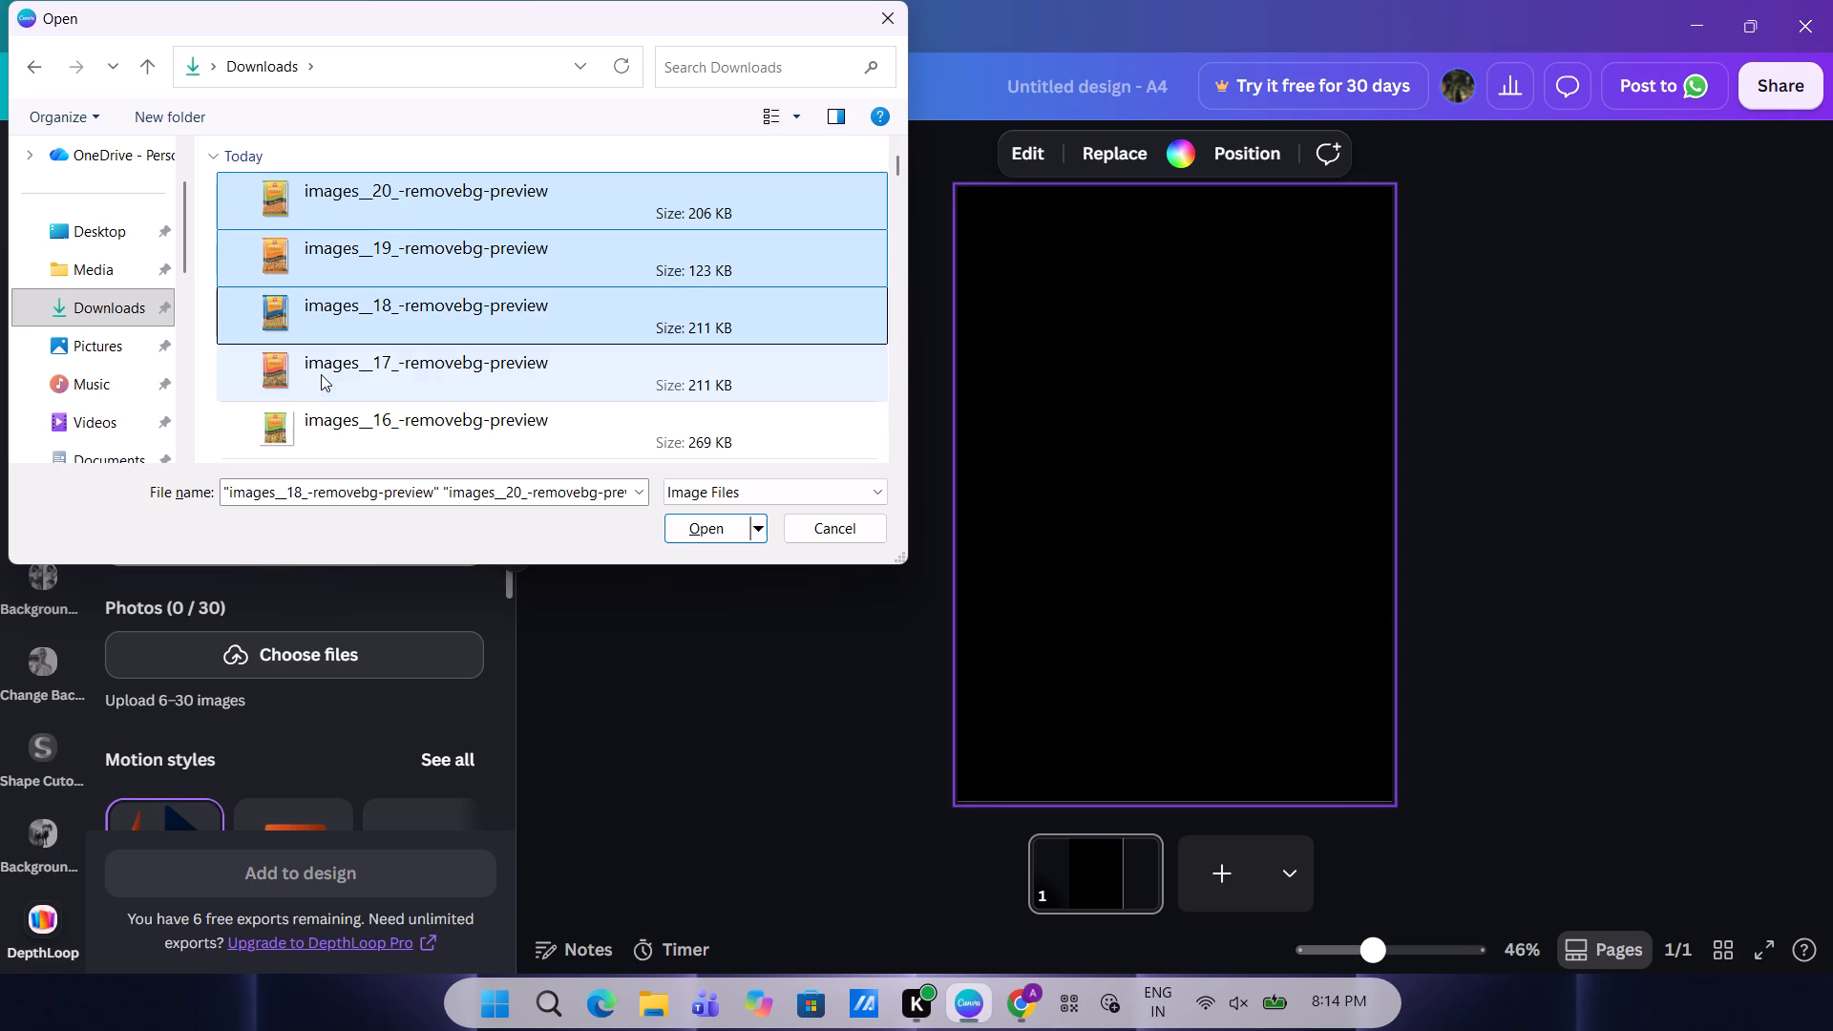
left_click(321, 374, "ctrl")
left_click(326, 432, "ctrl")
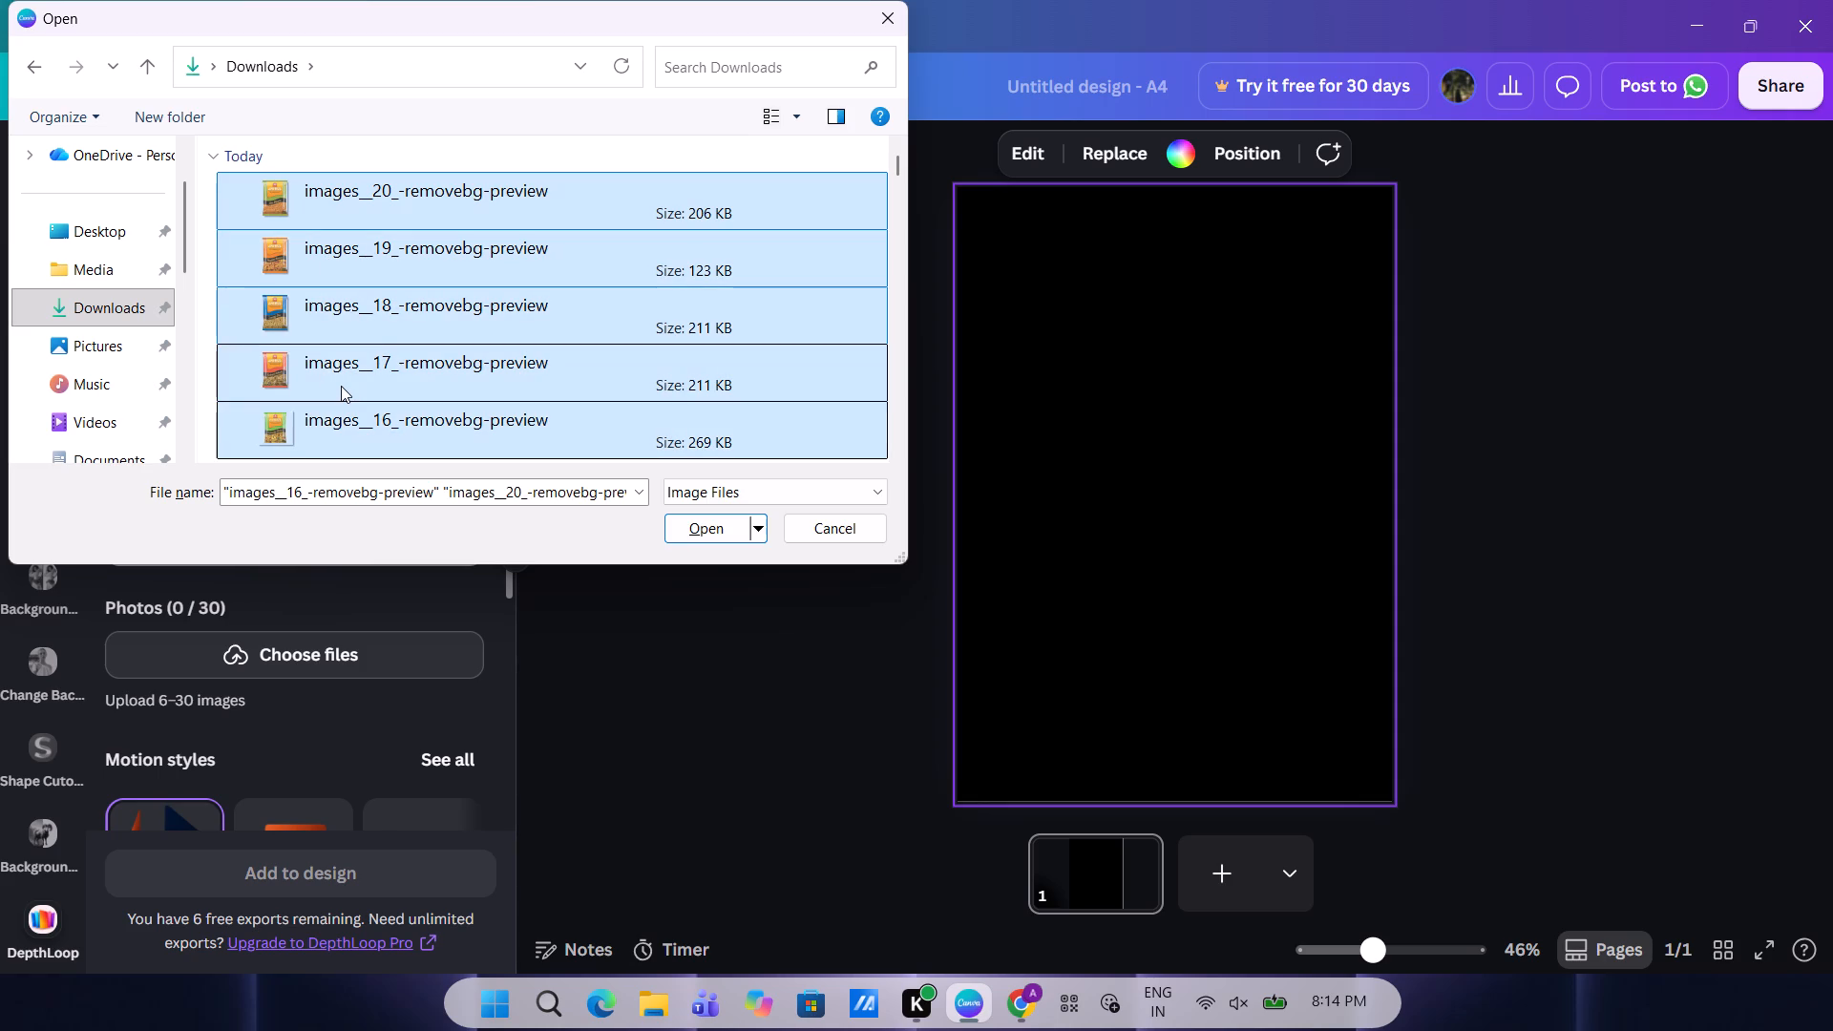
scroll(341, 386, "down", 1)
left_click(331, 309, "ctrl")
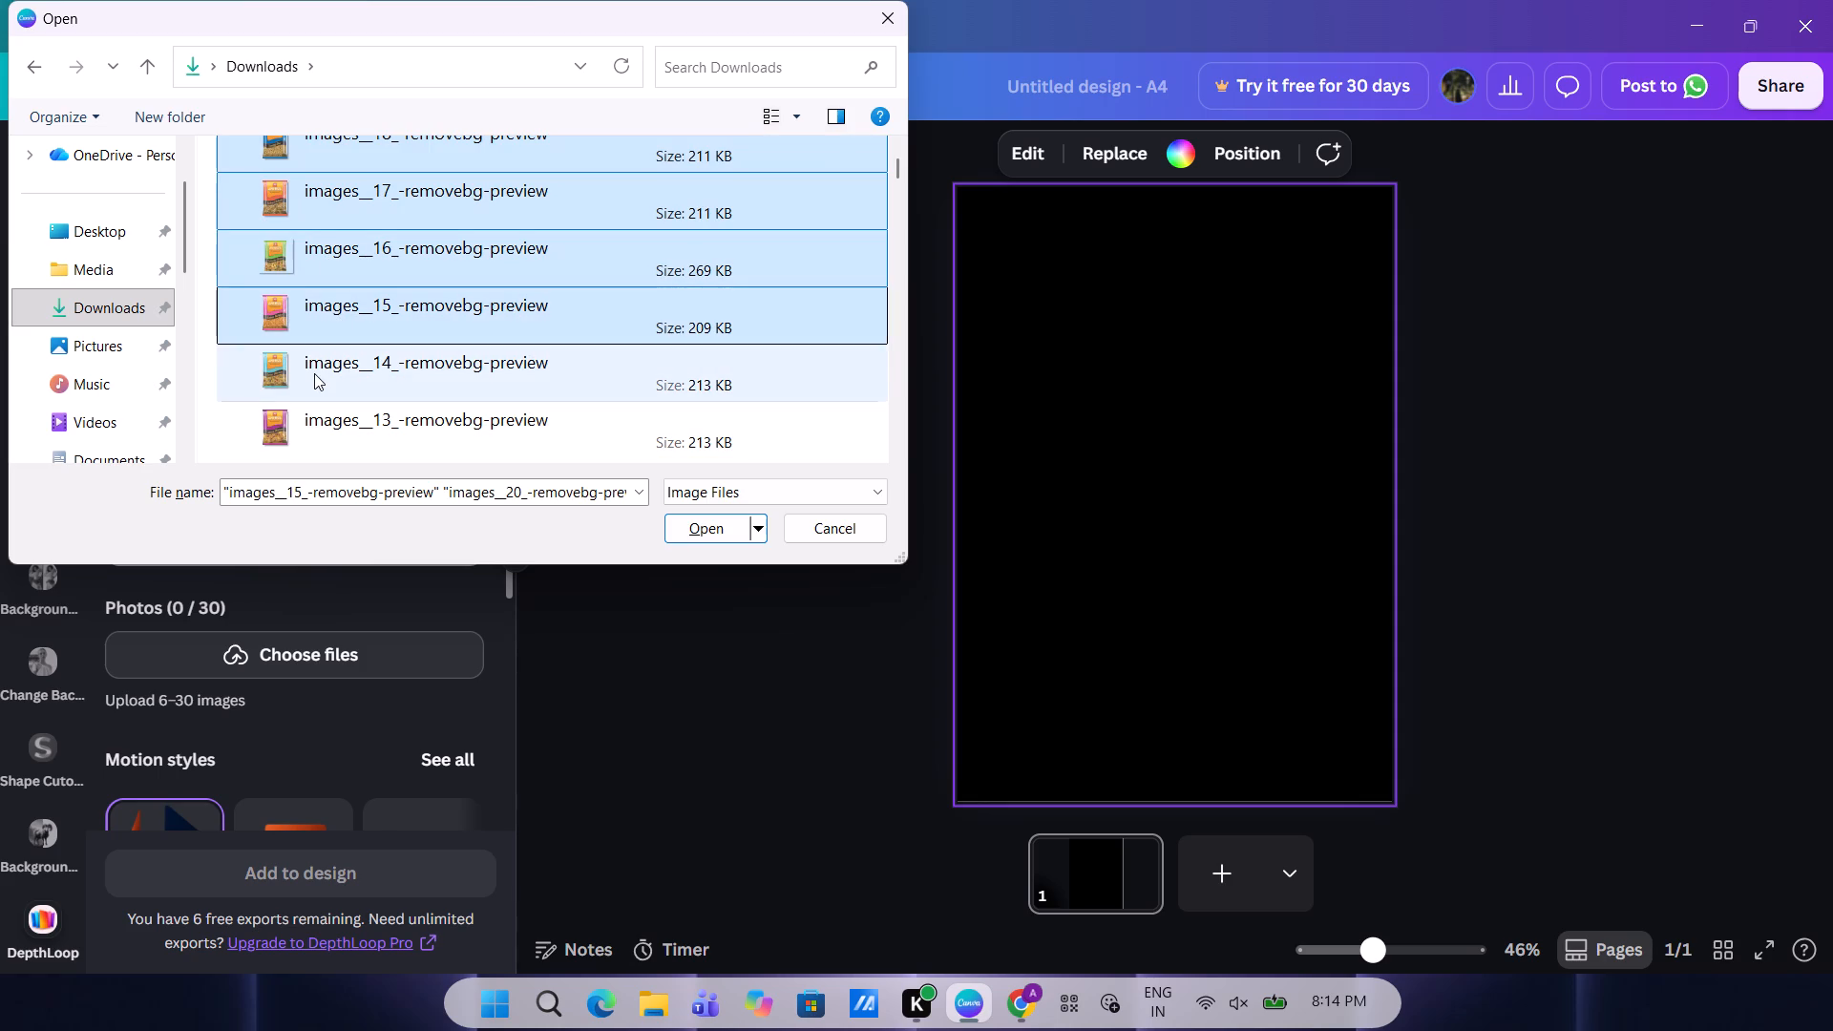
left_click(314, 373, "ctrl")
left_click(312, 414, "ctrl")
scroll(312, 414, "down", 1)
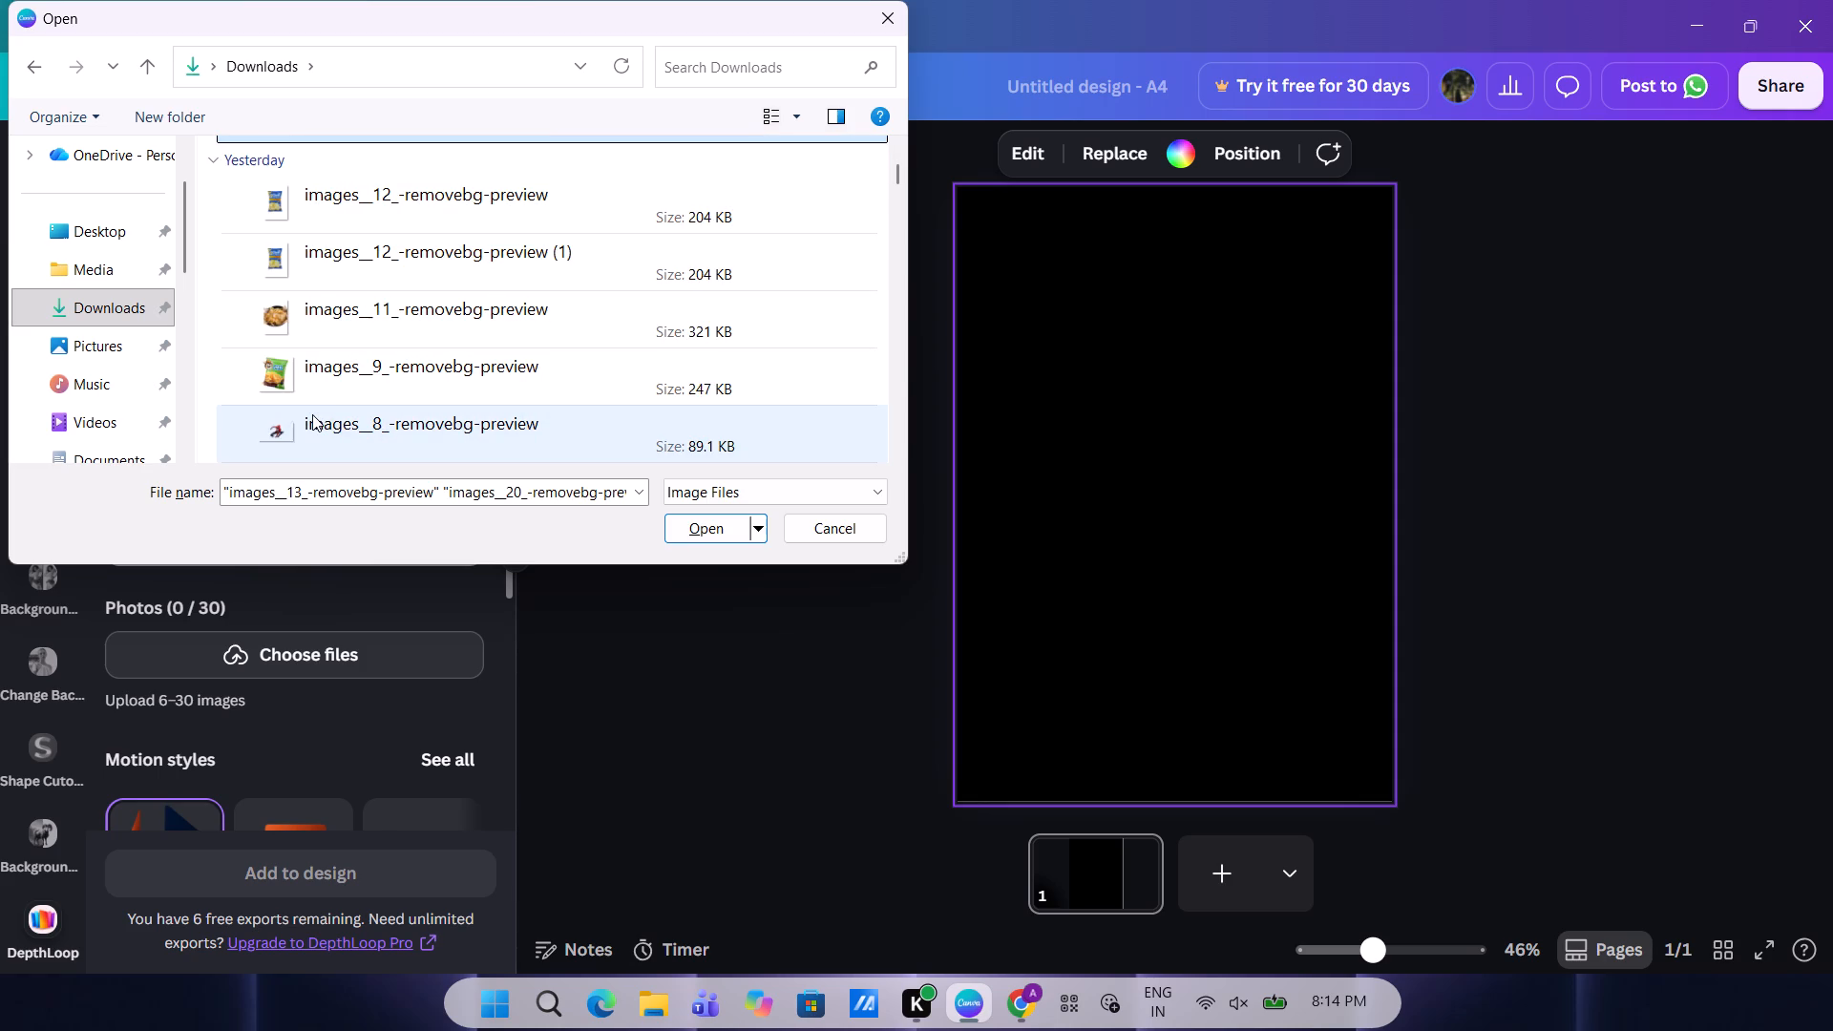
scroll(312, 414, "down", 1)
scroll(324, 333, "up", 1)
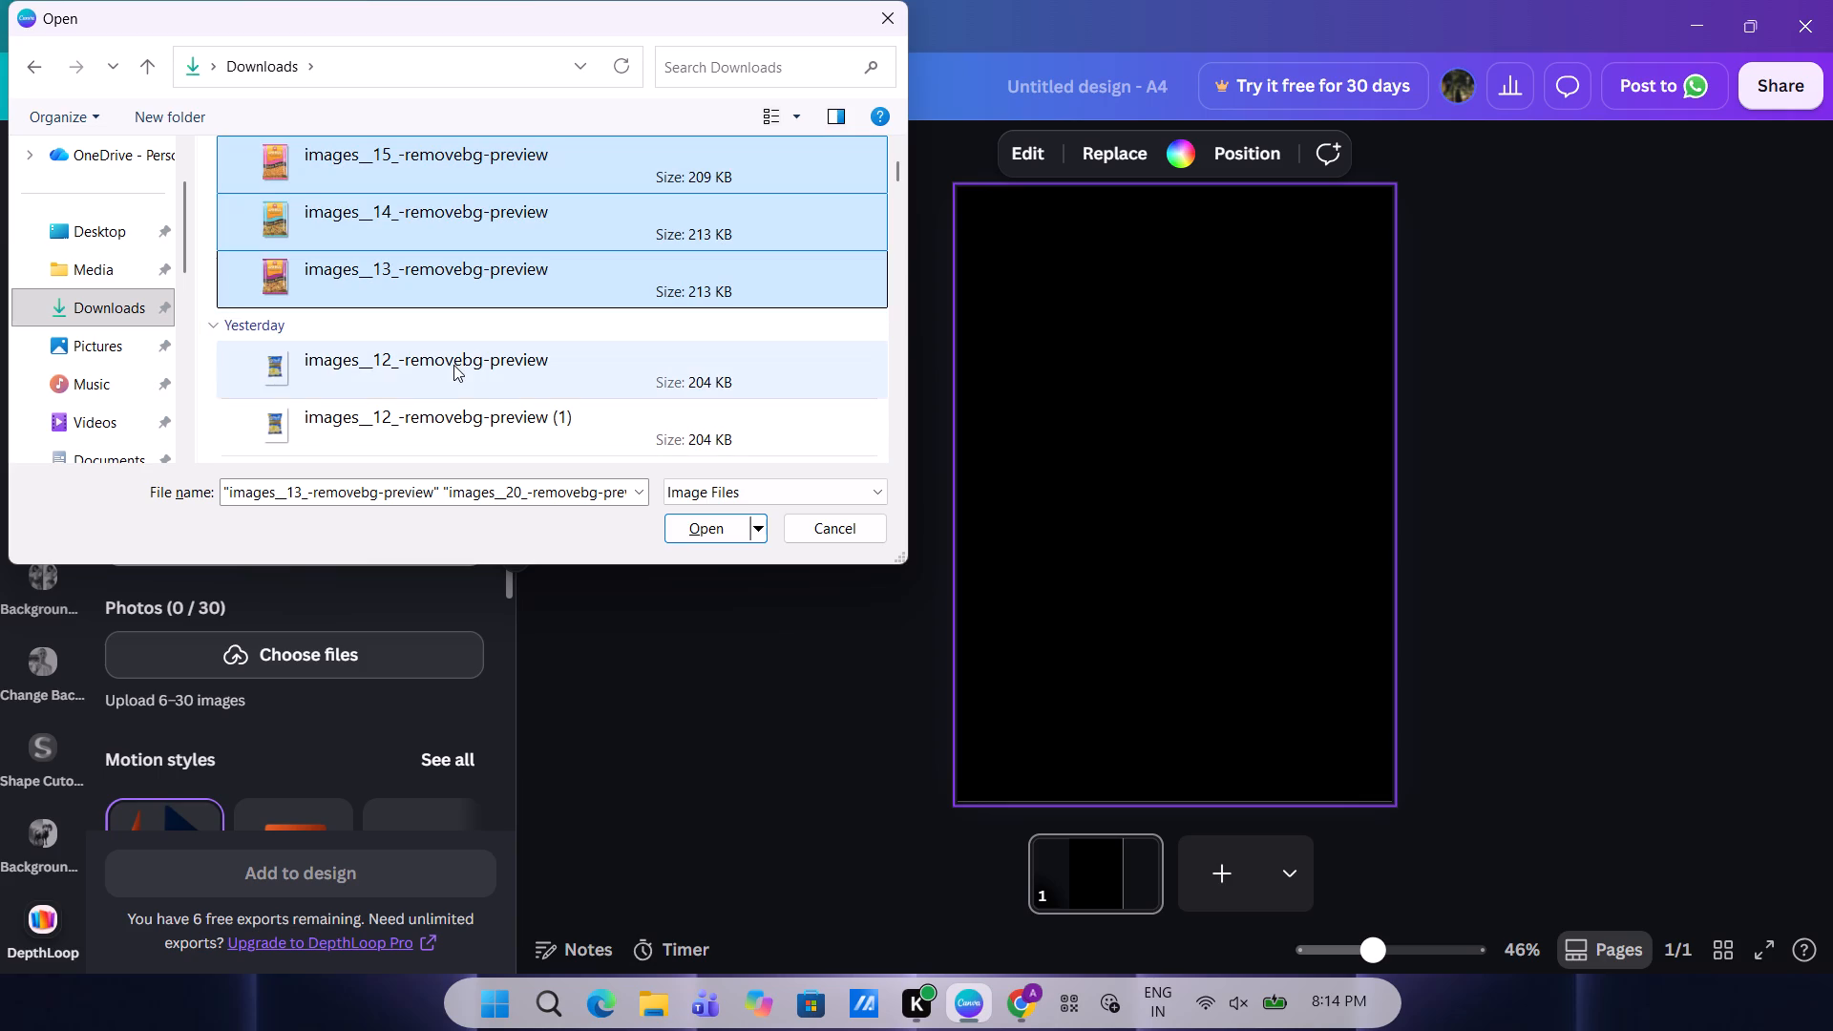
scroll(475, 282, "up", 2)
scroll(475, 282, "down", 1)
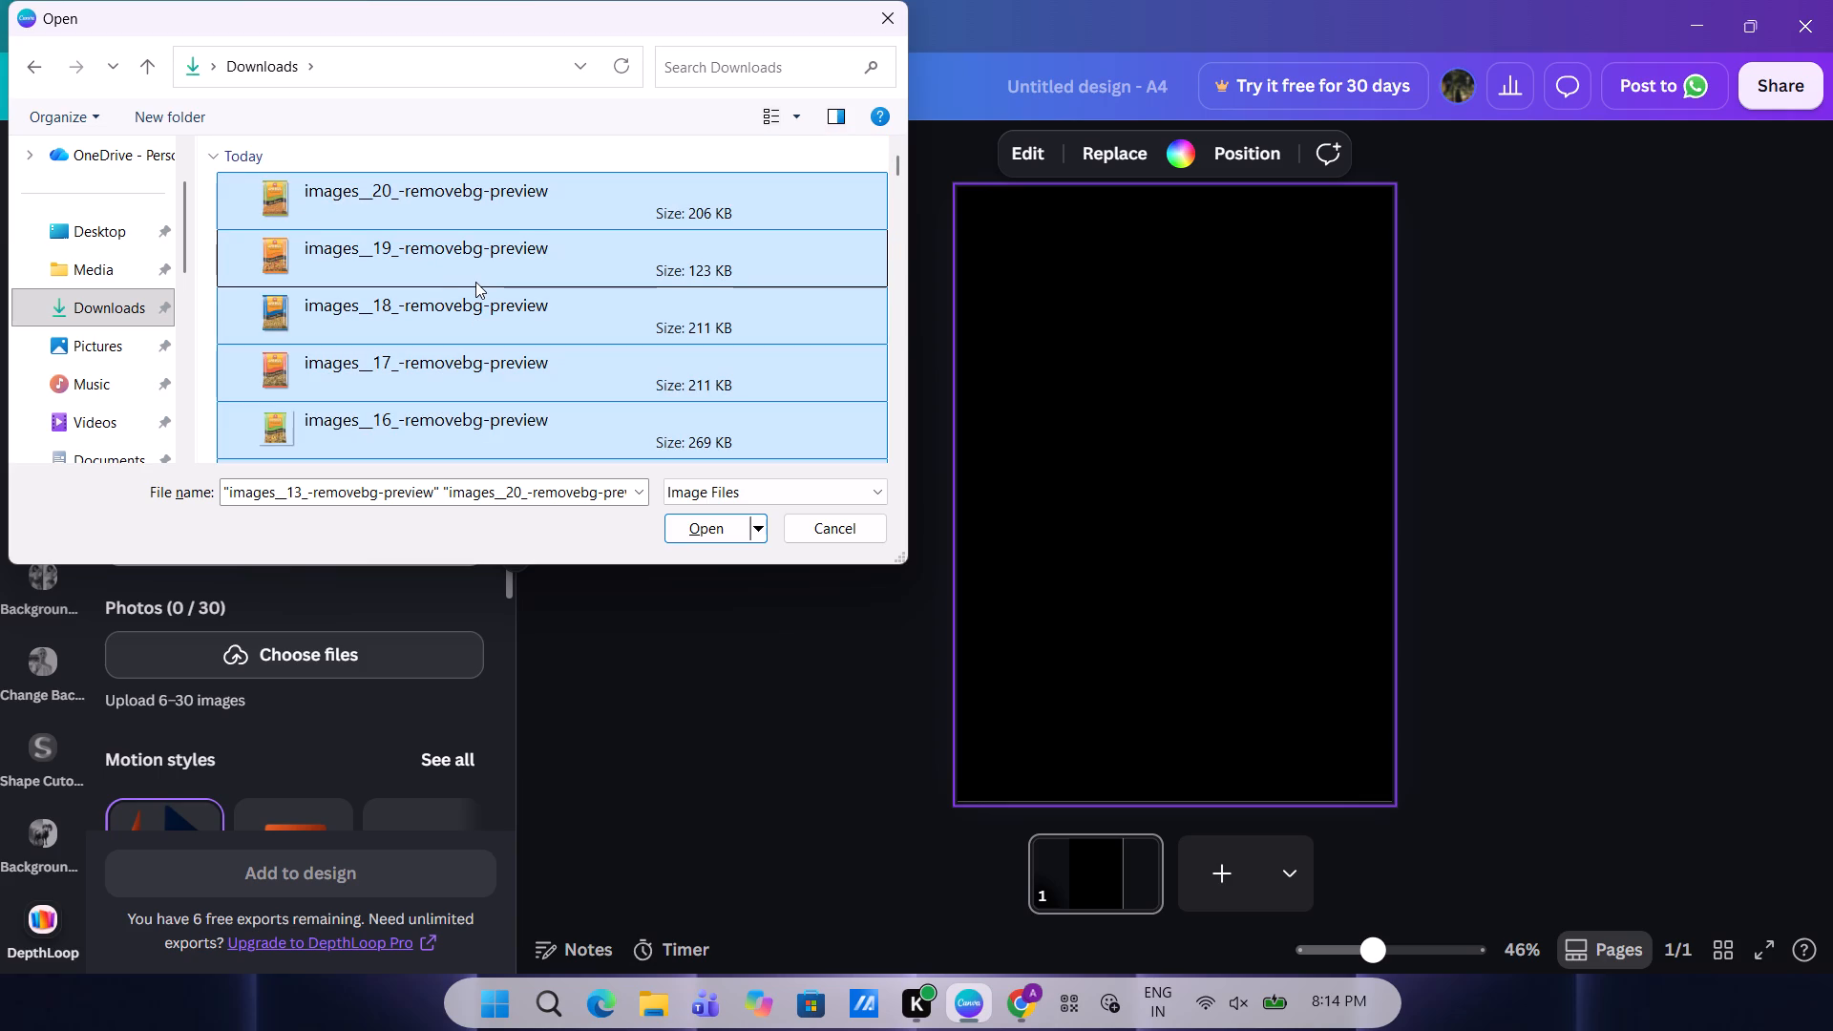
scroll(364, 223, "down", 2)
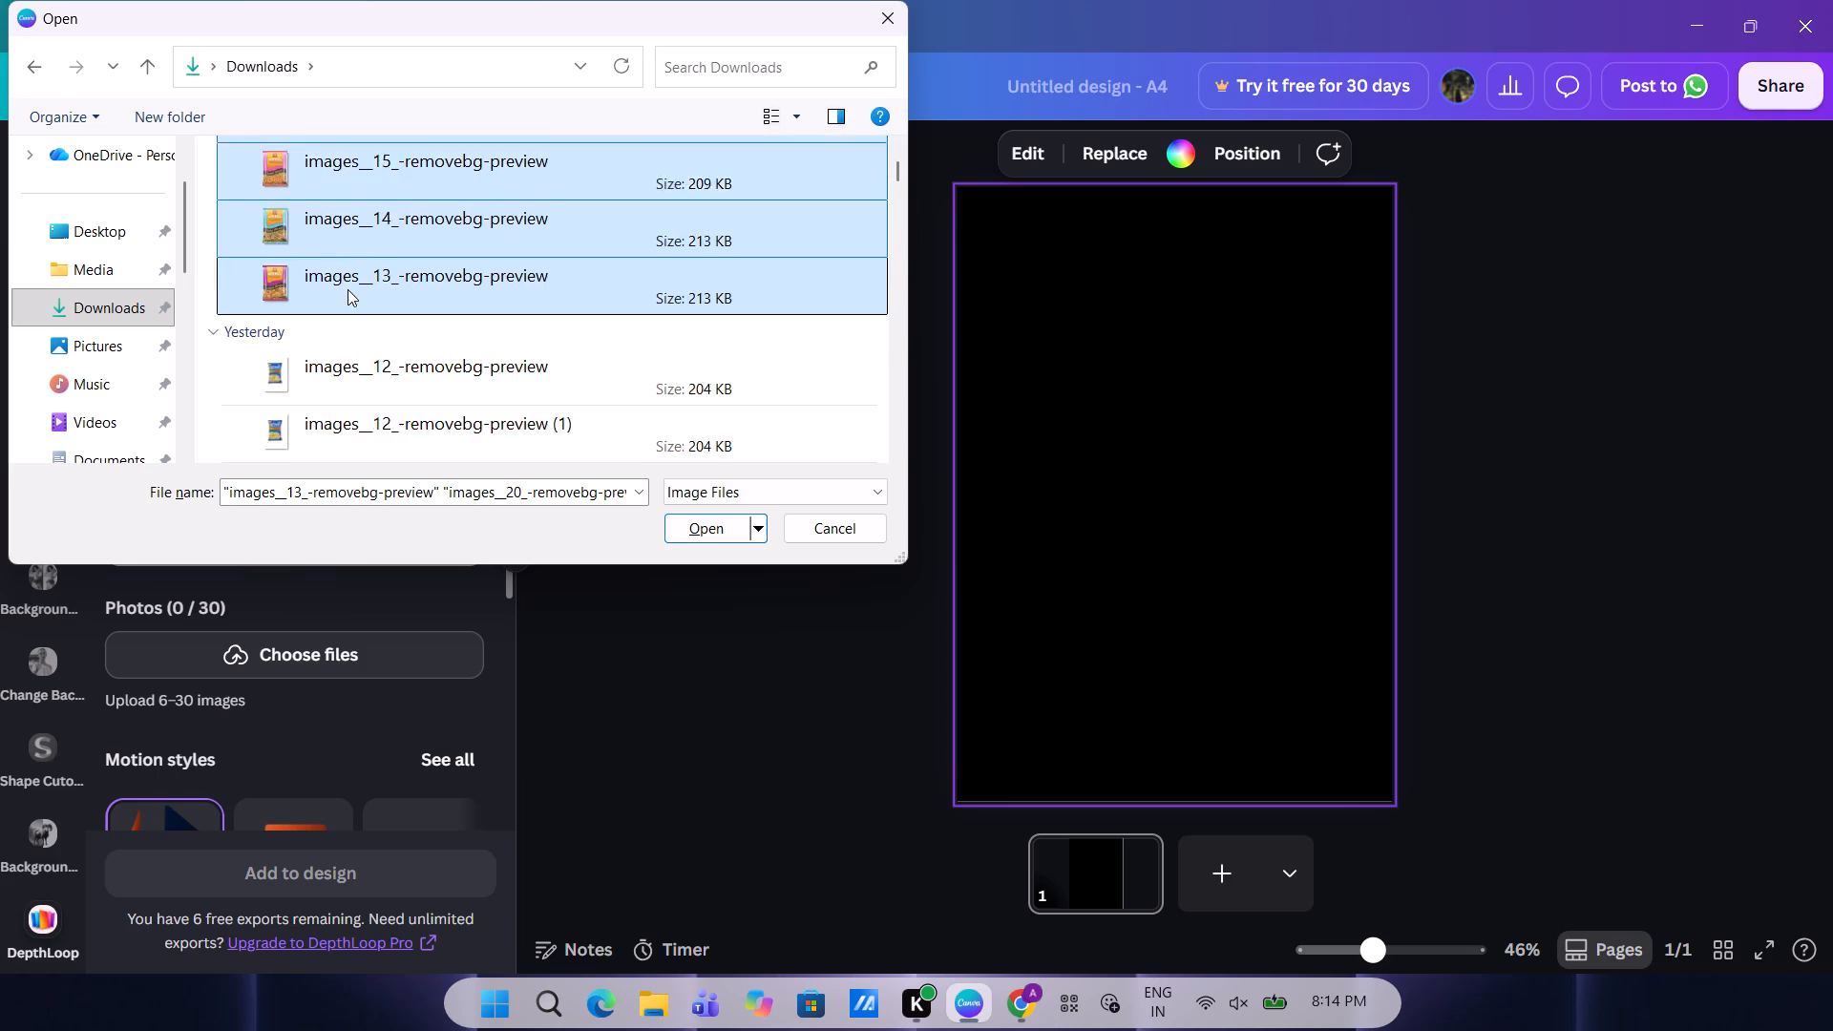
scroll(348, 289, "down", 1)
left_click(694, 528)
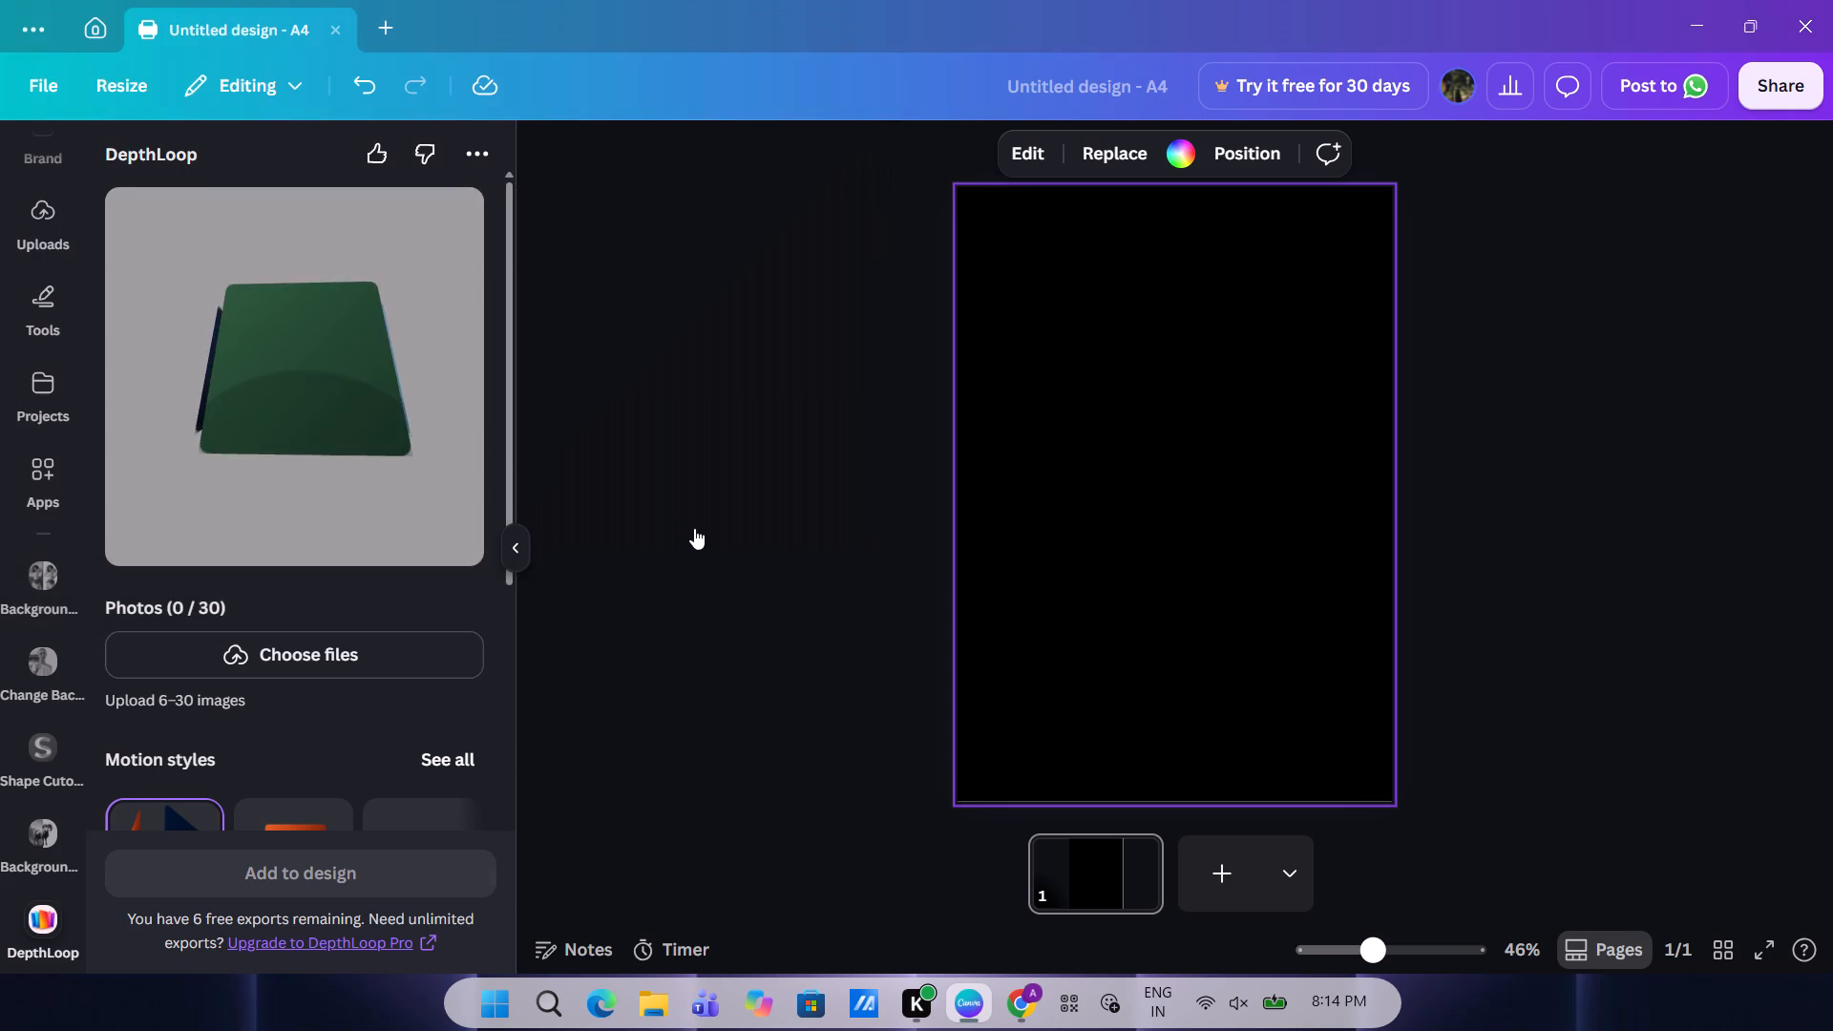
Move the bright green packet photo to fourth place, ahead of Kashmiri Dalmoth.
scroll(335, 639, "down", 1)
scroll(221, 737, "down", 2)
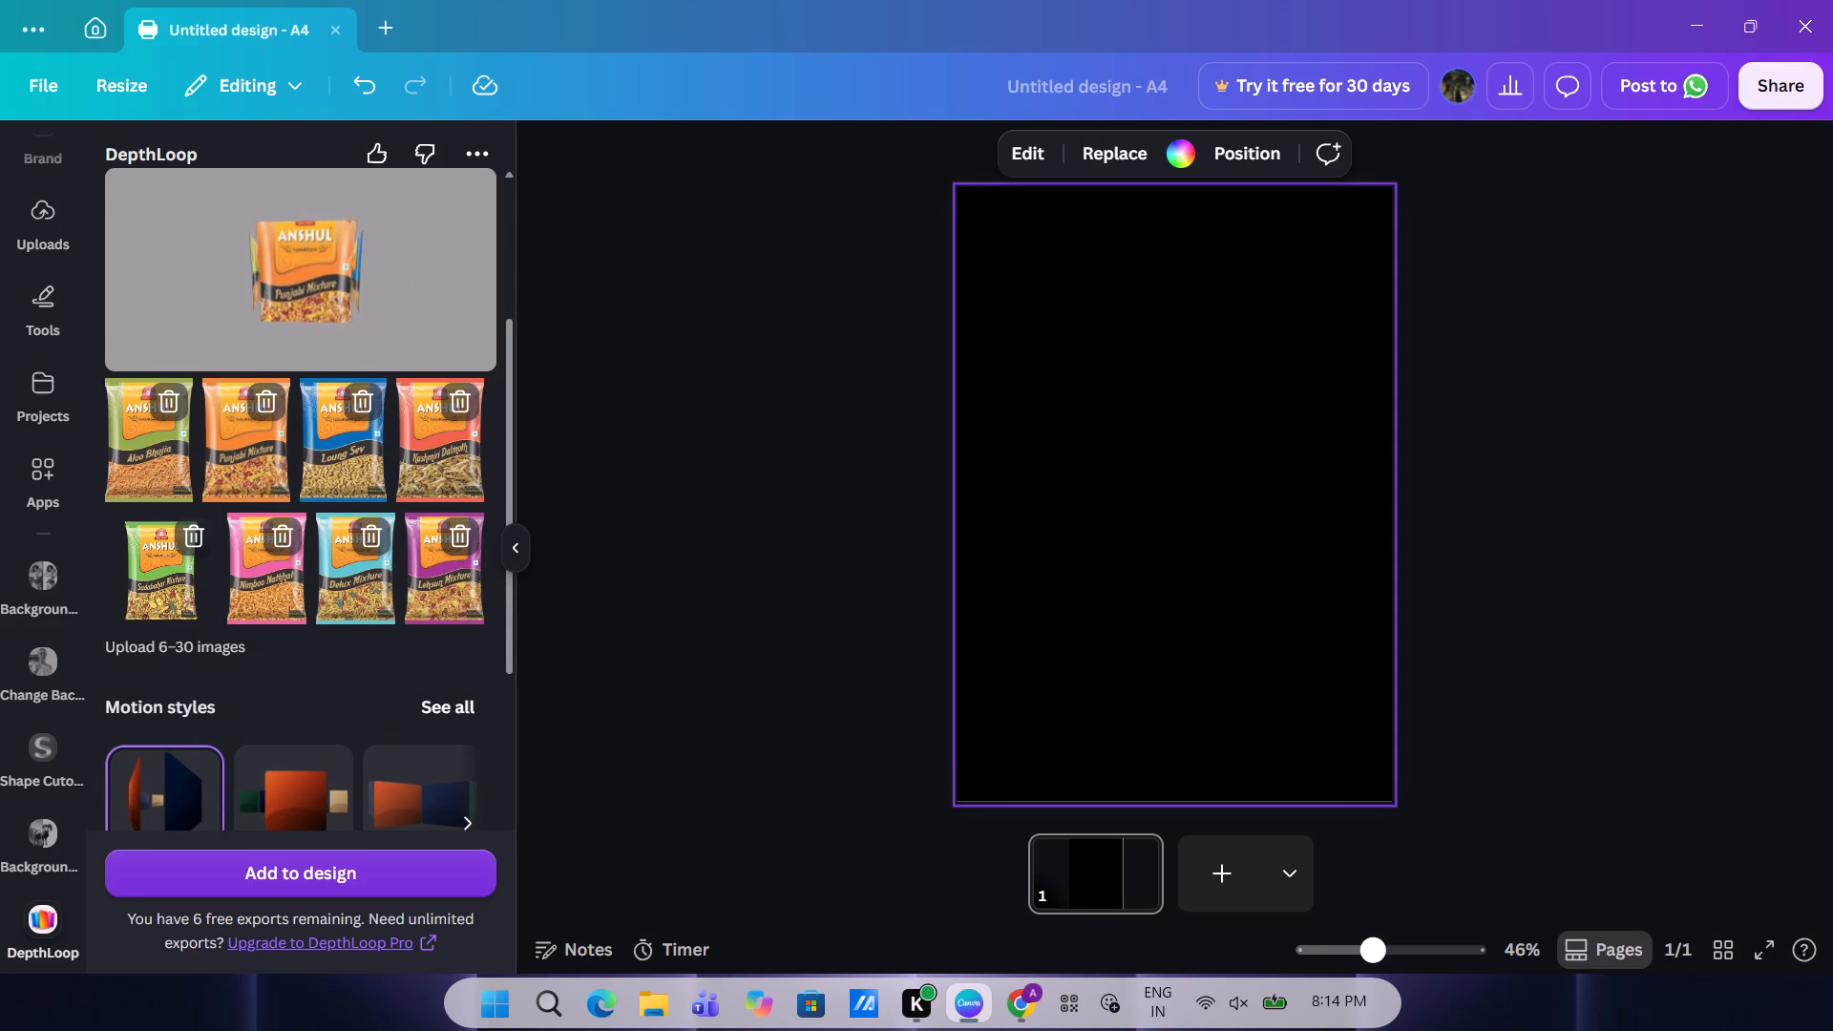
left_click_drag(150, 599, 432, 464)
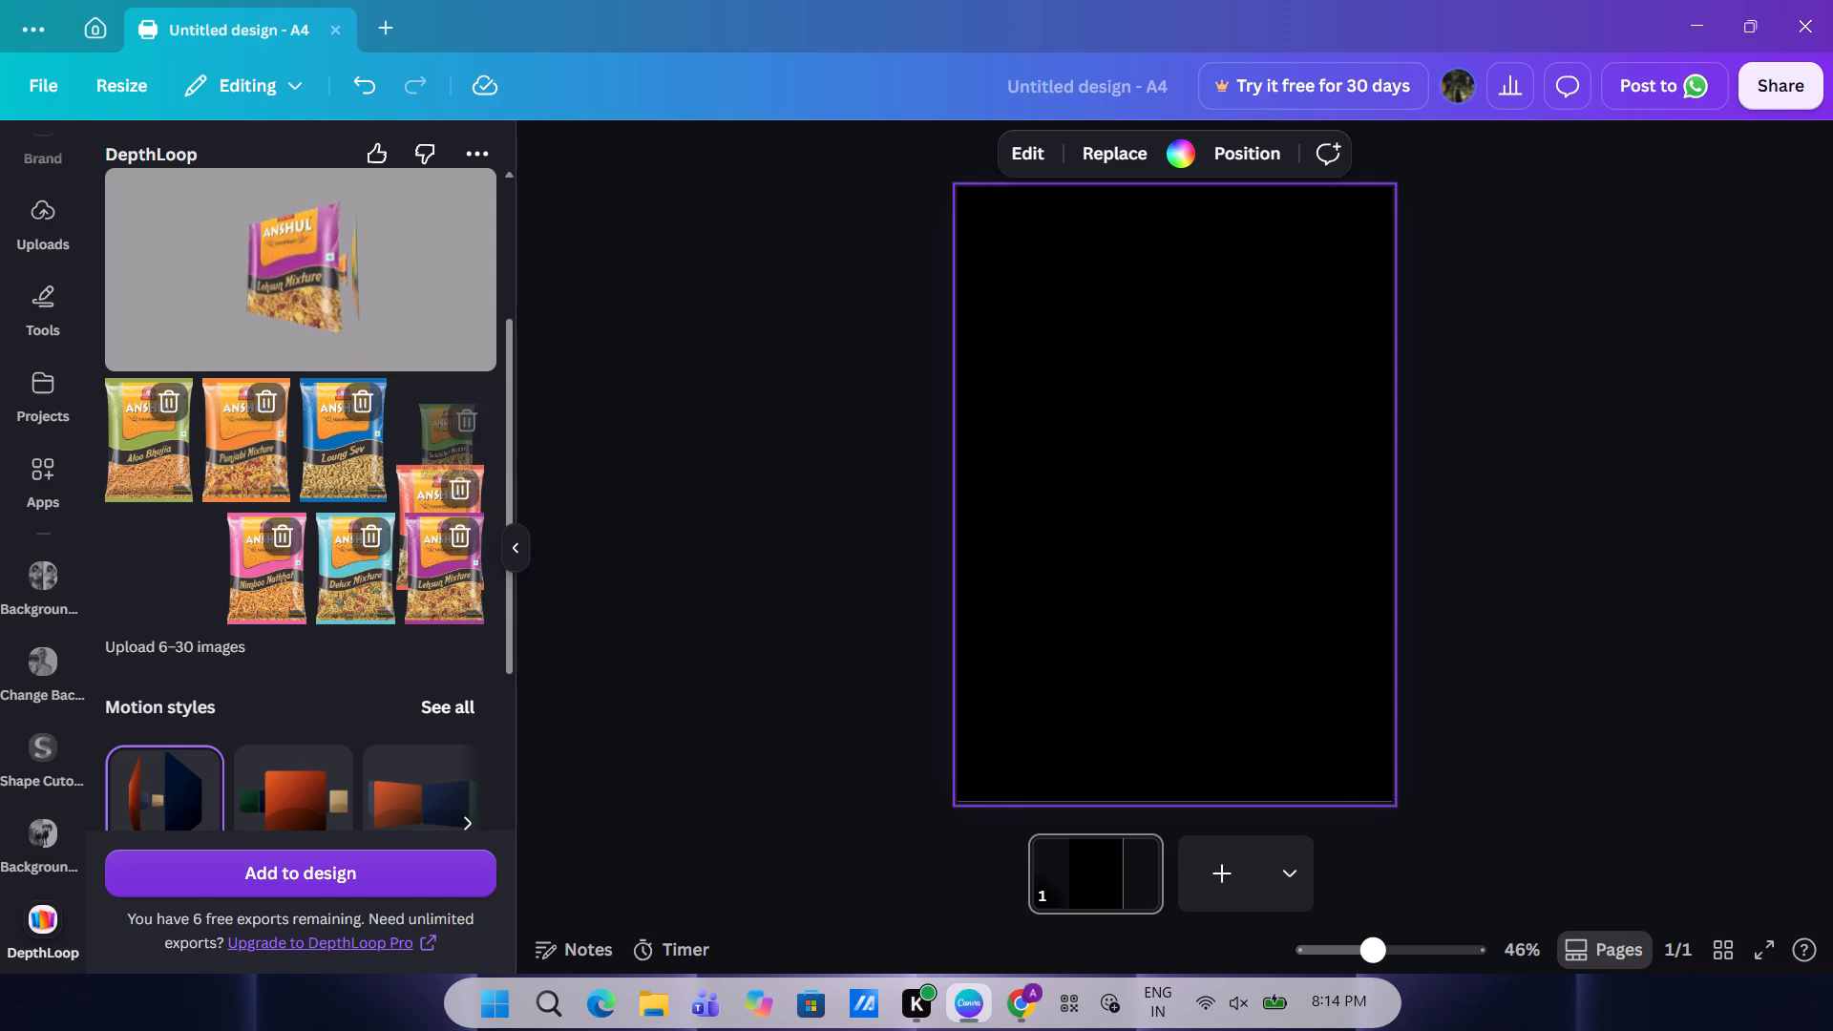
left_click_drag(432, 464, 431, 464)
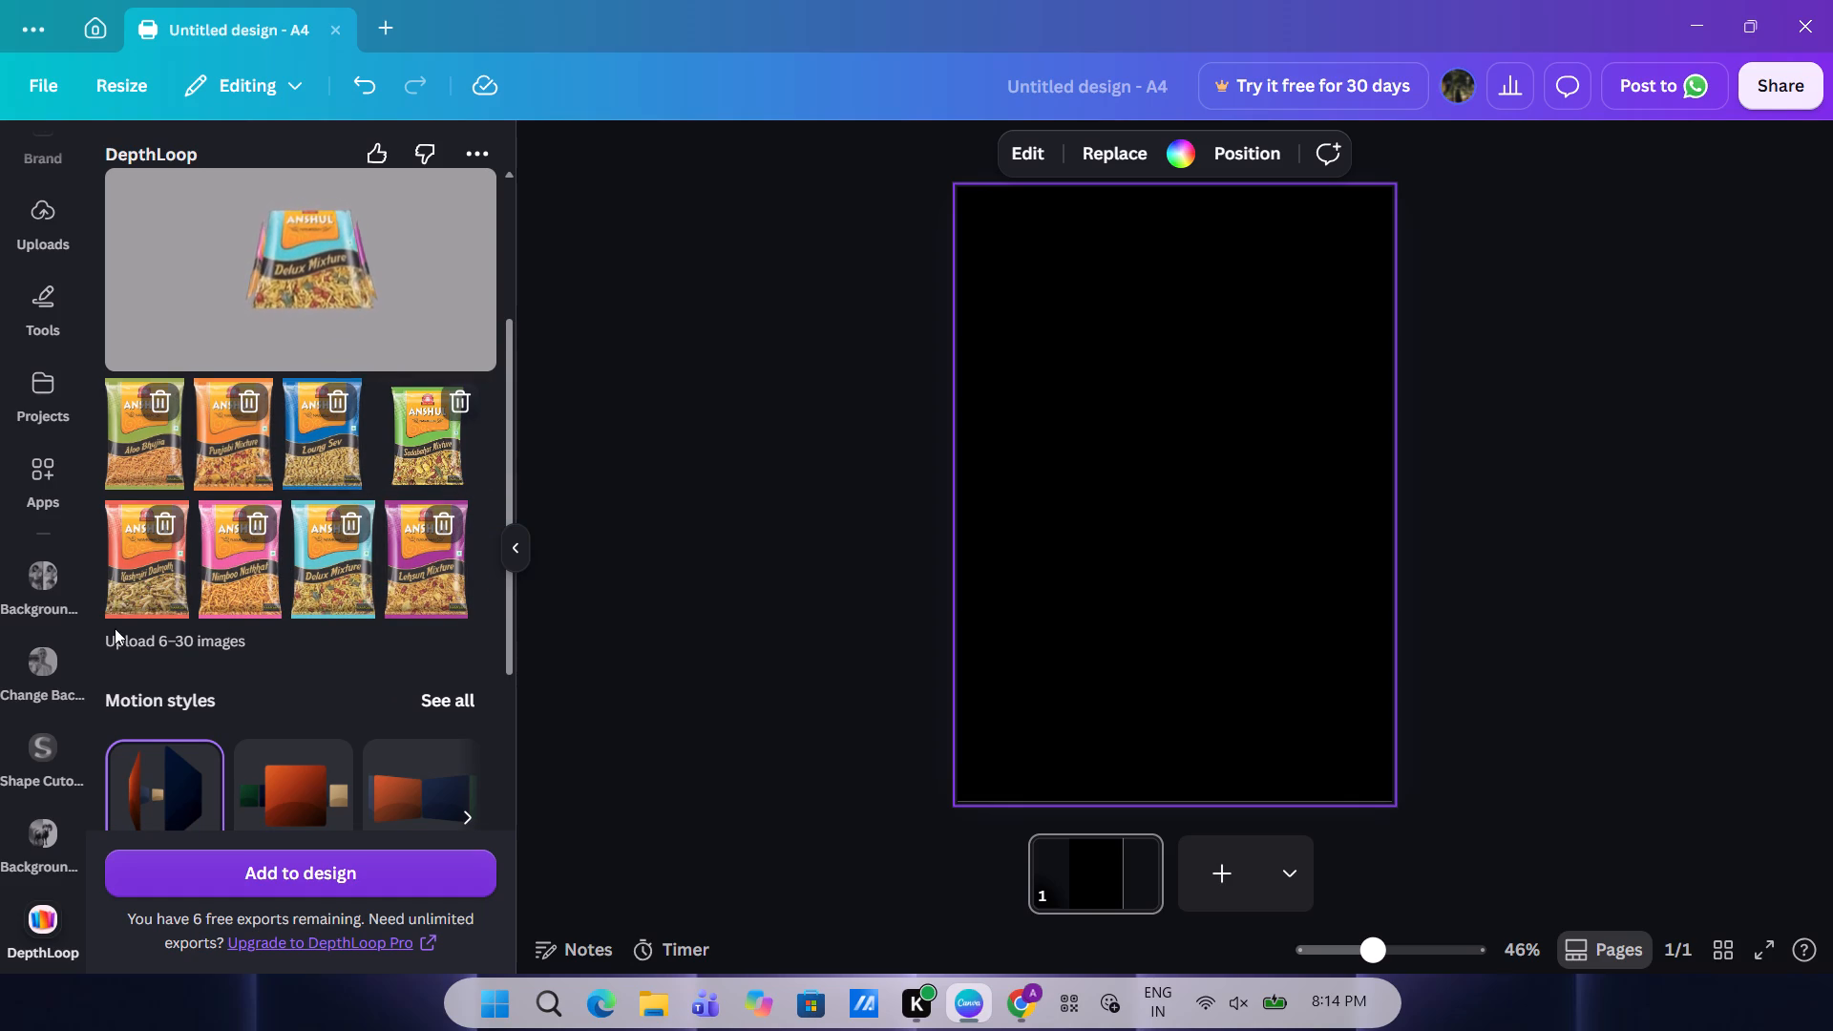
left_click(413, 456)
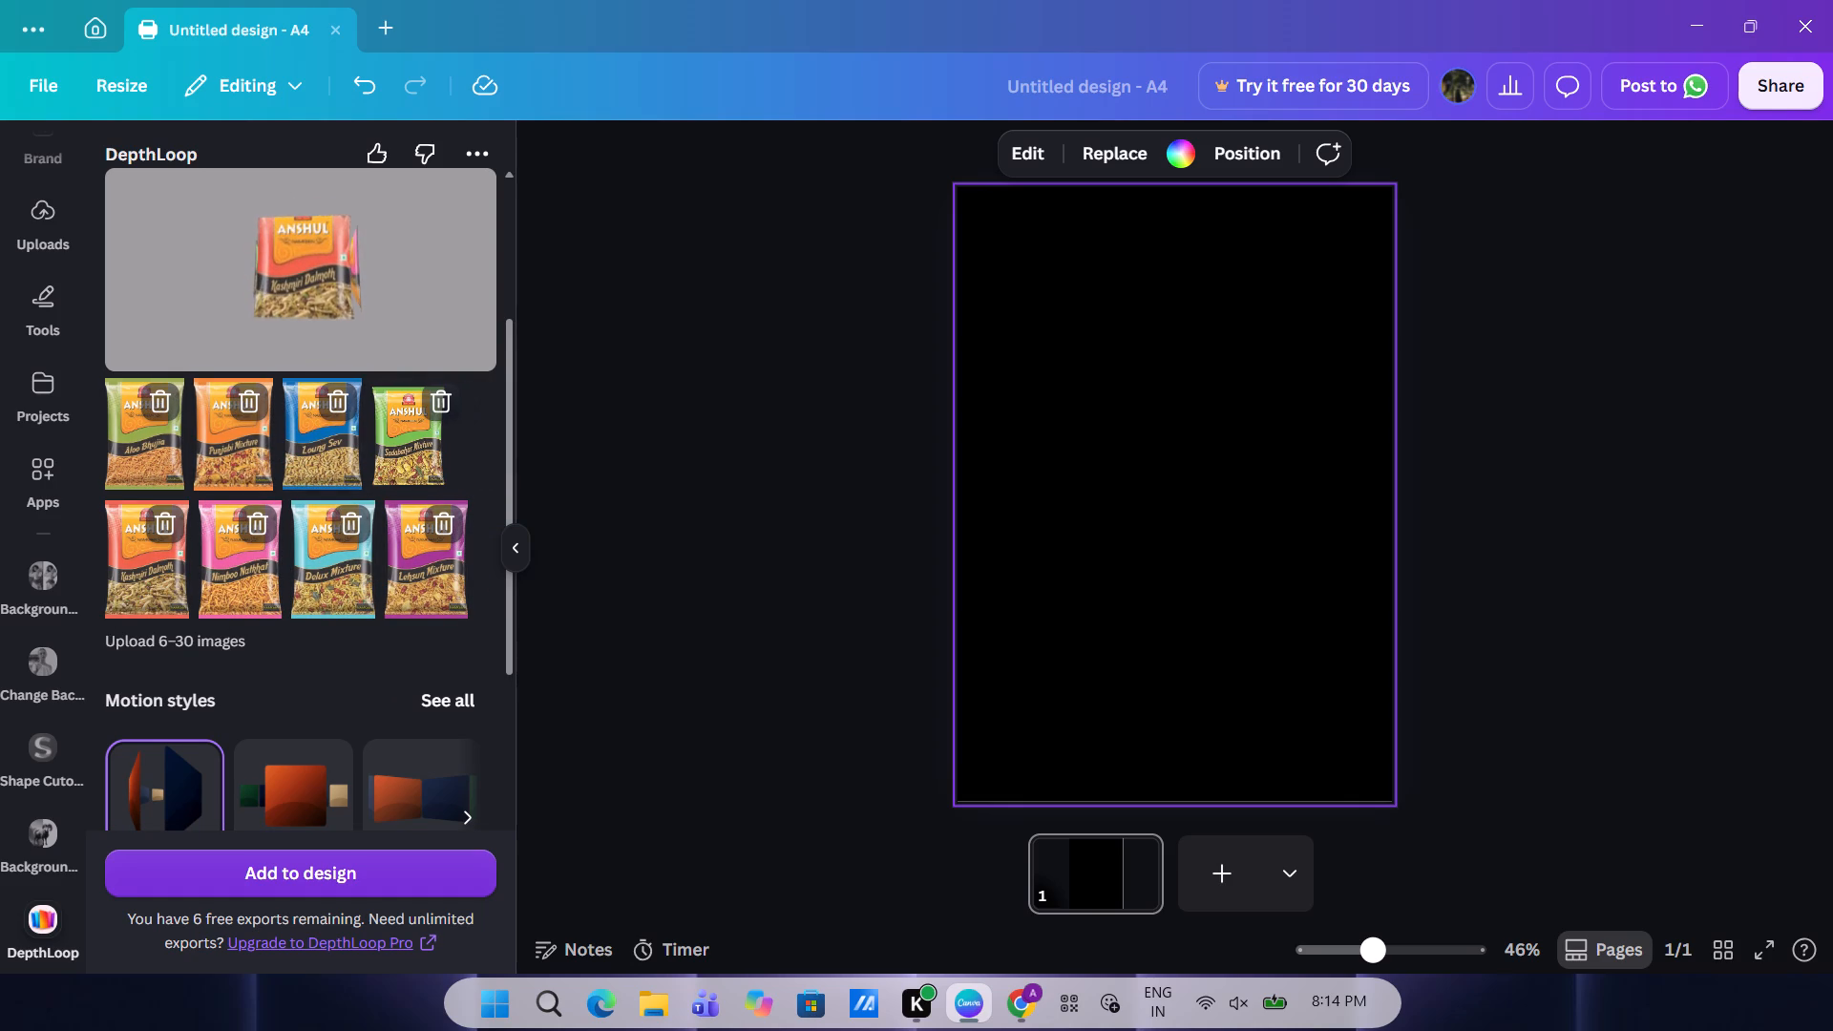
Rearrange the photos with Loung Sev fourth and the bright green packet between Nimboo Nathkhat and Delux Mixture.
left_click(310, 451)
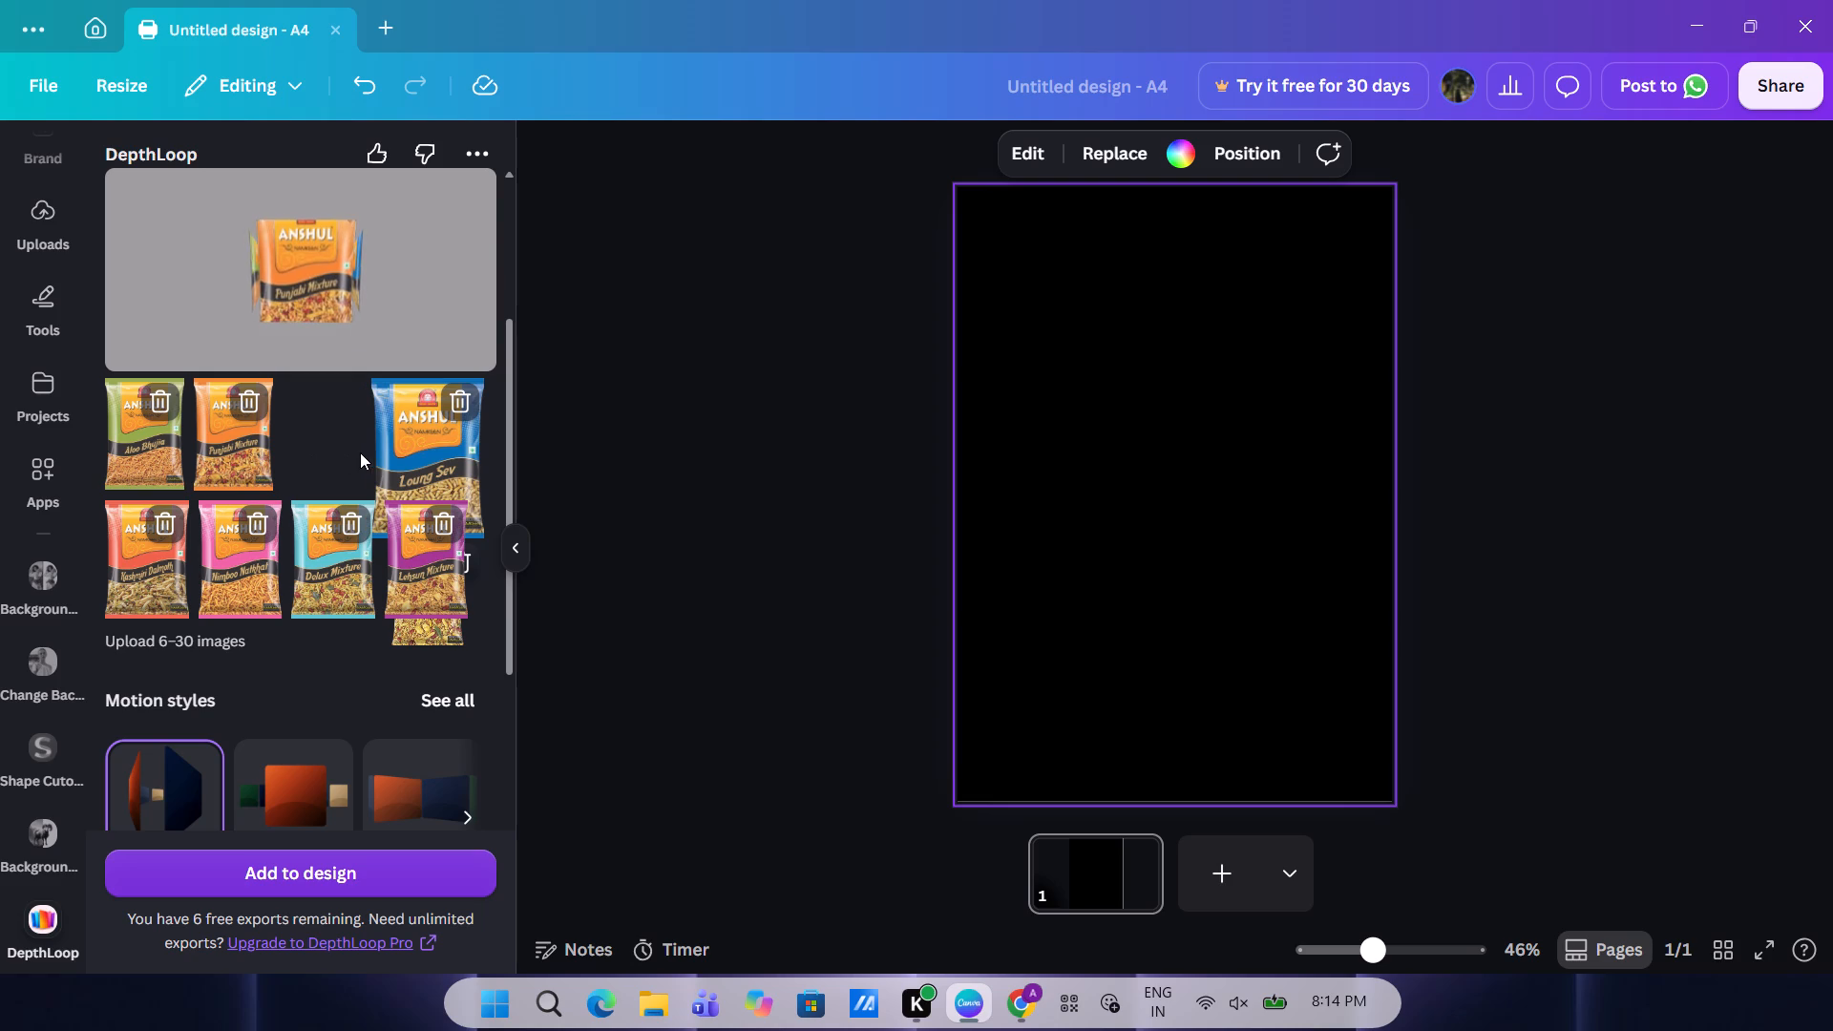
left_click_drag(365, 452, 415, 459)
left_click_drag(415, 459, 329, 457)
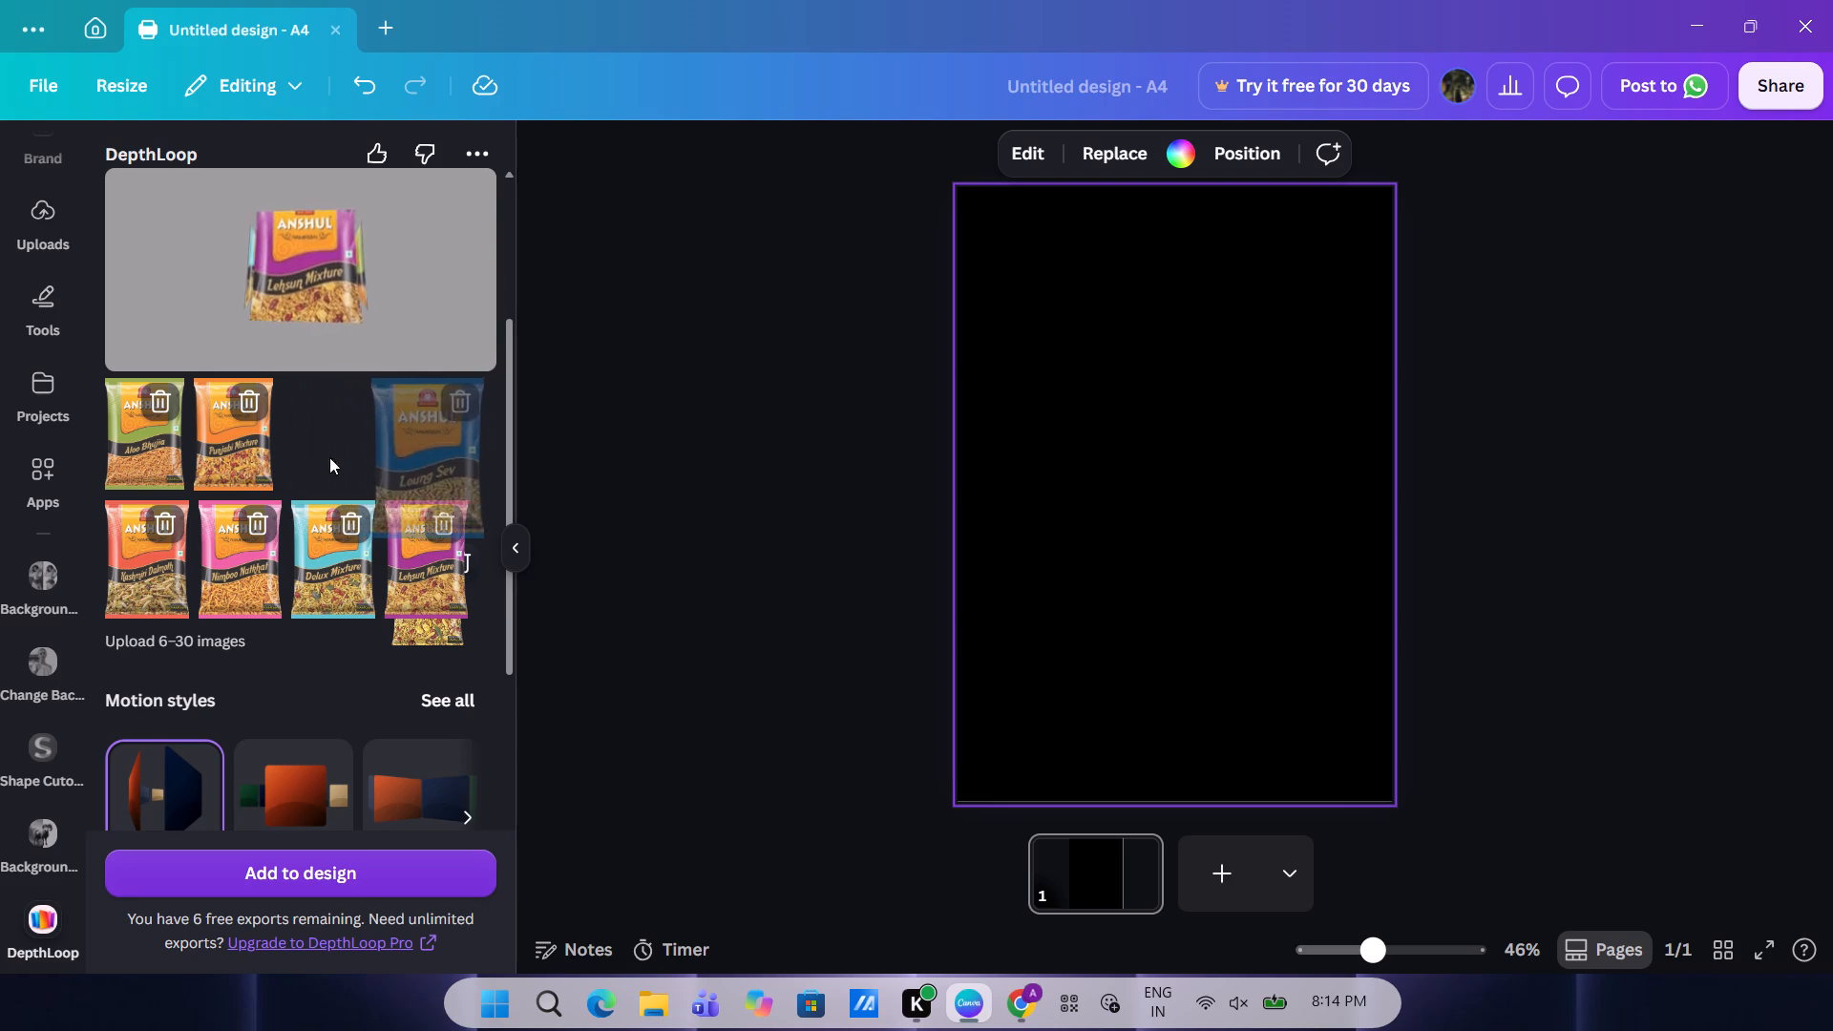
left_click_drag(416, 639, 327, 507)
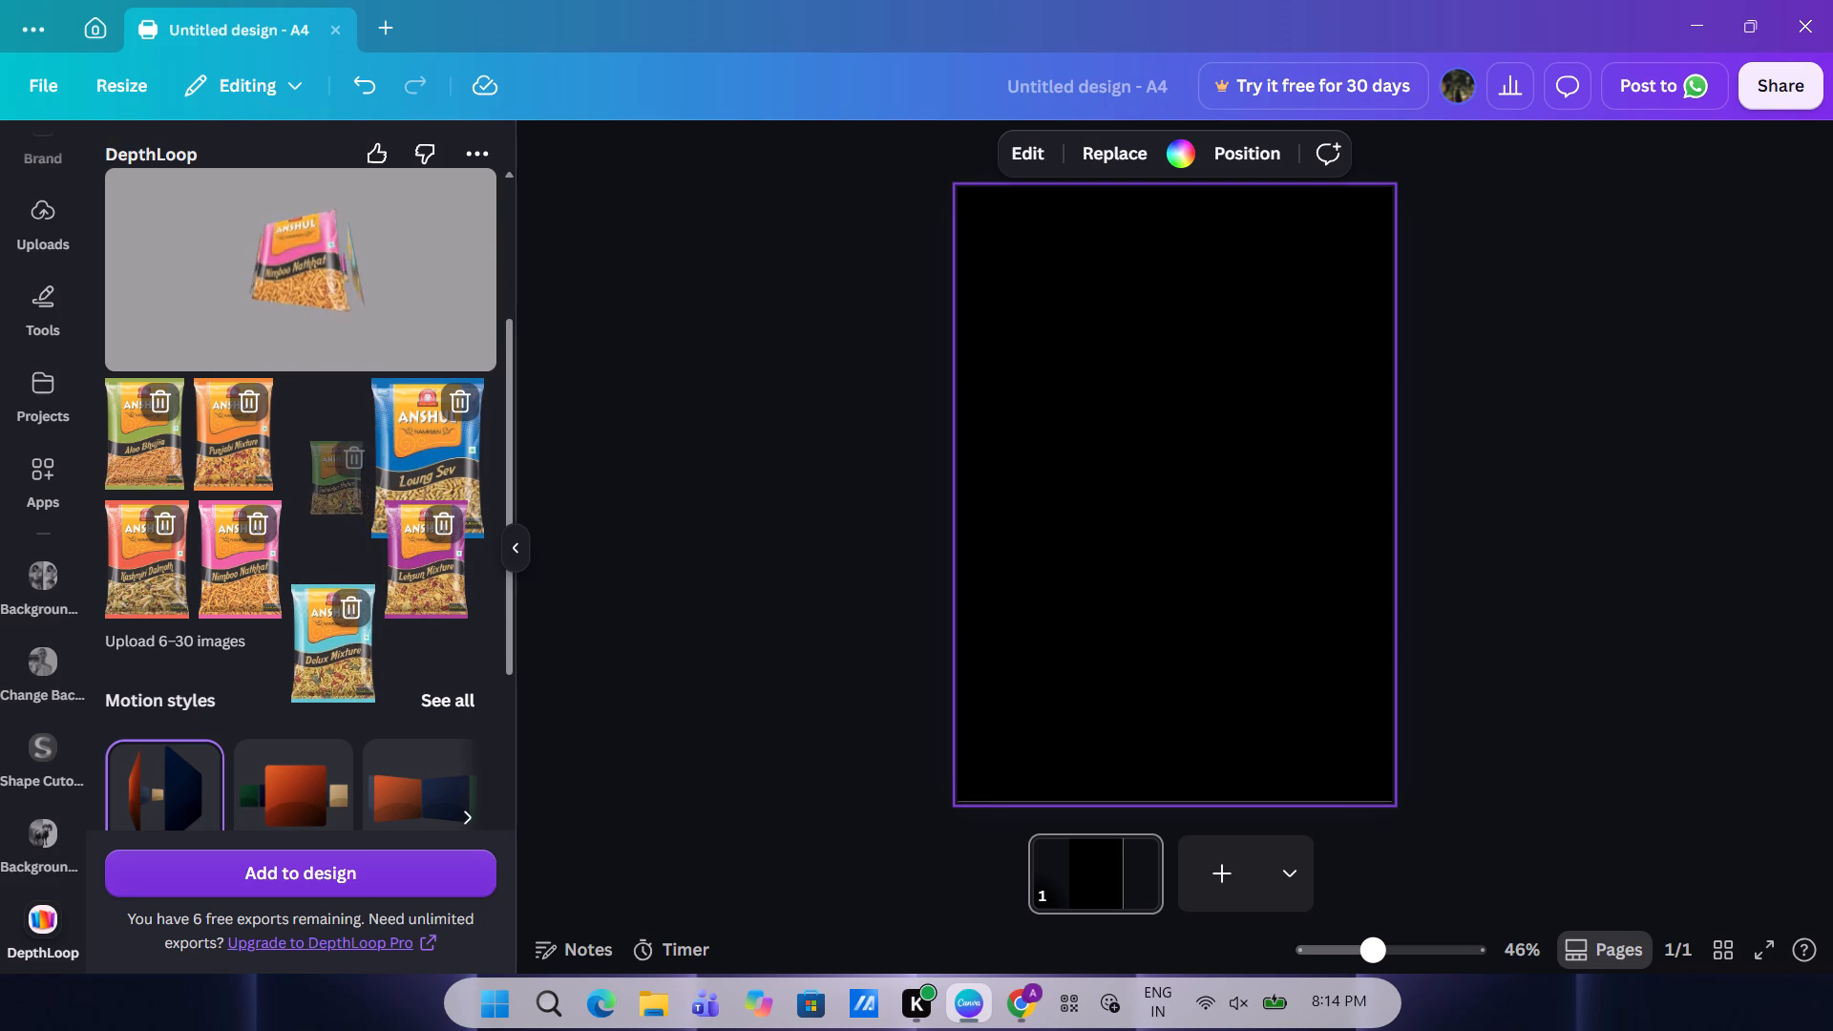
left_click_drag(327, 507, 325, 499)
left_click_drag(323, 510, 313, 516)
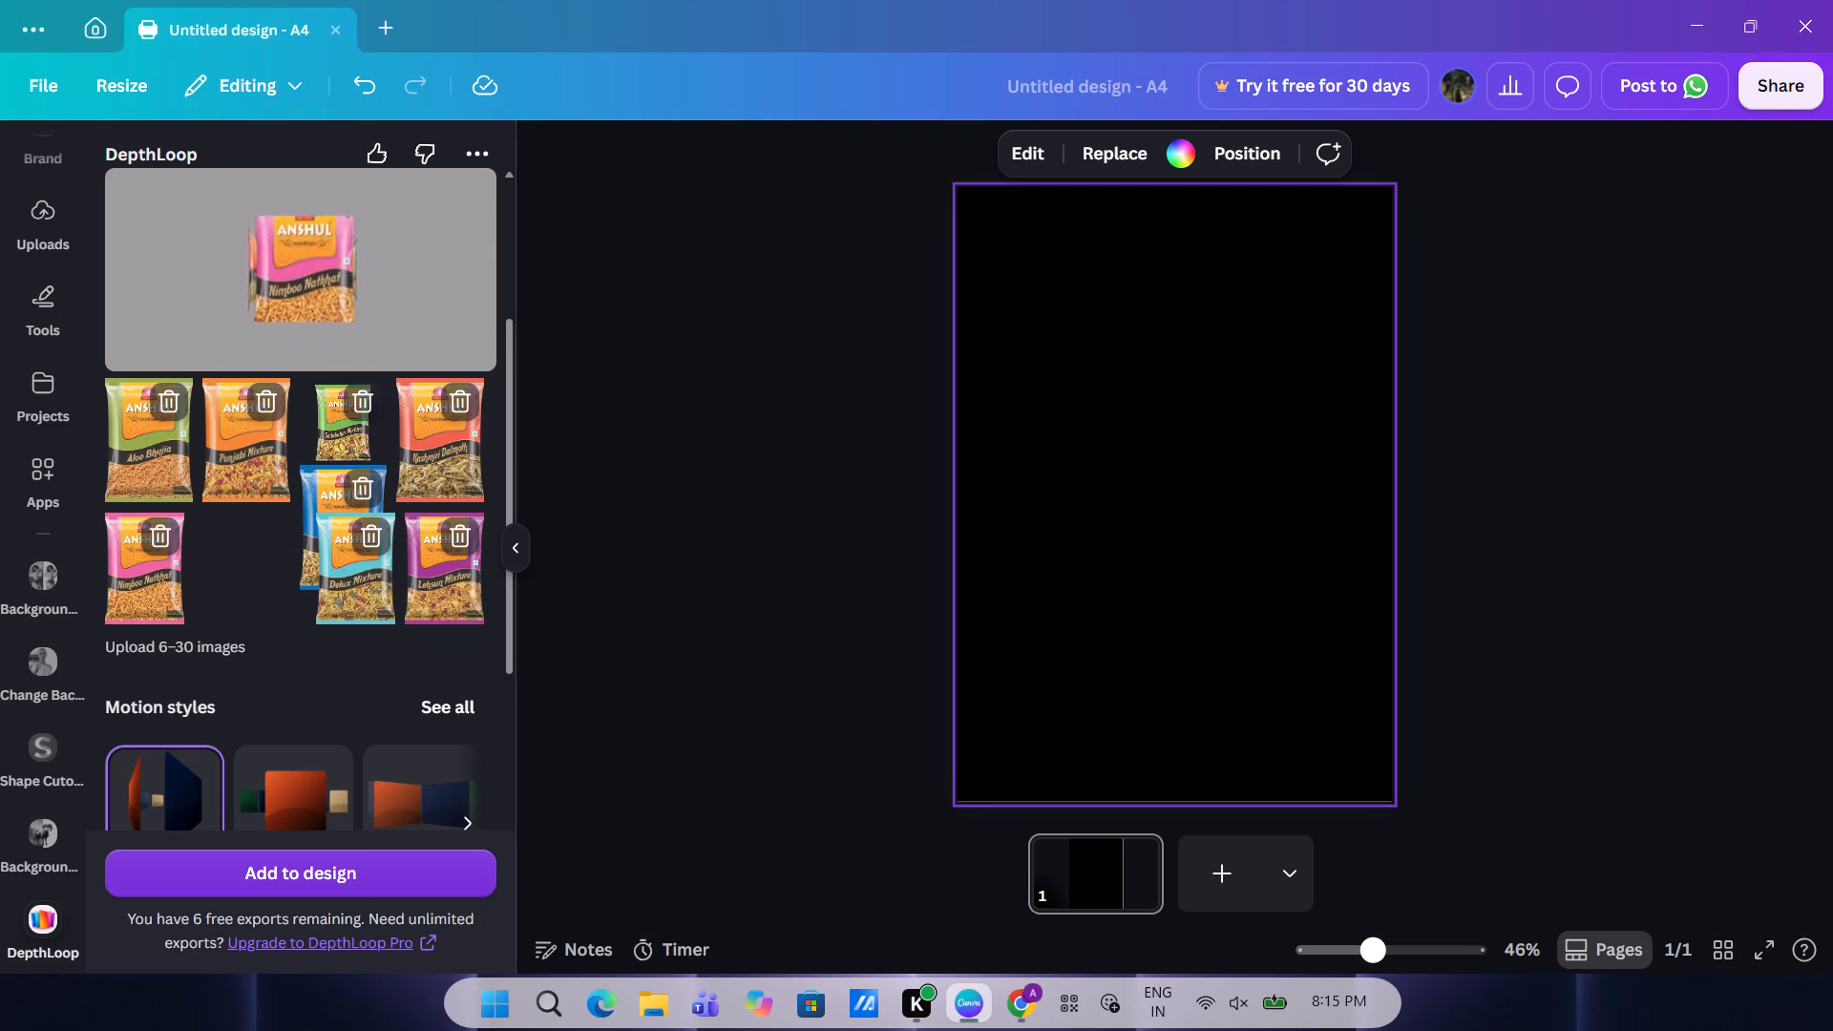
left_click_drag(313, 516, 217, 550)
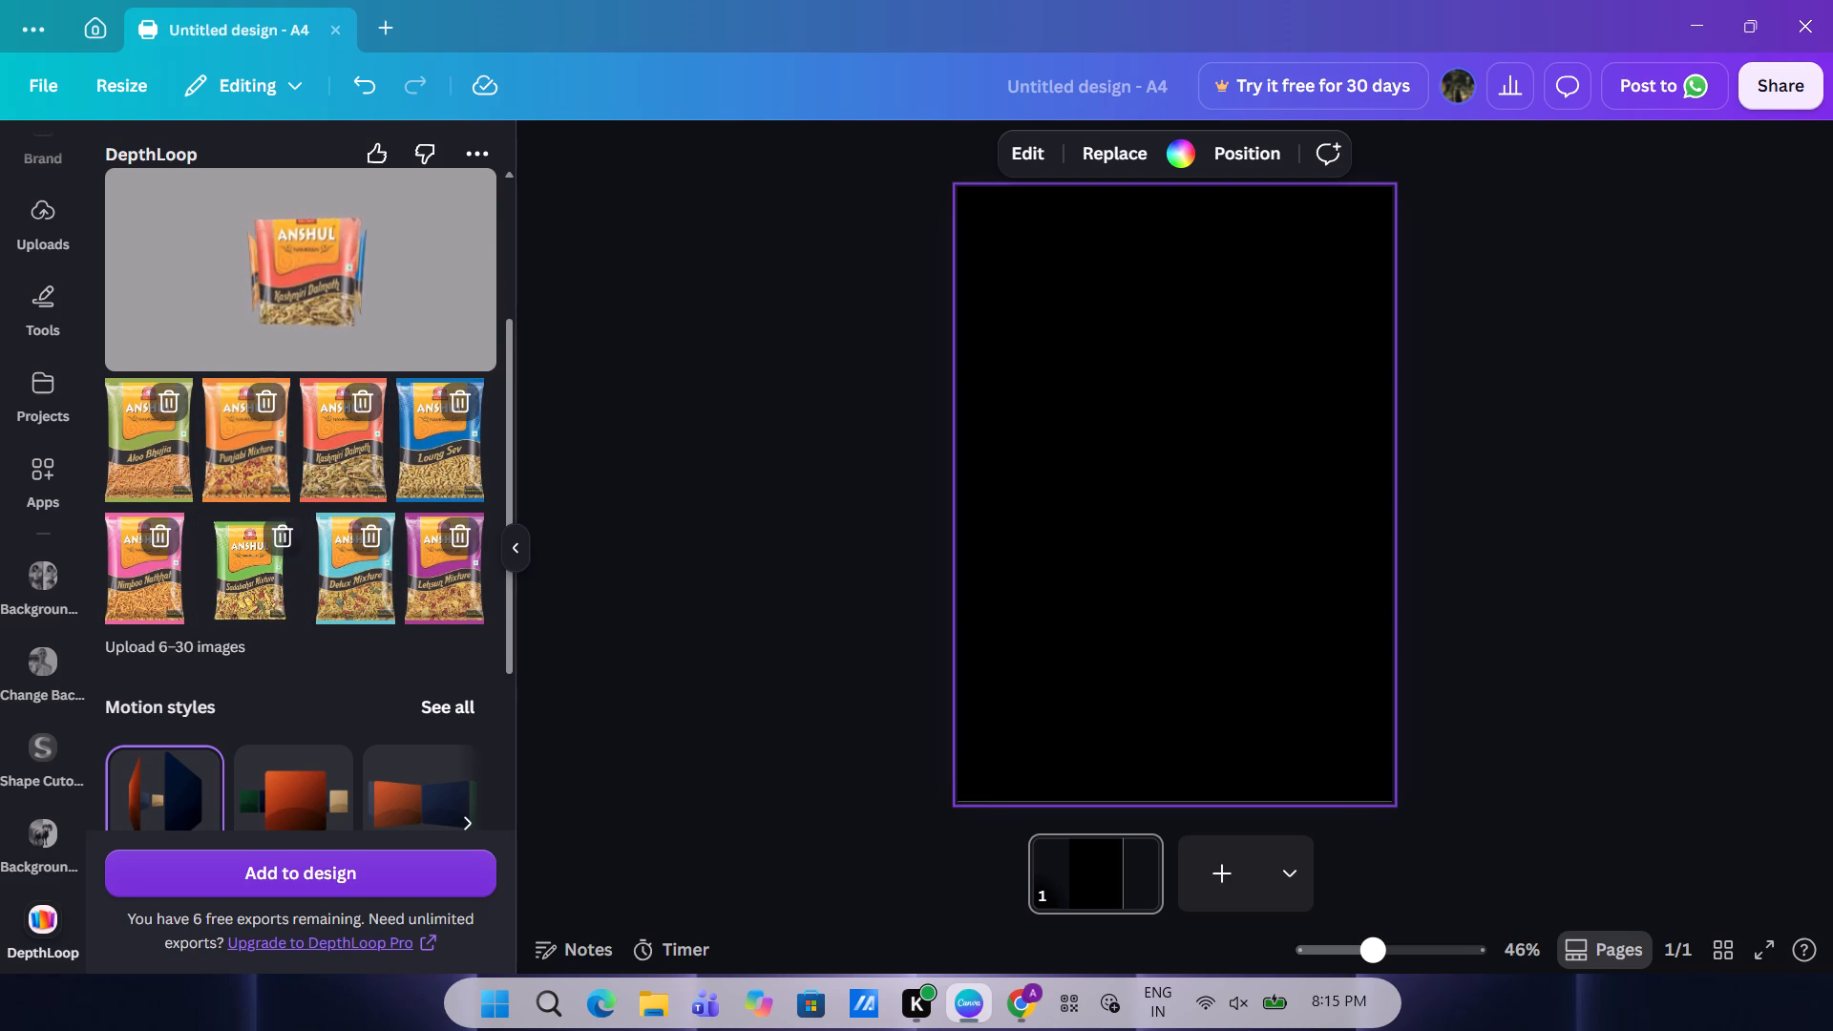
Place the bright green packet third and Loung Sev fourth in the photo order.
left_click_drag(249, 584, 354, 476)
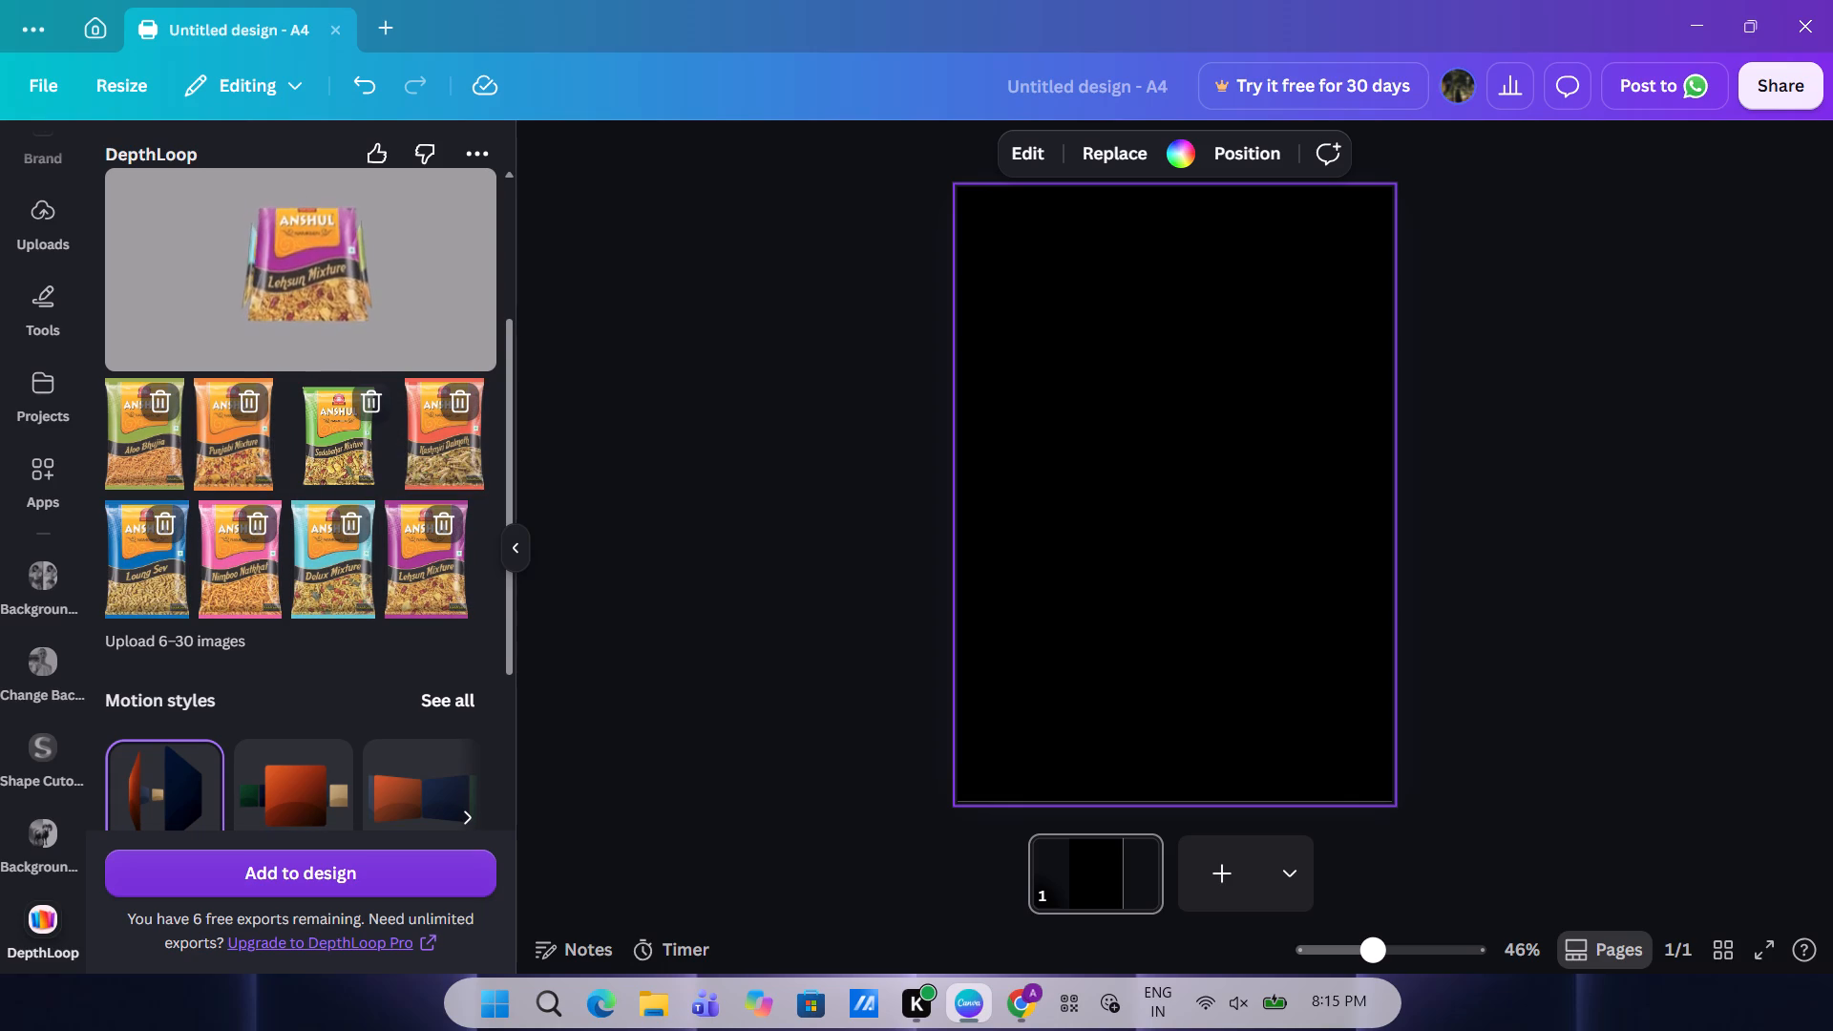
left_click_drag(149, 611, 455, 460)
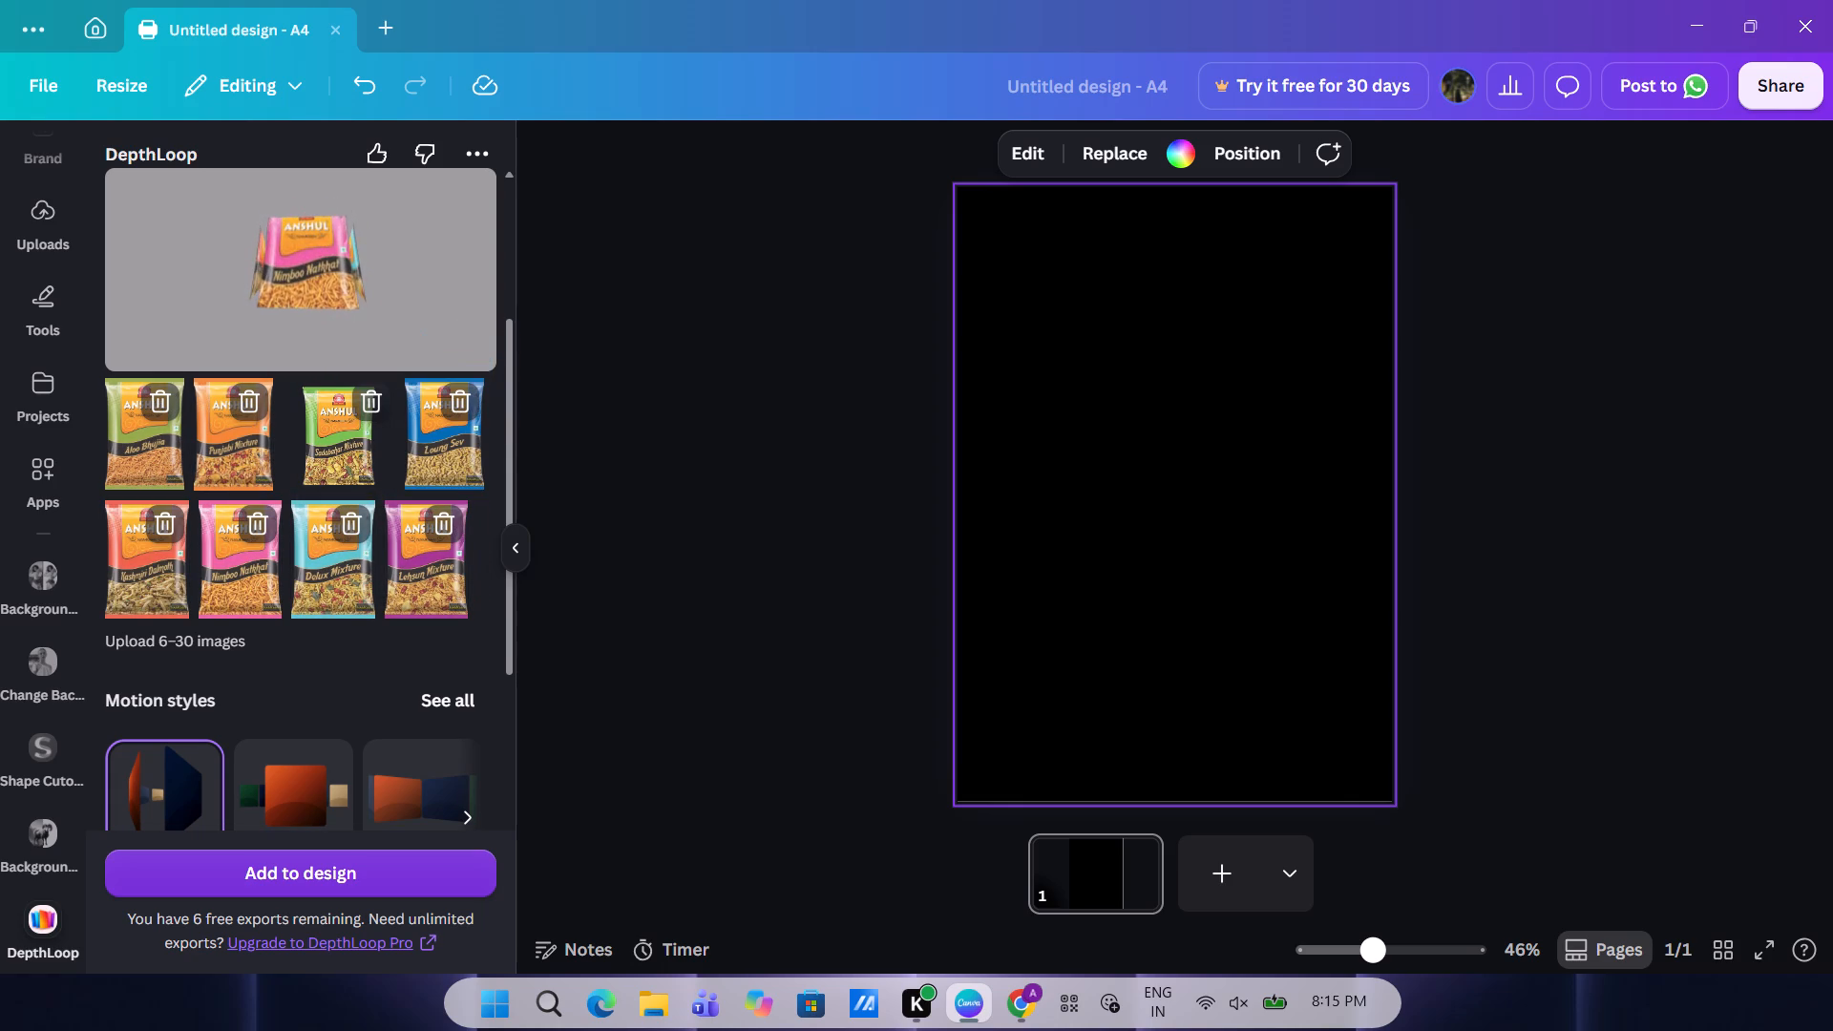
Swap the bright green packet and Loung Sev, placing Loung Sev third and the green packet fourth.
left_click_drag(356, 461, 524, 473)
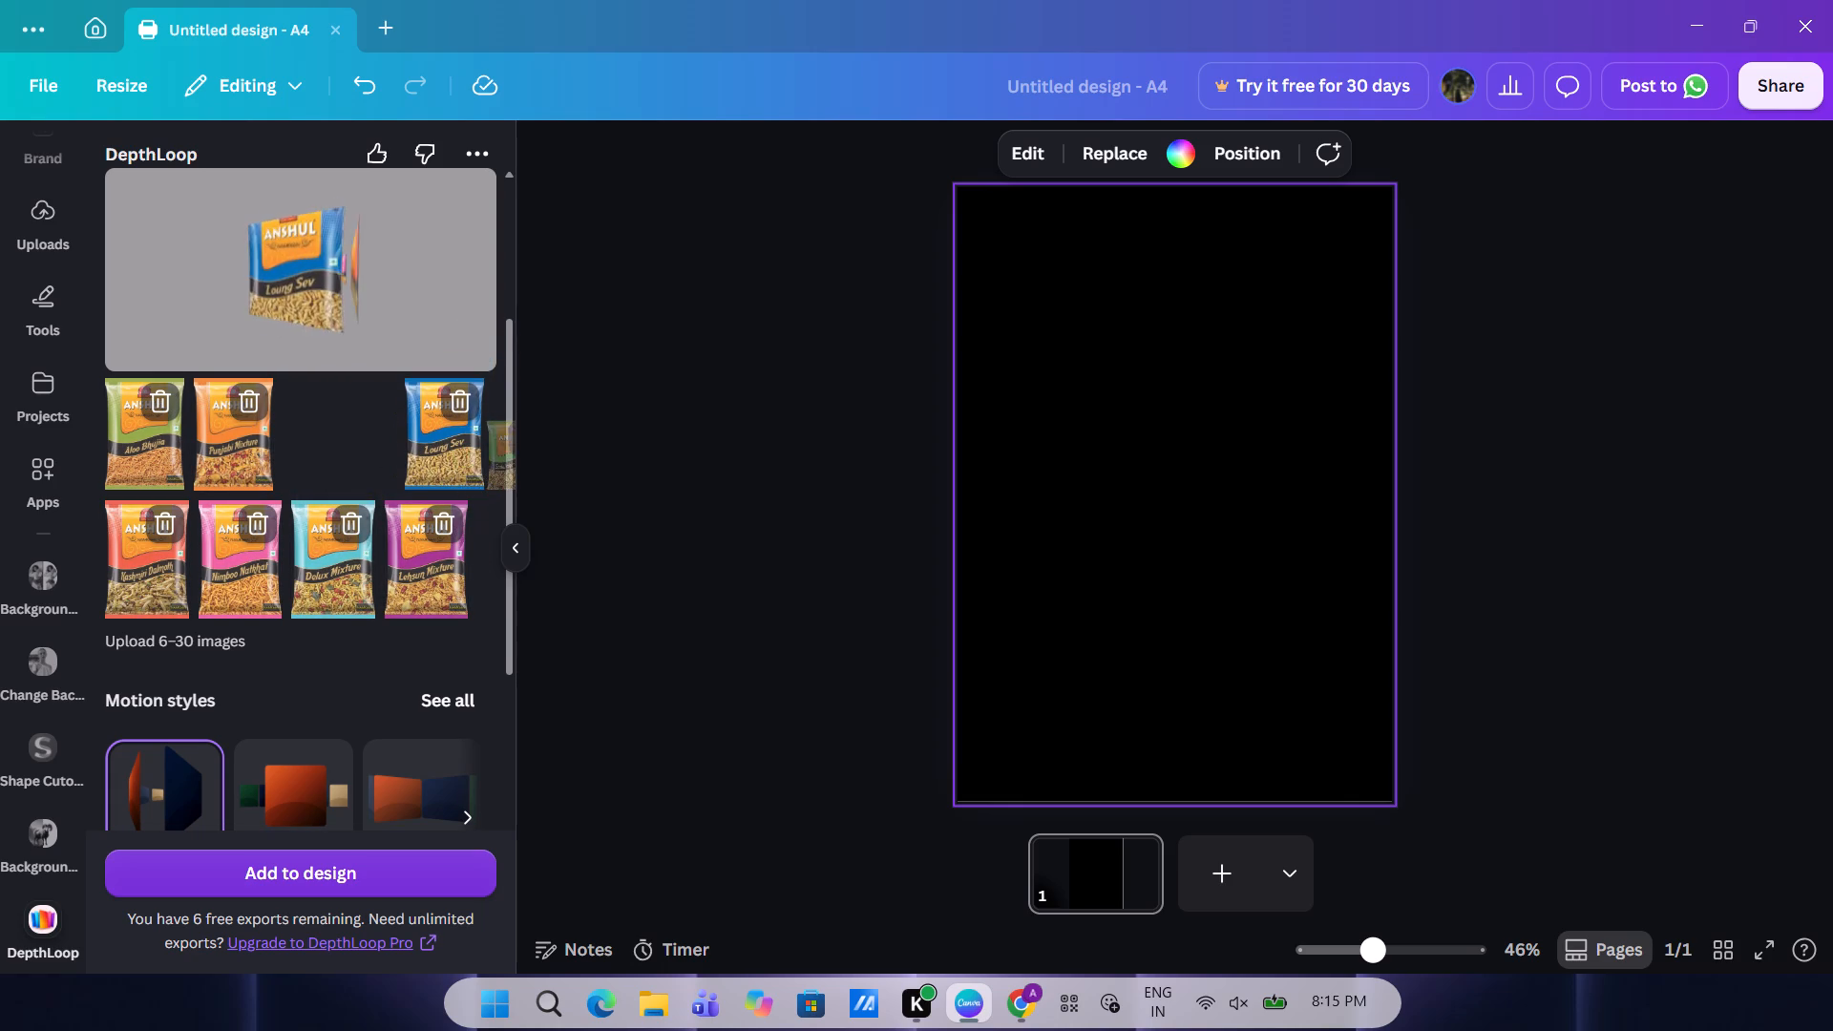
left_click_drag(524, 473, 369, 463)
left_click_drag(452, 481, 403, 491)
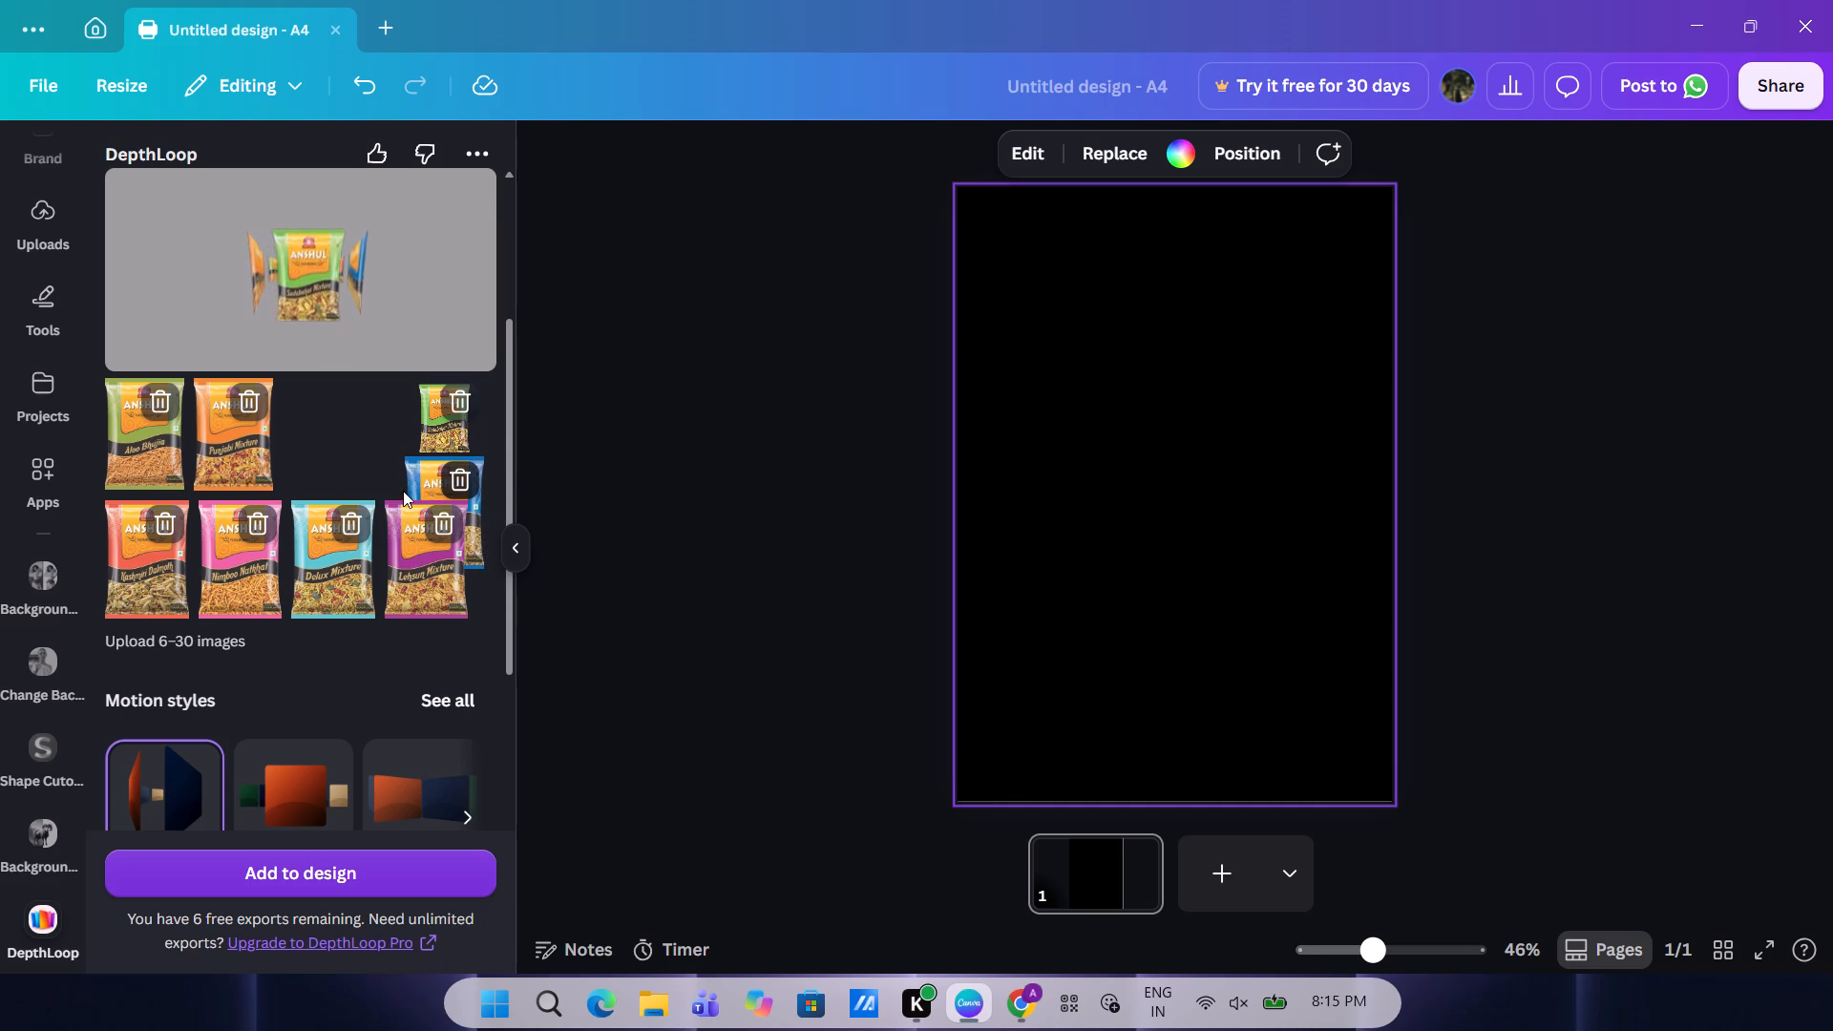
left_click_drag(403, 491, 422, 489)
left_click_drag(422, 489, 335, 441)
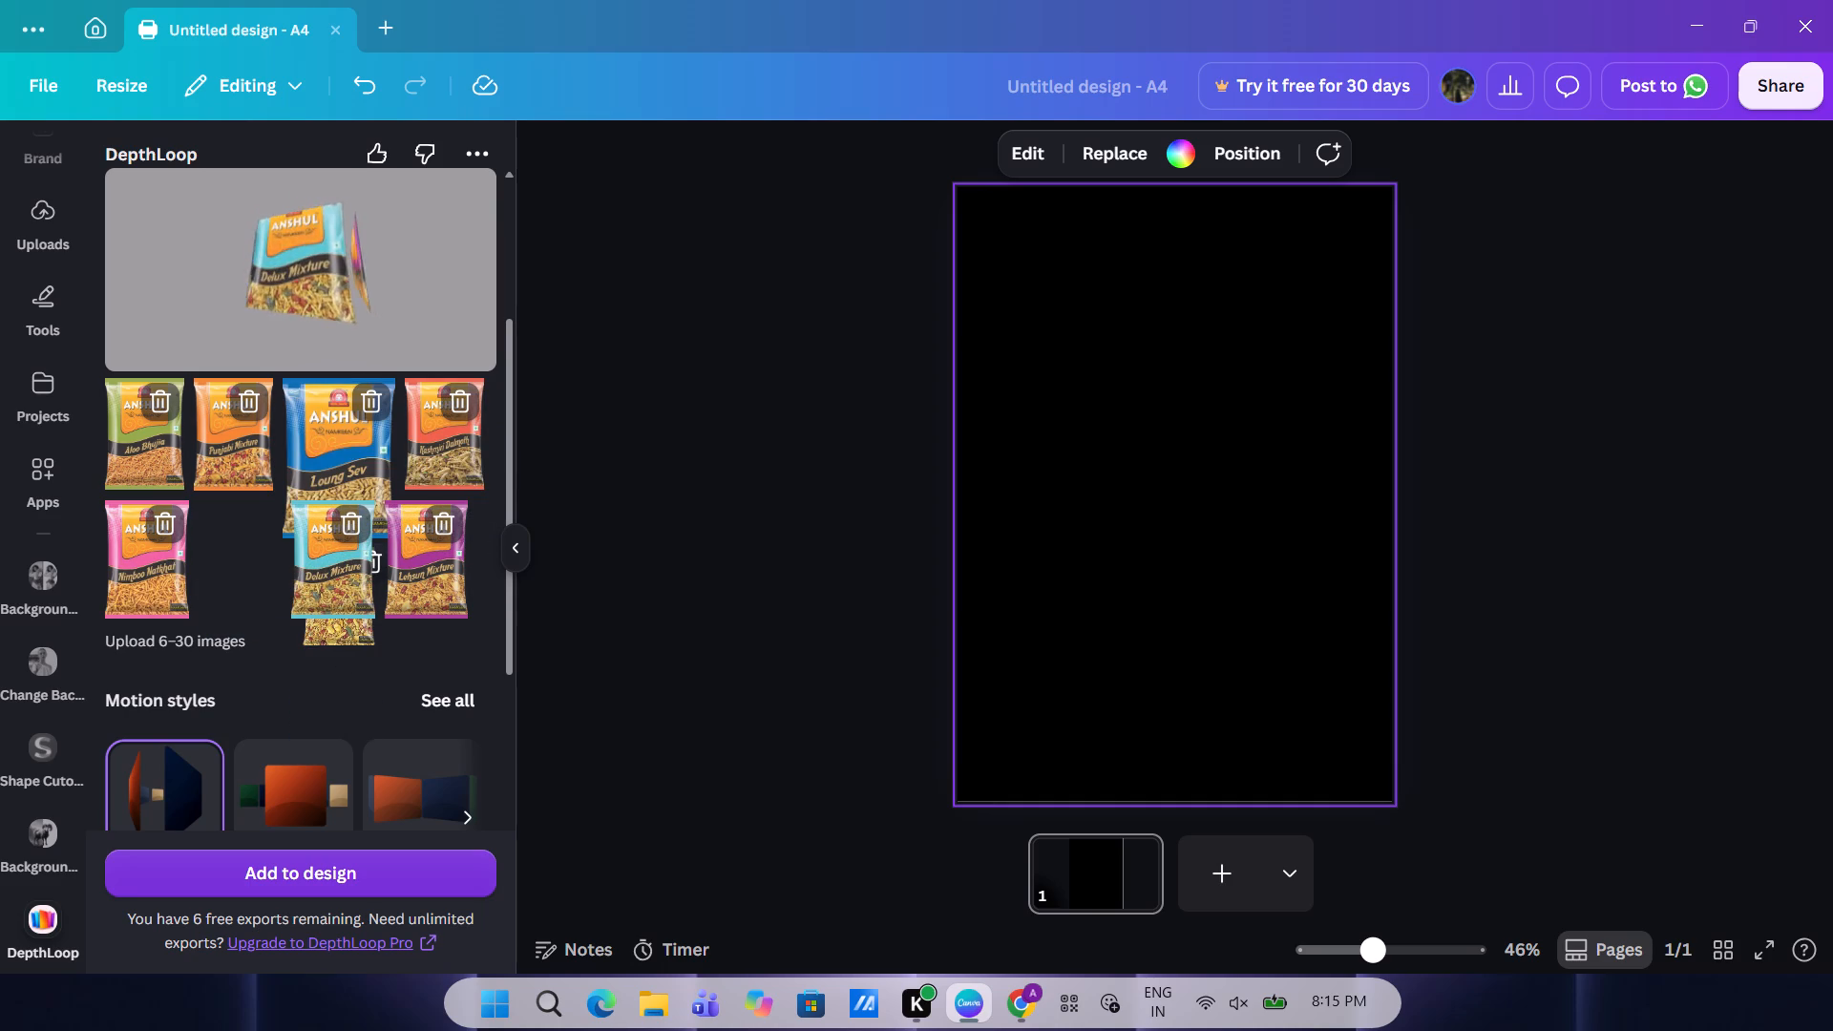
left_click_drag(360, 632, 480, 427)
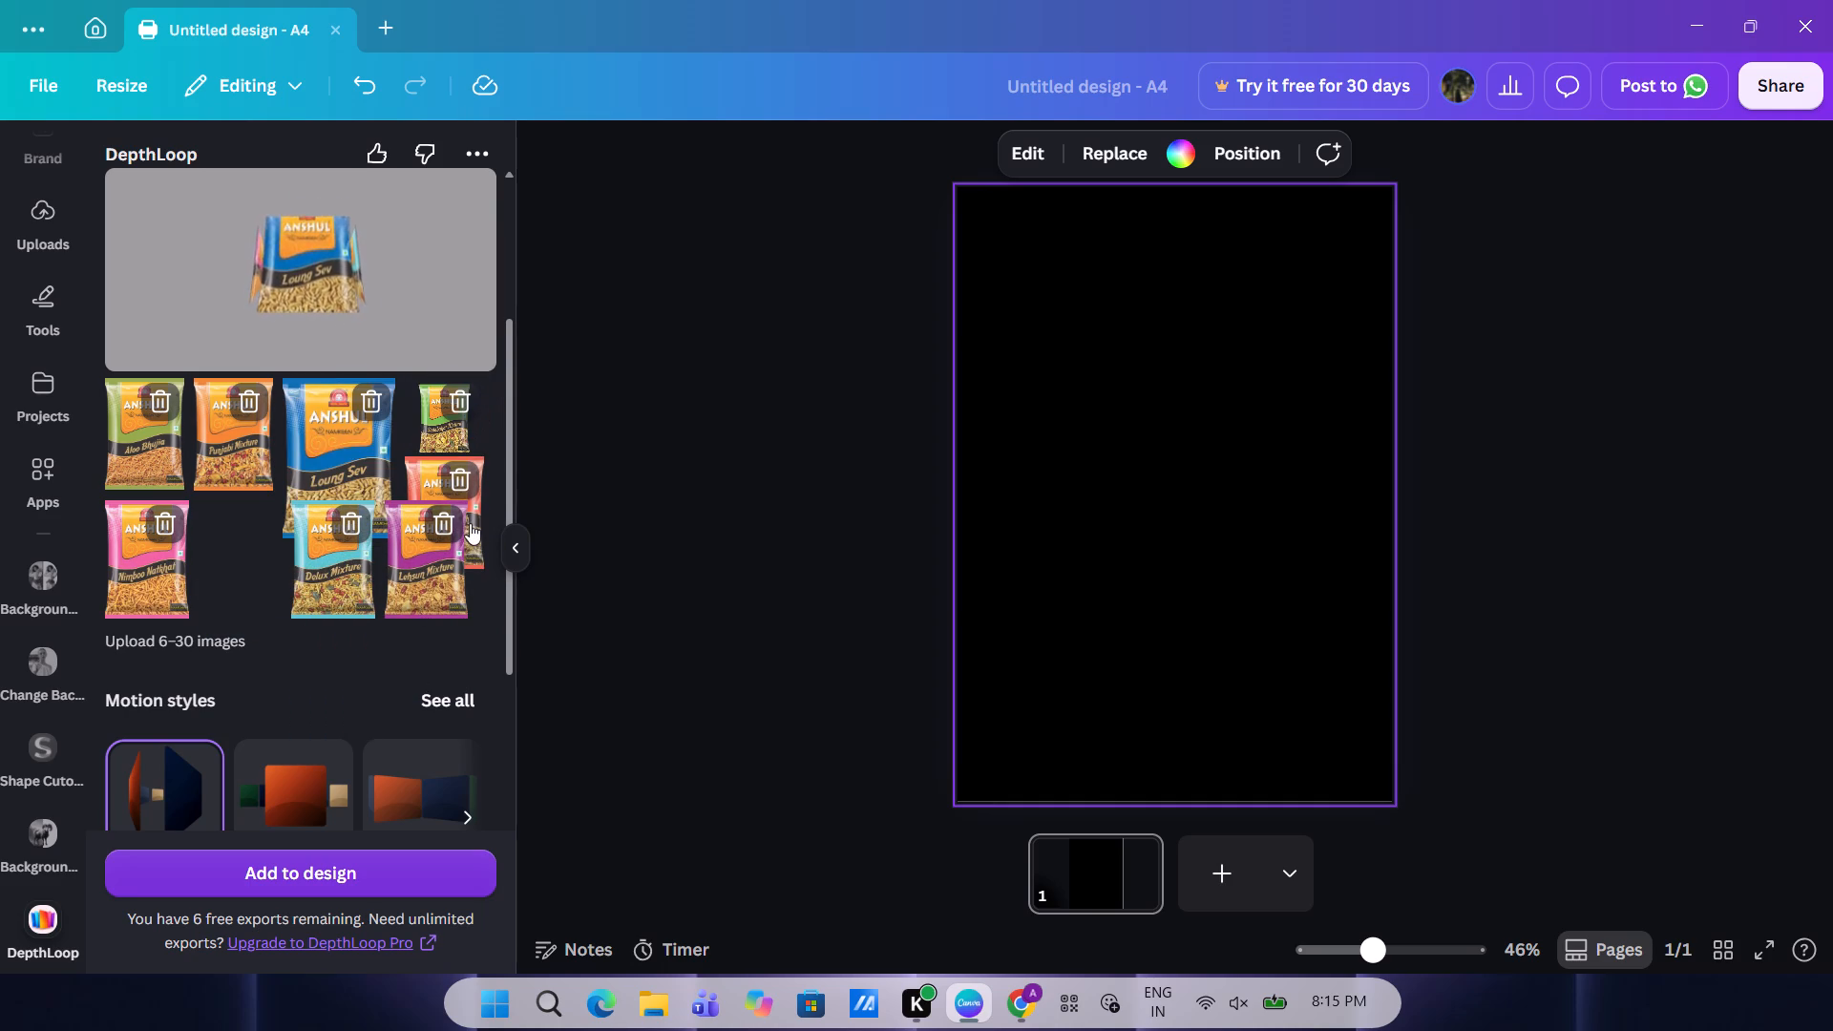
Reorder the photos so Kashmiri Dalmoth is second, Loung Sev third, Punjabi Mixture fourth and the bright green packet fifth.
left_click_drag(474, 539, 273, 599)
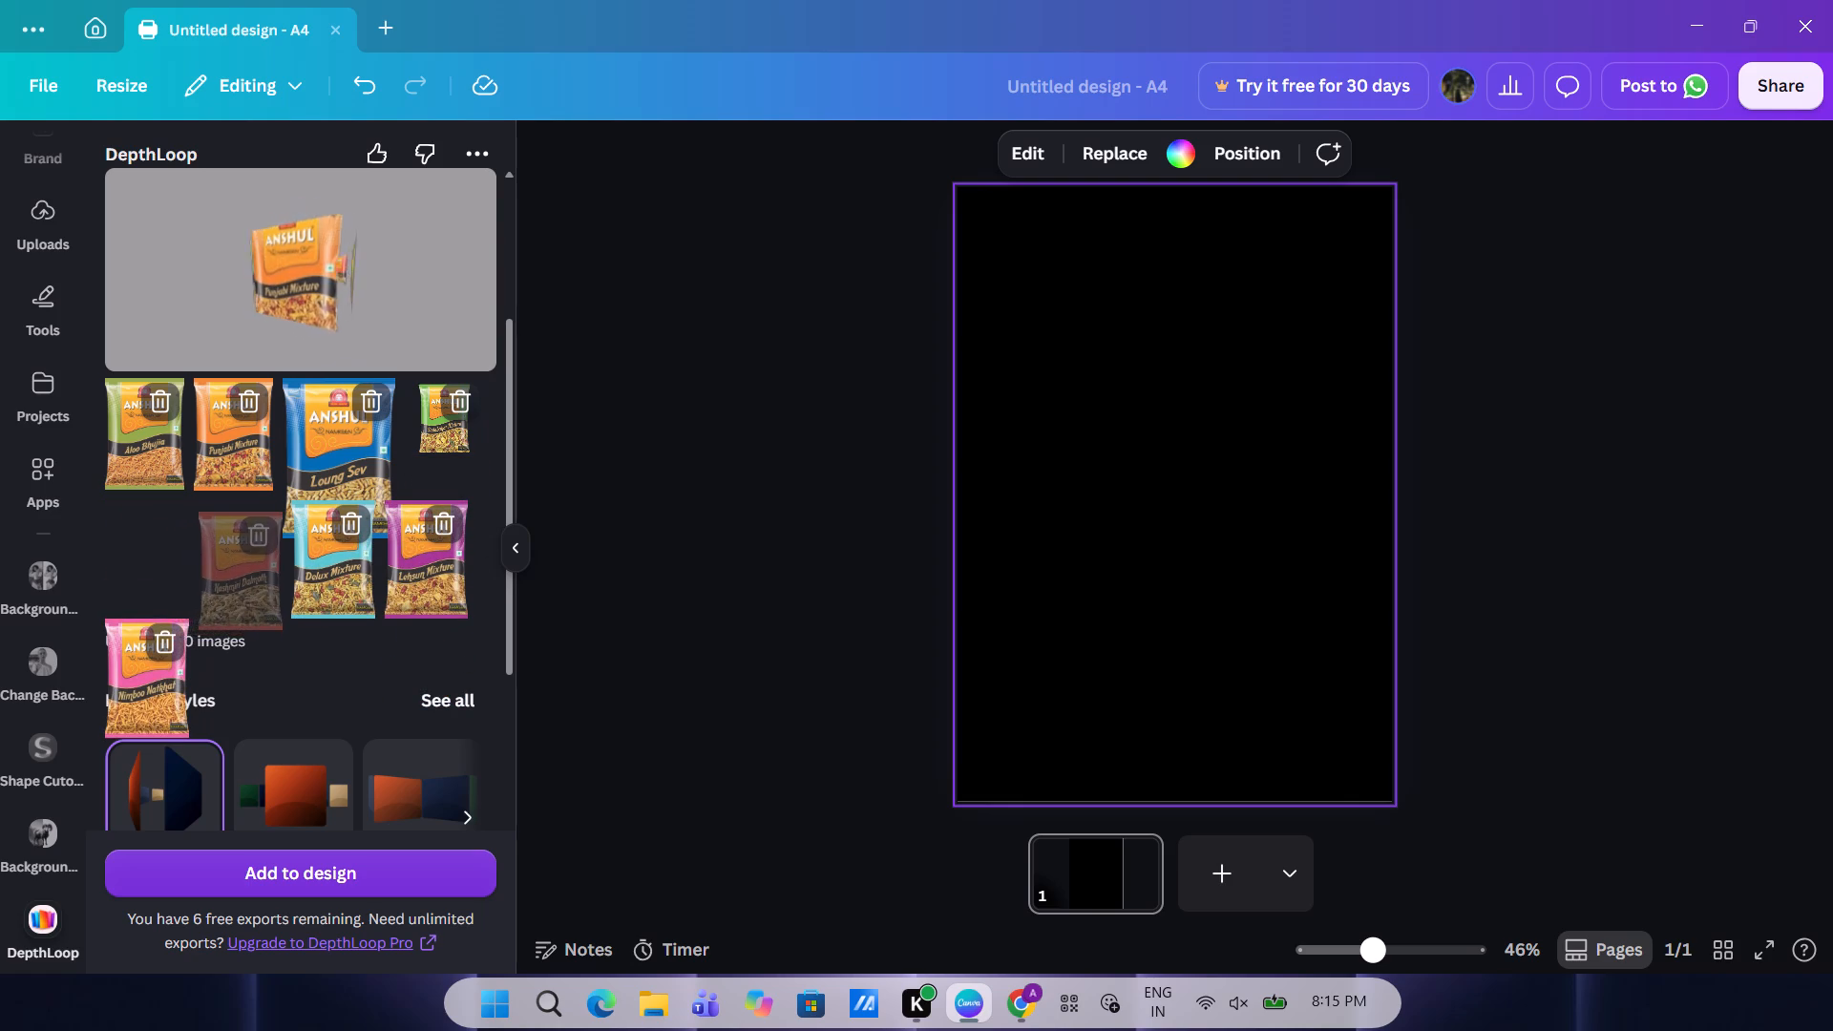
left_click_drag(273, 599, 292, 596)
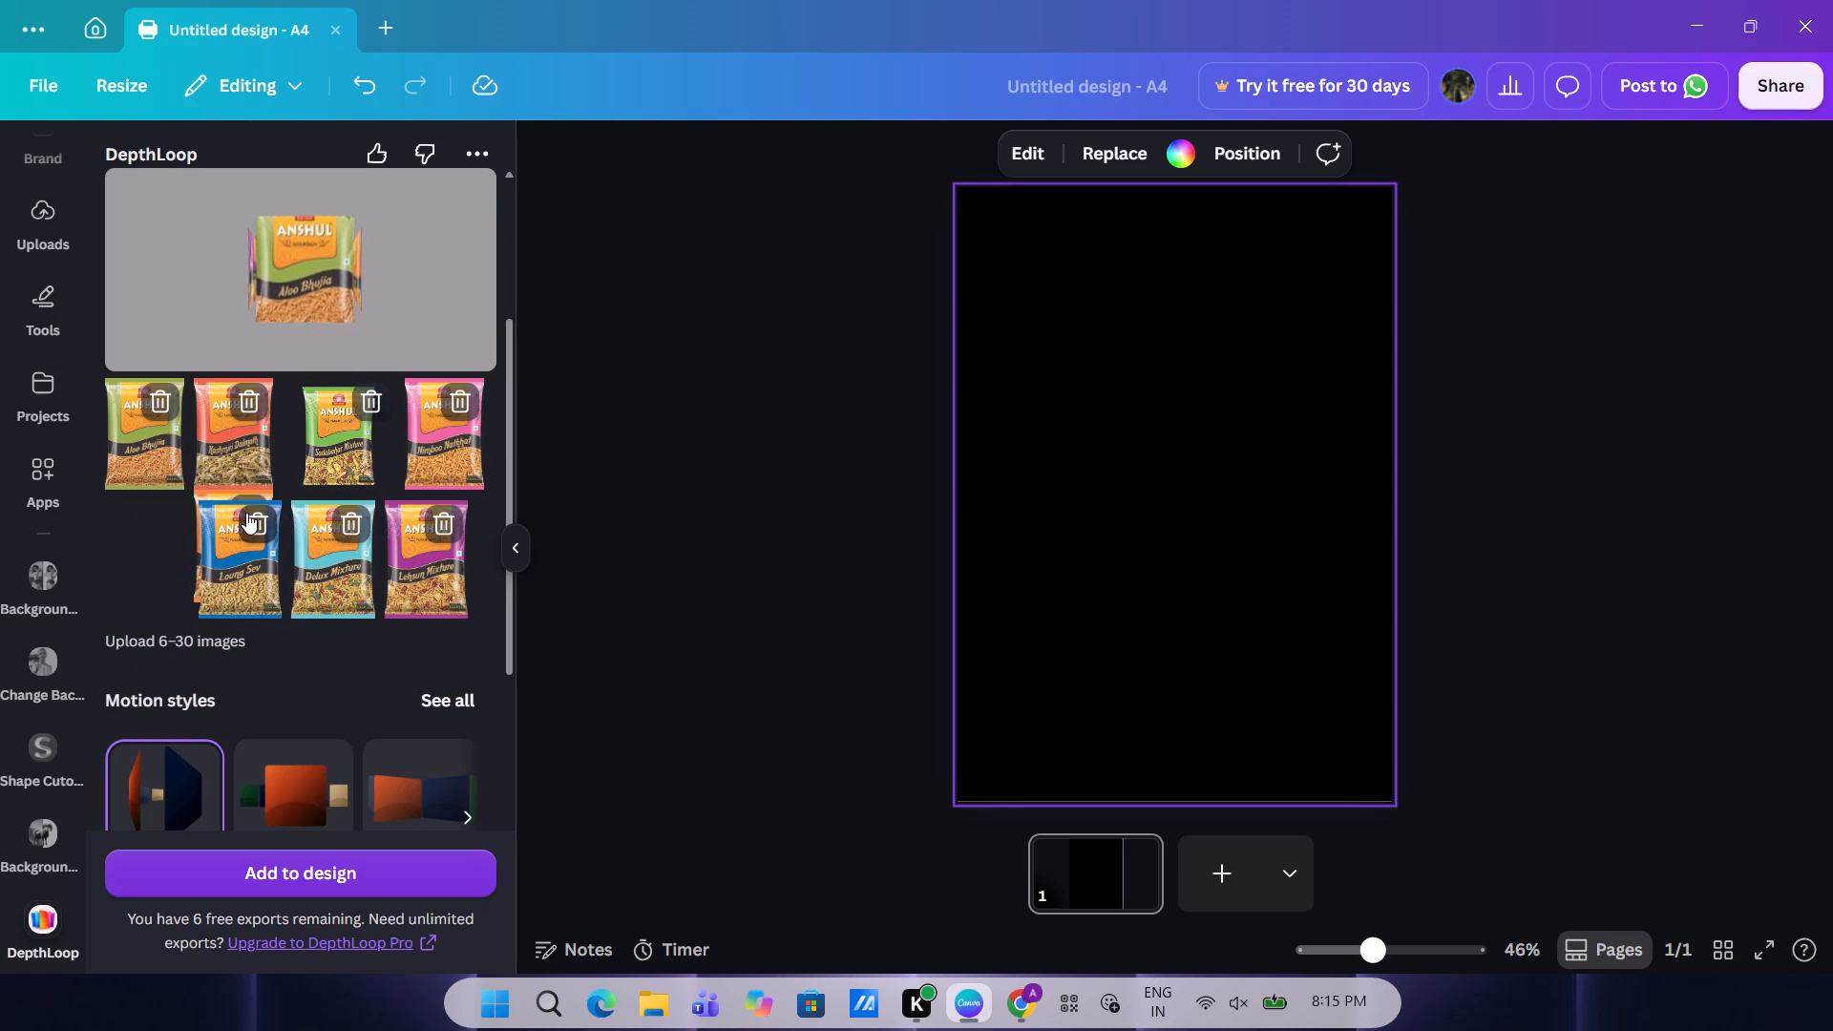
left_click_drag(244, 556, 236, 468)
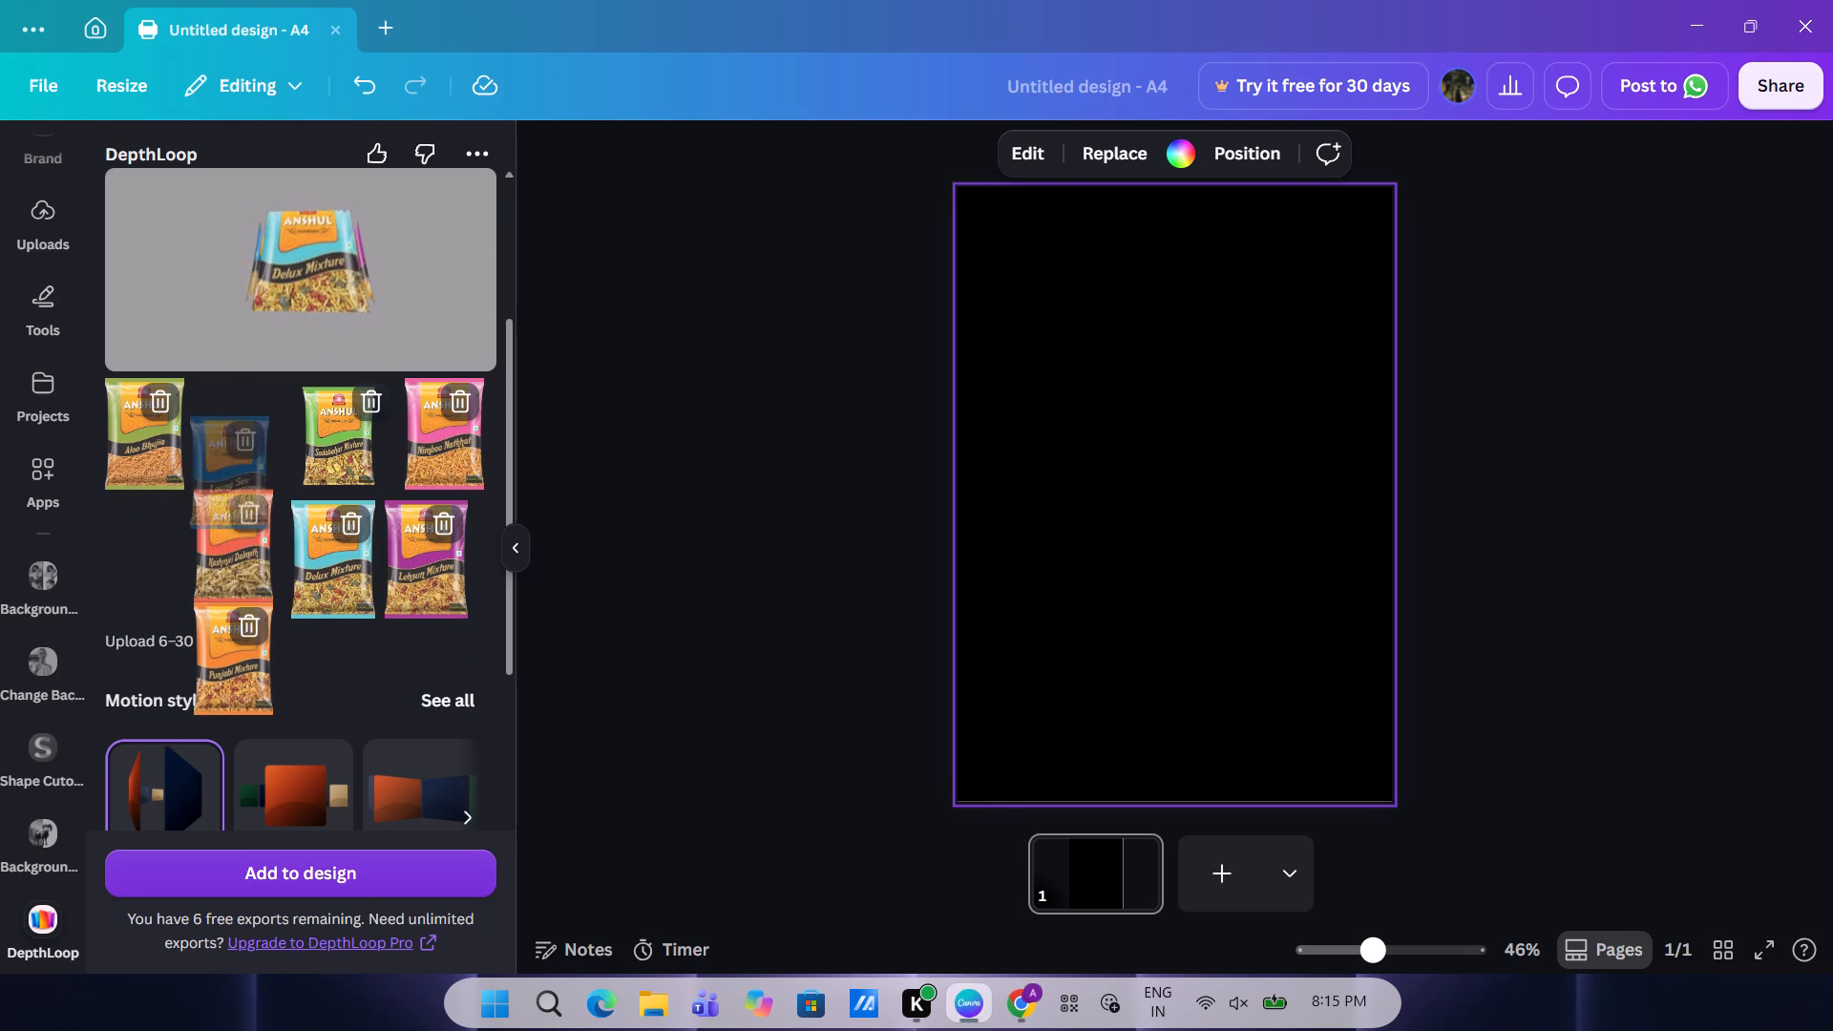
left_click_drag(236, 468, 254, 466)
left_click_drag(219, 576, 200, 485)
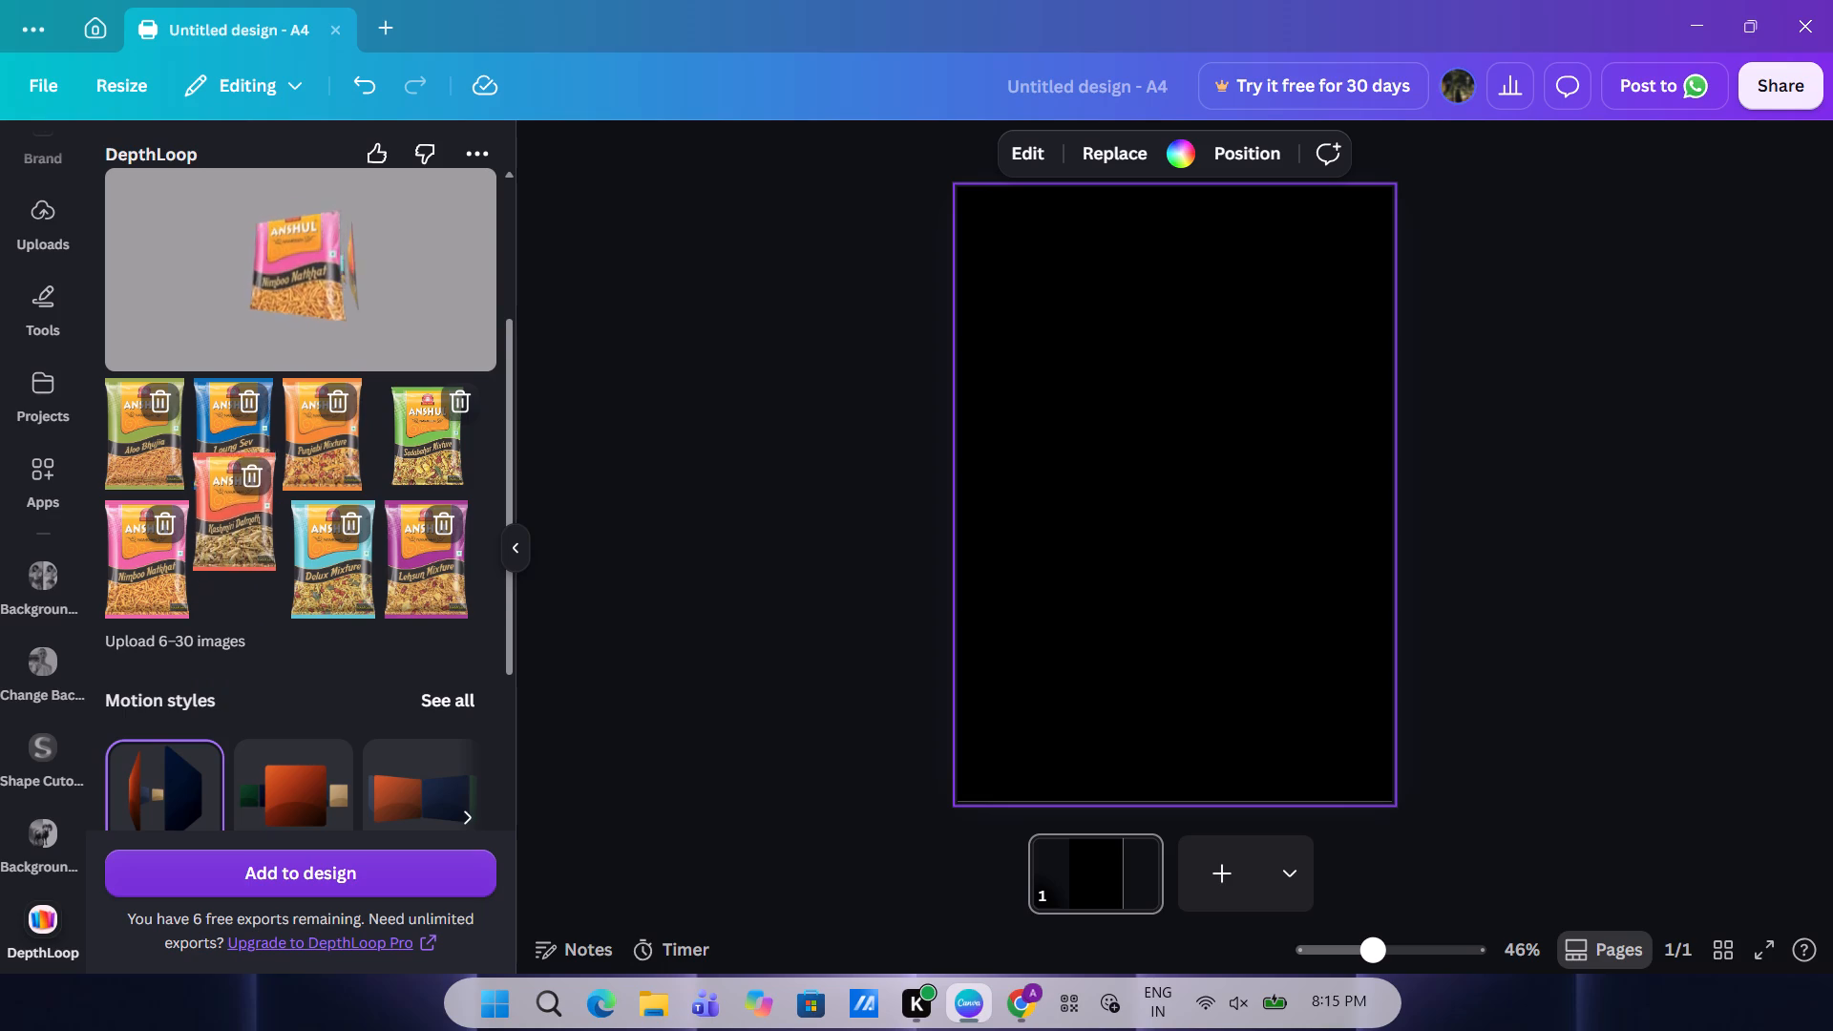
left_click_drag(200, 485, 200, 465)
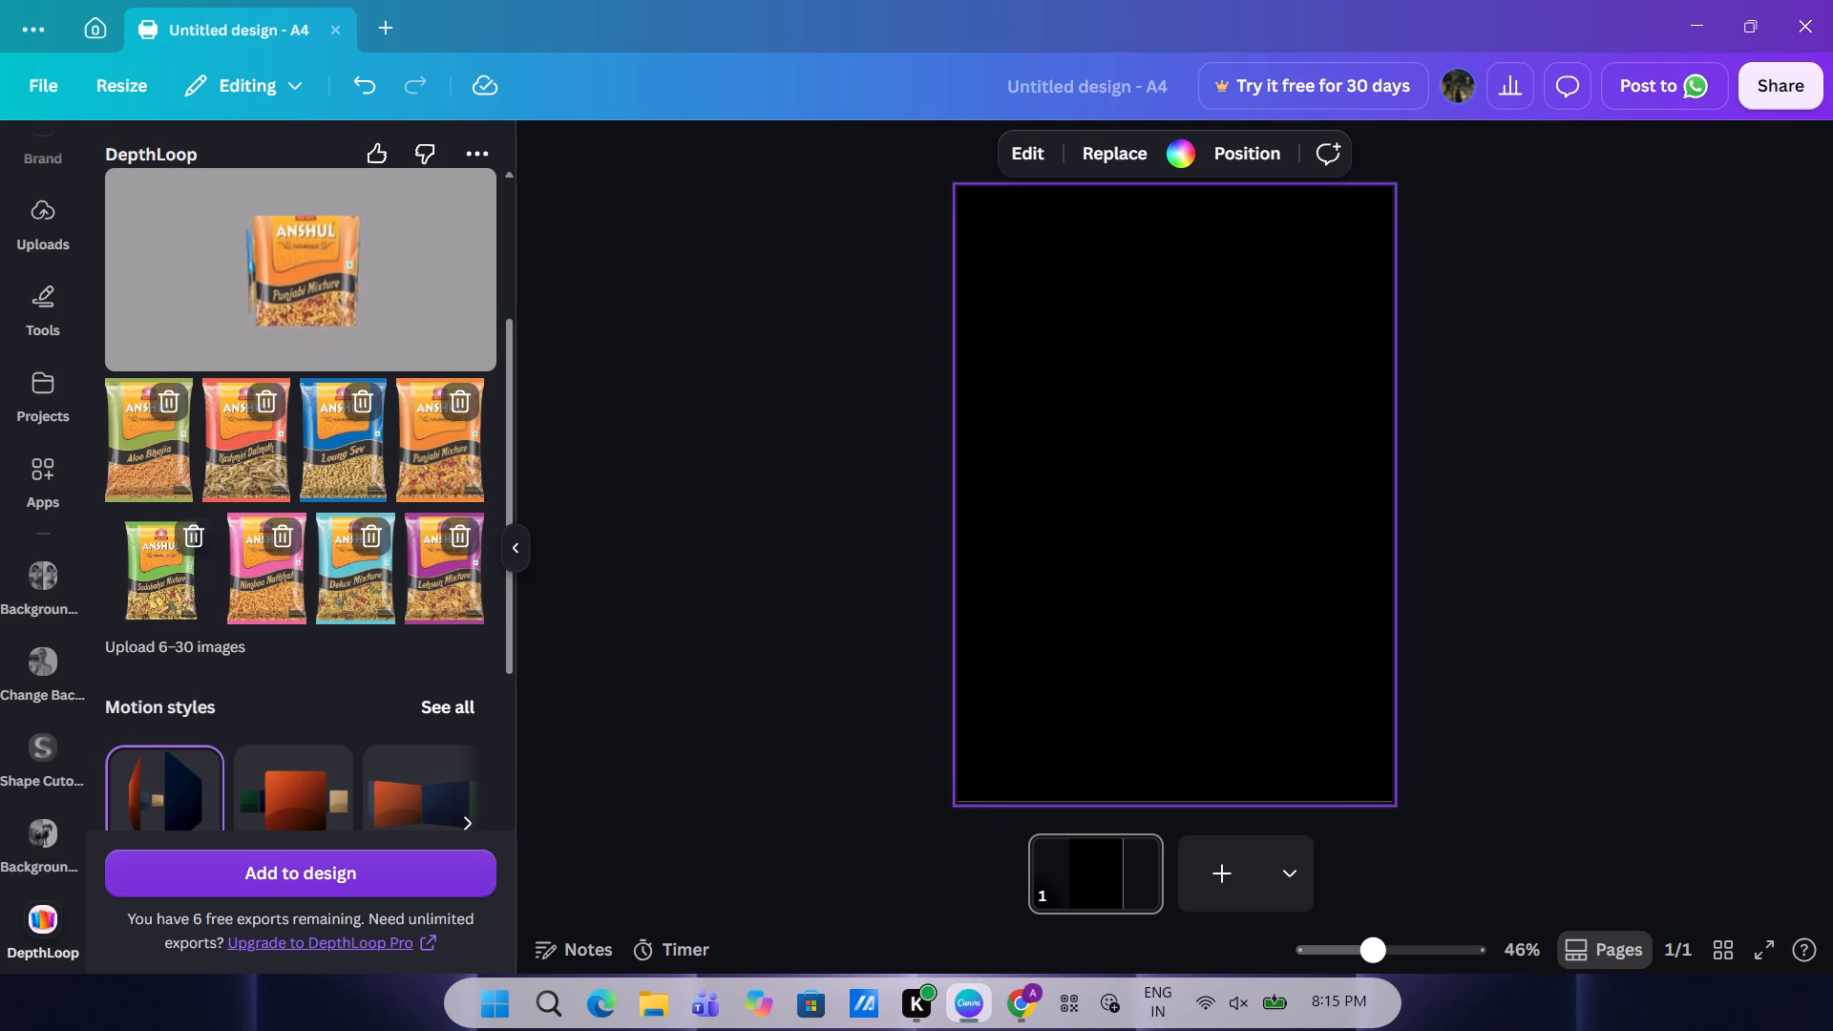
Move the Punjabi Mixture packet to first place in the photo order, ahead of Aloo Bhujia.
left_click_drag(454, 477, 200, 473)
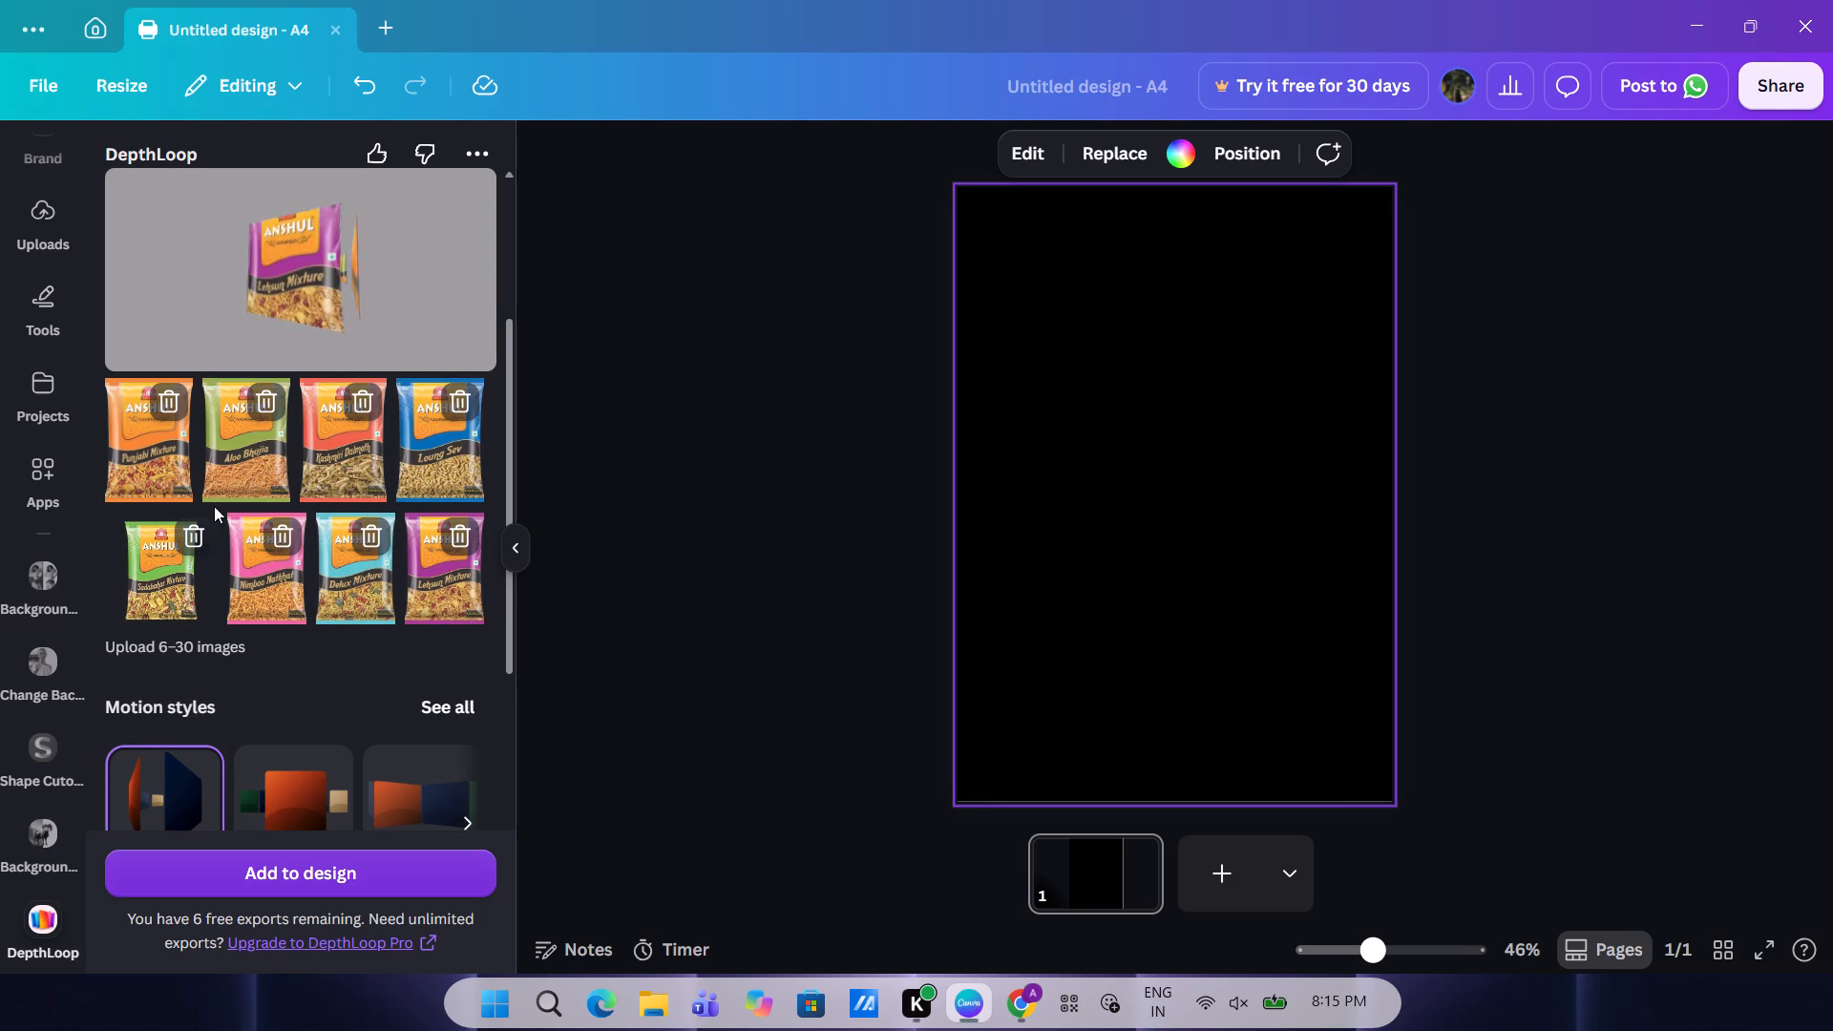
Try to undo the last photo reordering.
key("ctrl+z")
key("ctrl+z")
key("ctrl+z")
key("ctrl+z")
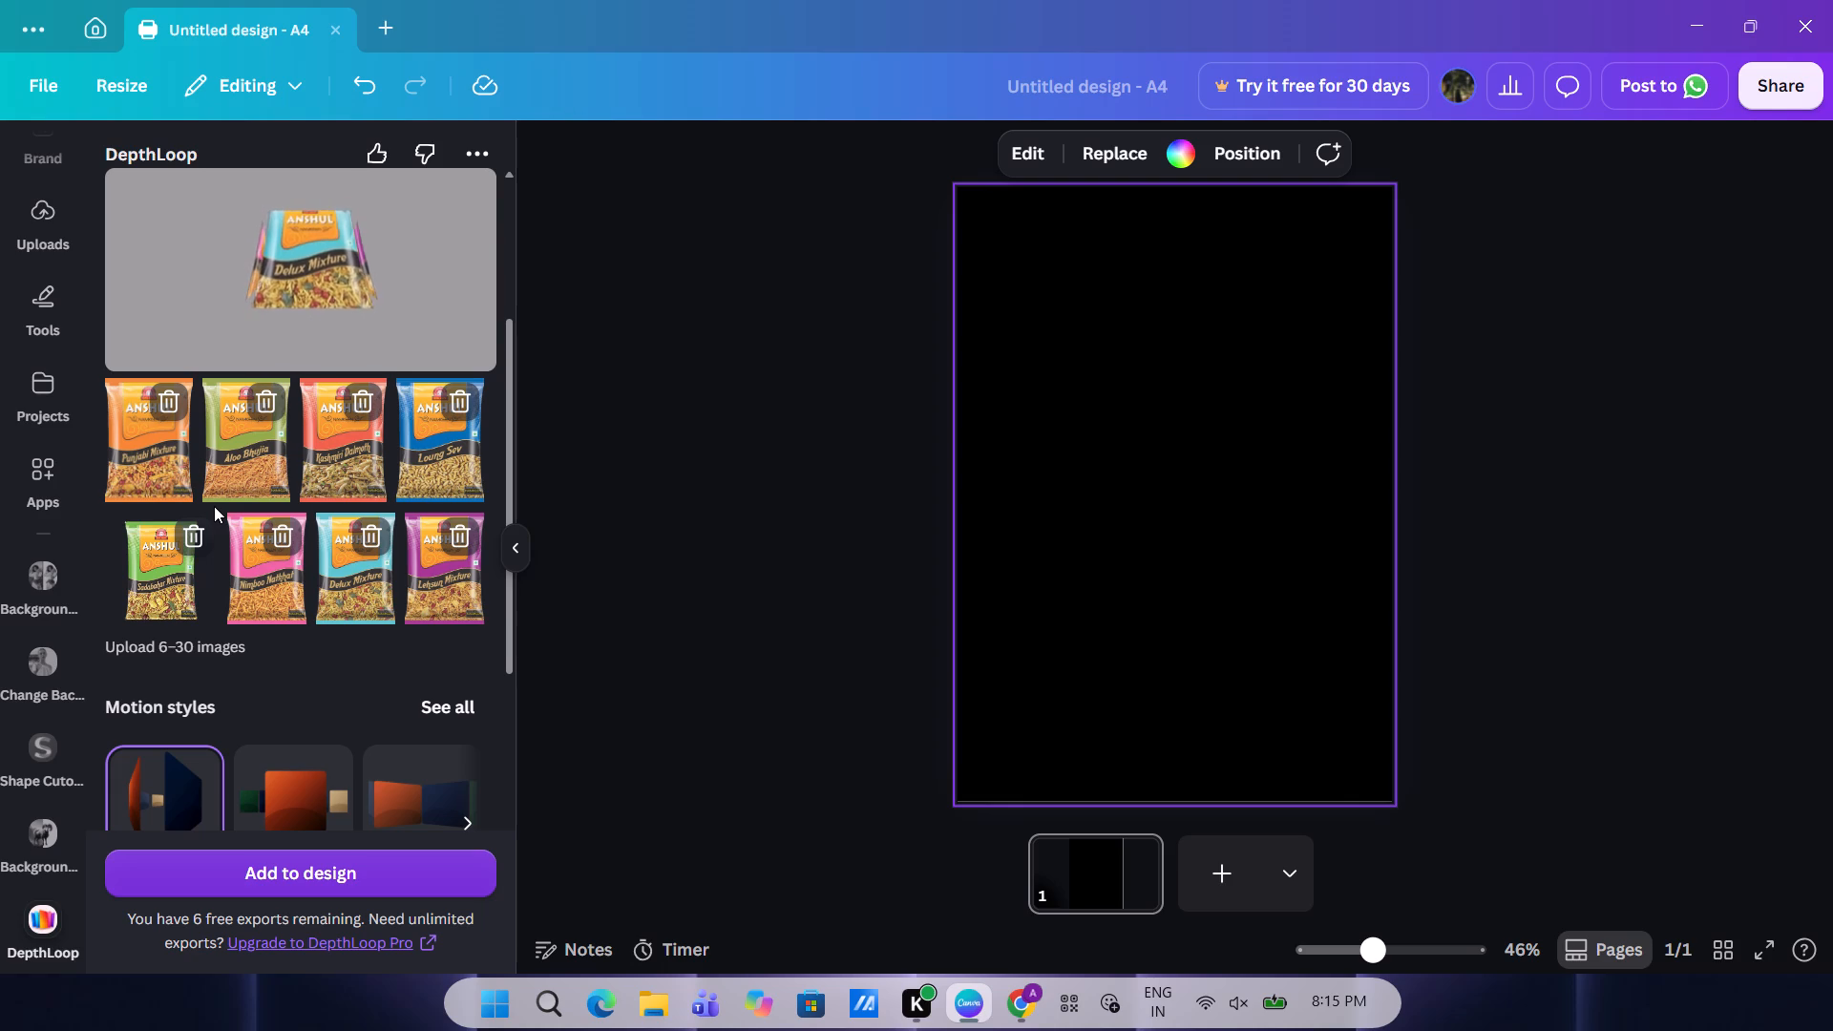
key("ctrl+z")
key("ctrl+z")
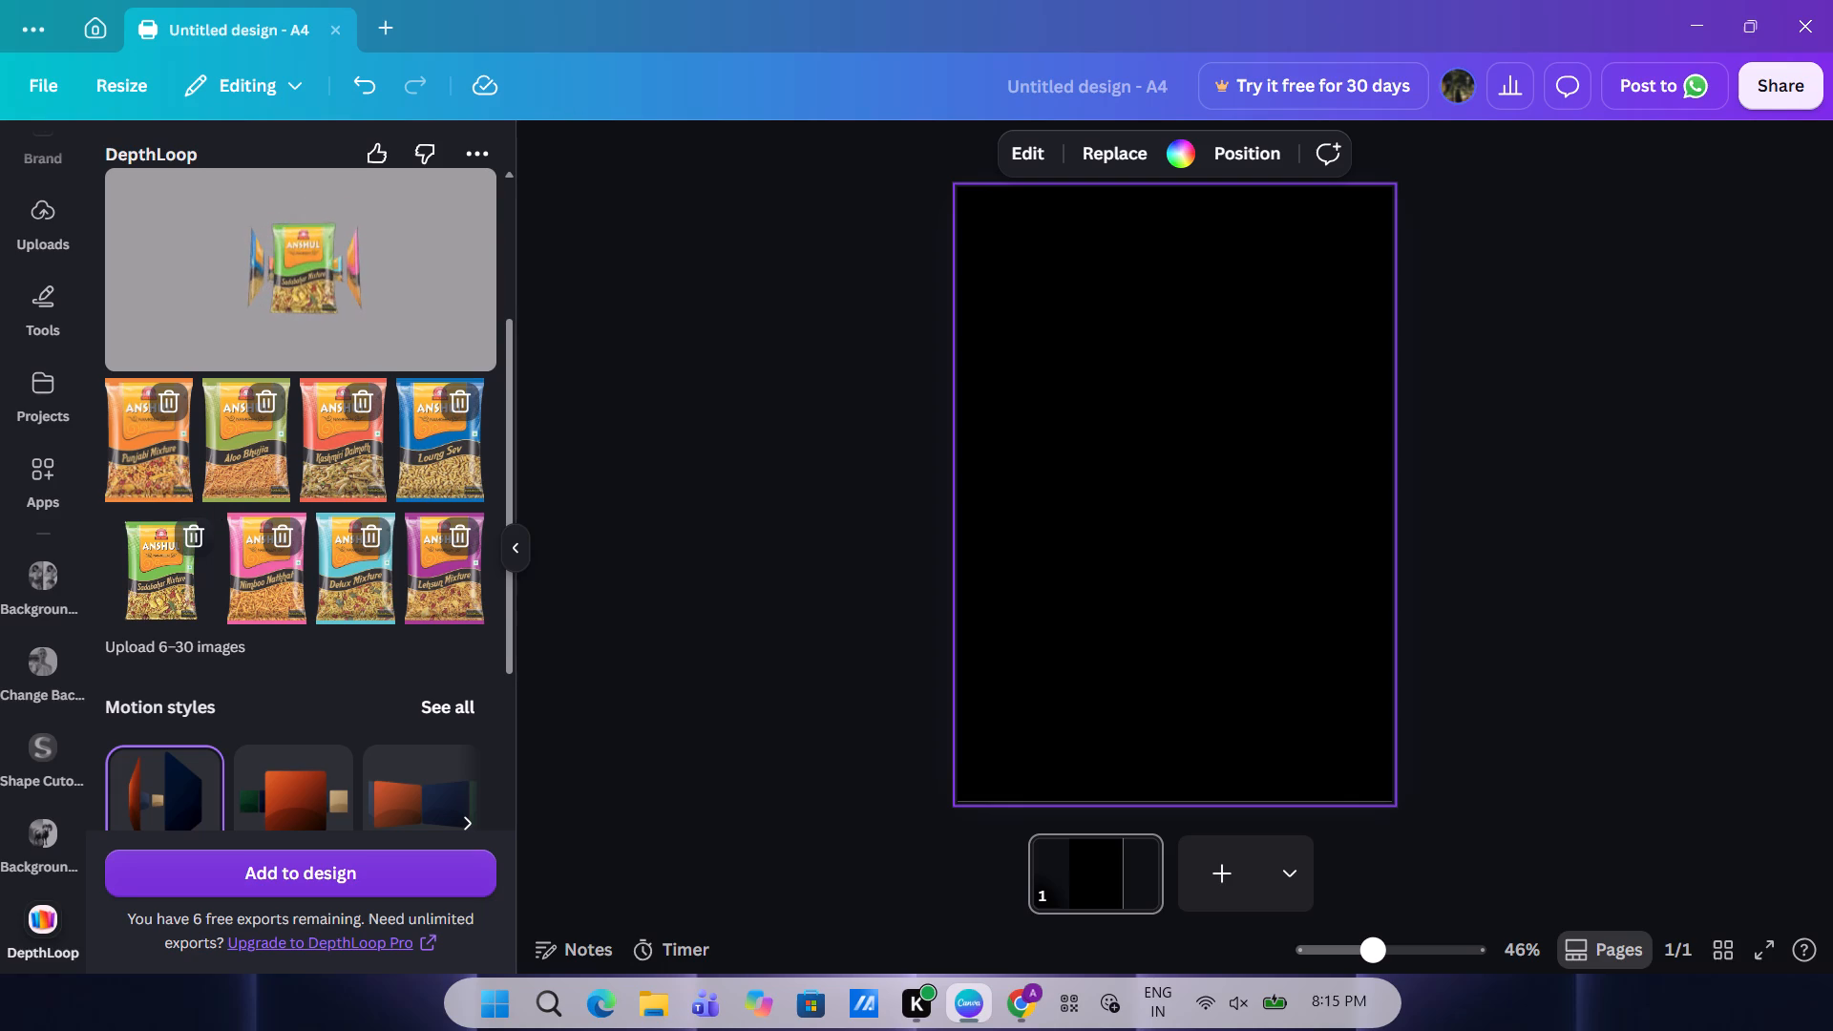
Reorder the photos so Loung Sev is third, the bright green packet fourth and Kashmiri Dalmoth fifth.
left_click_drag(142, 585, 397, 581)
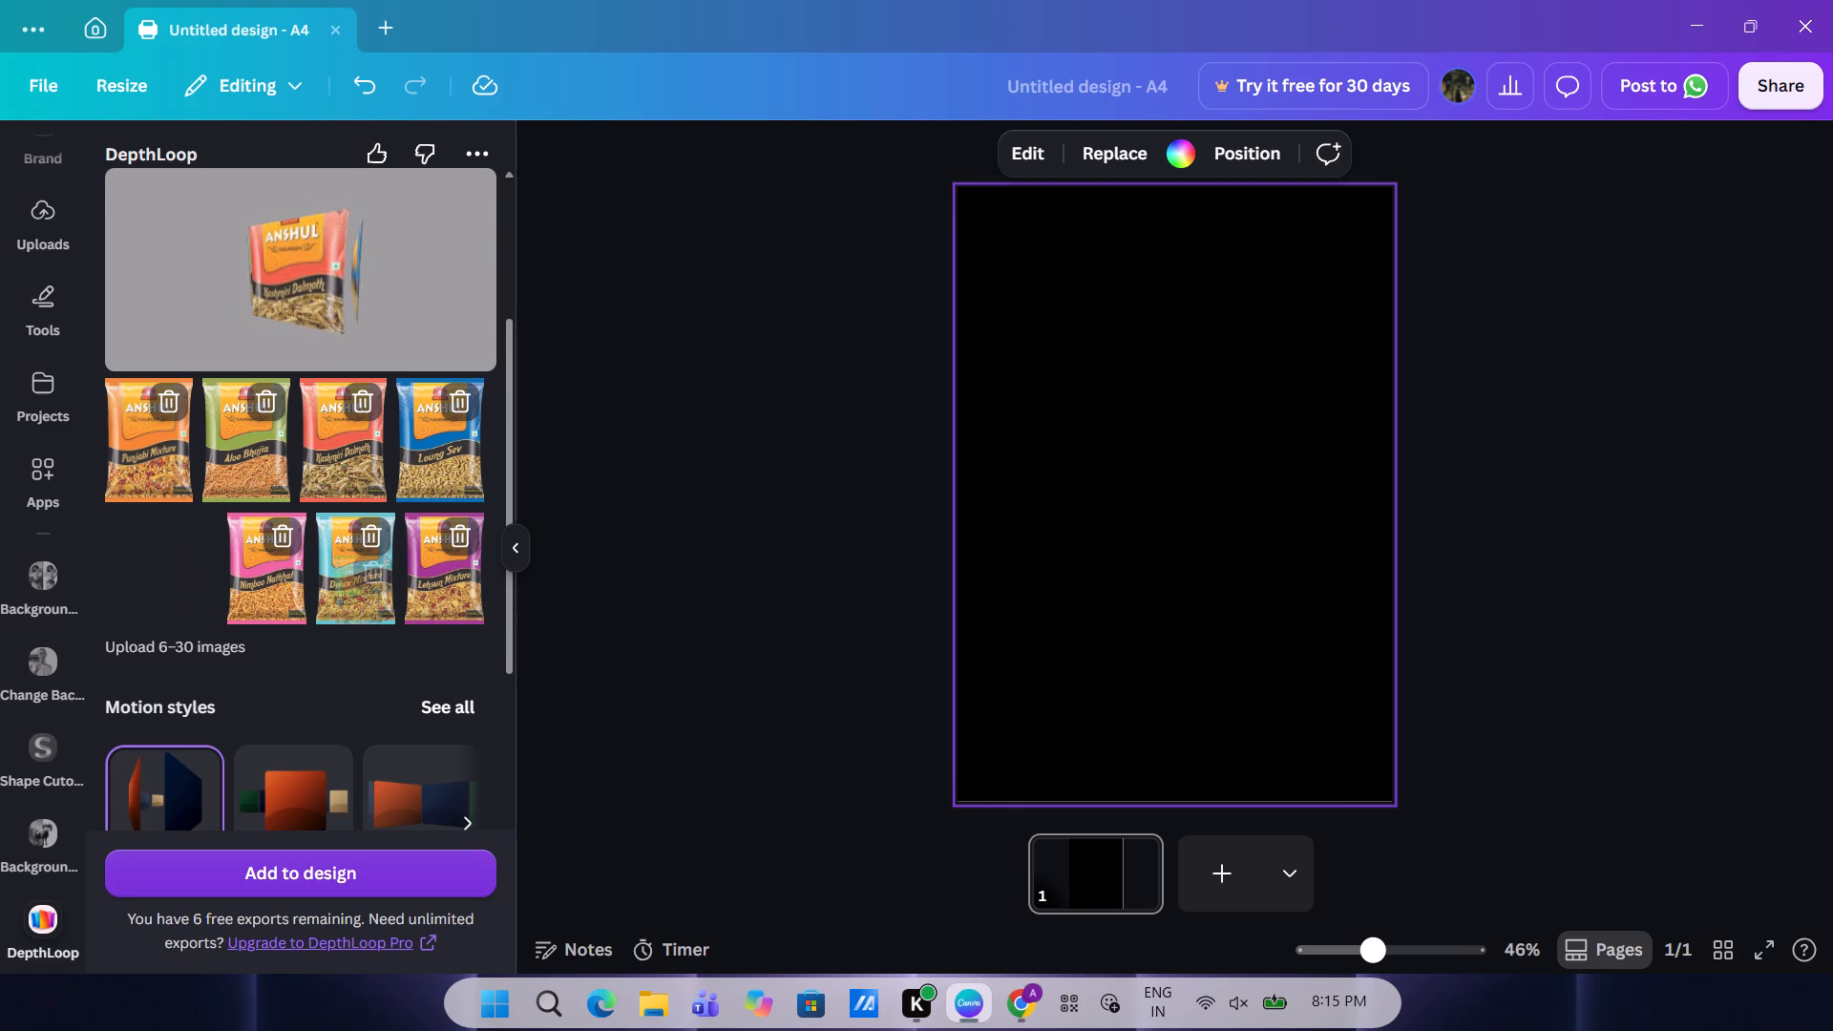
left_click_drag(397, 581, 454, 445)
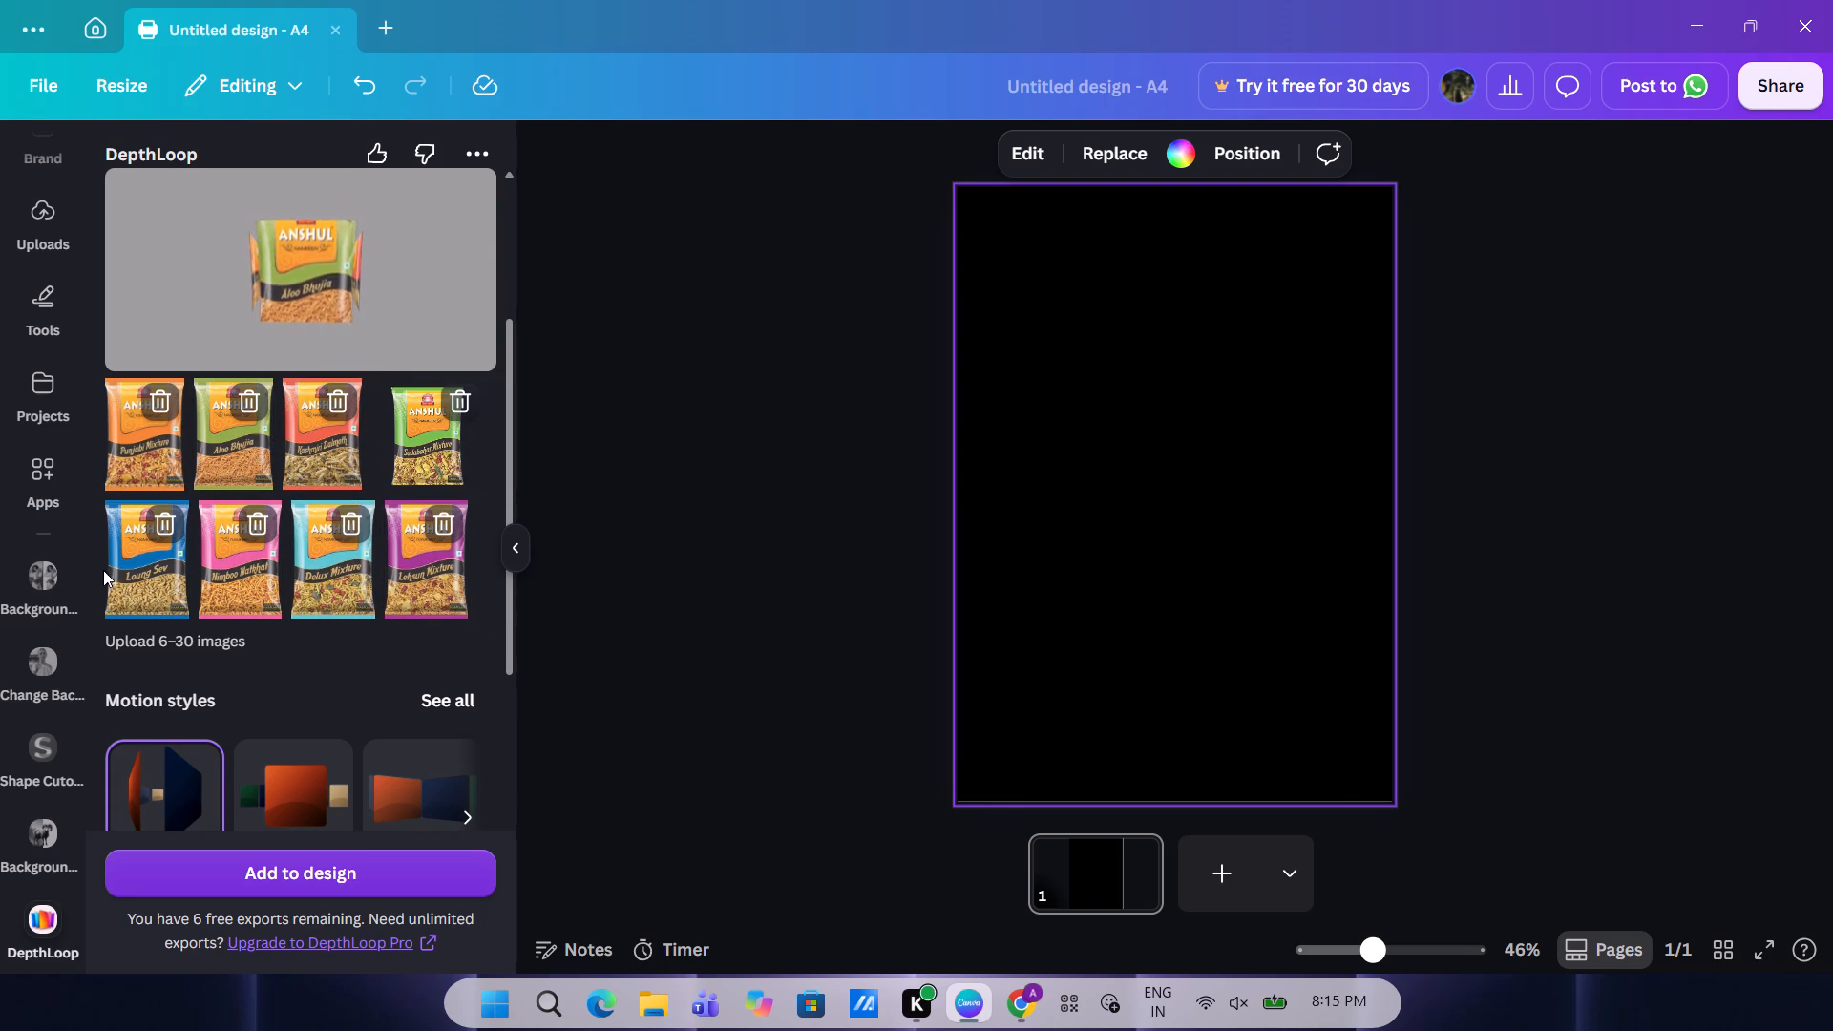
left_click_drag(130, 584, 340, 478)
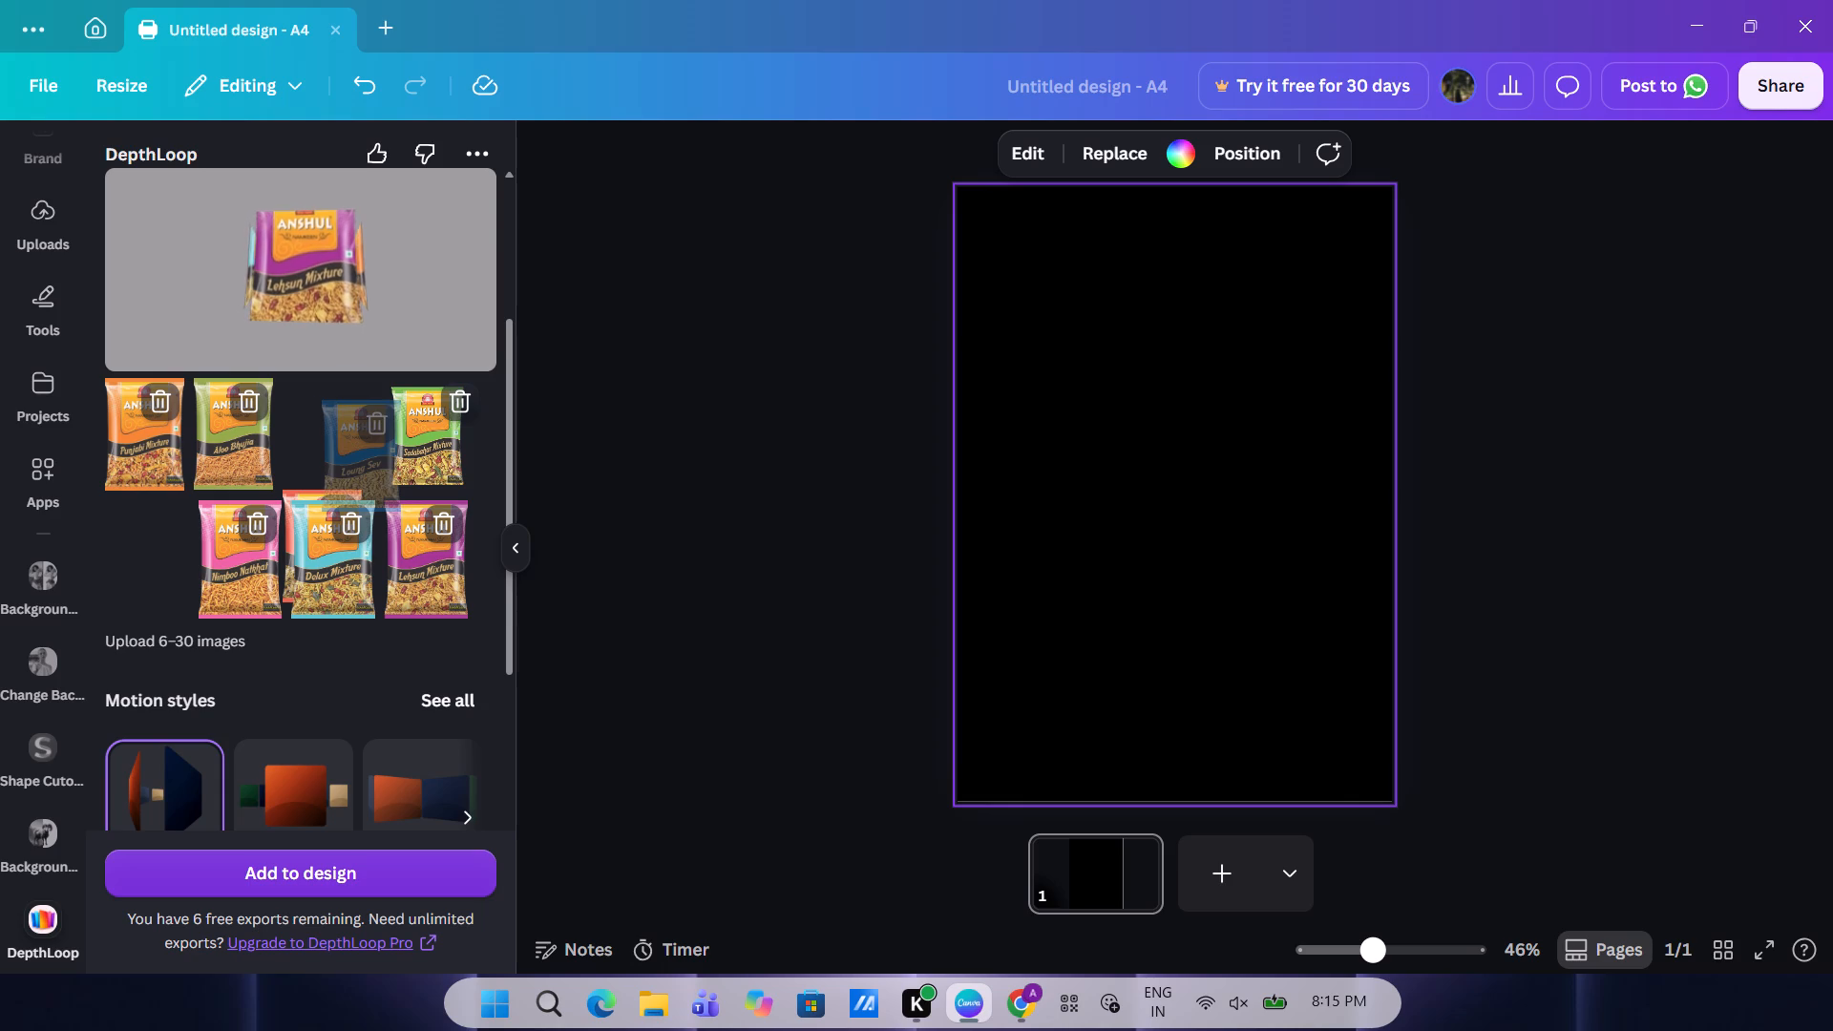
left_click_drag(340, 478, 316, 468)
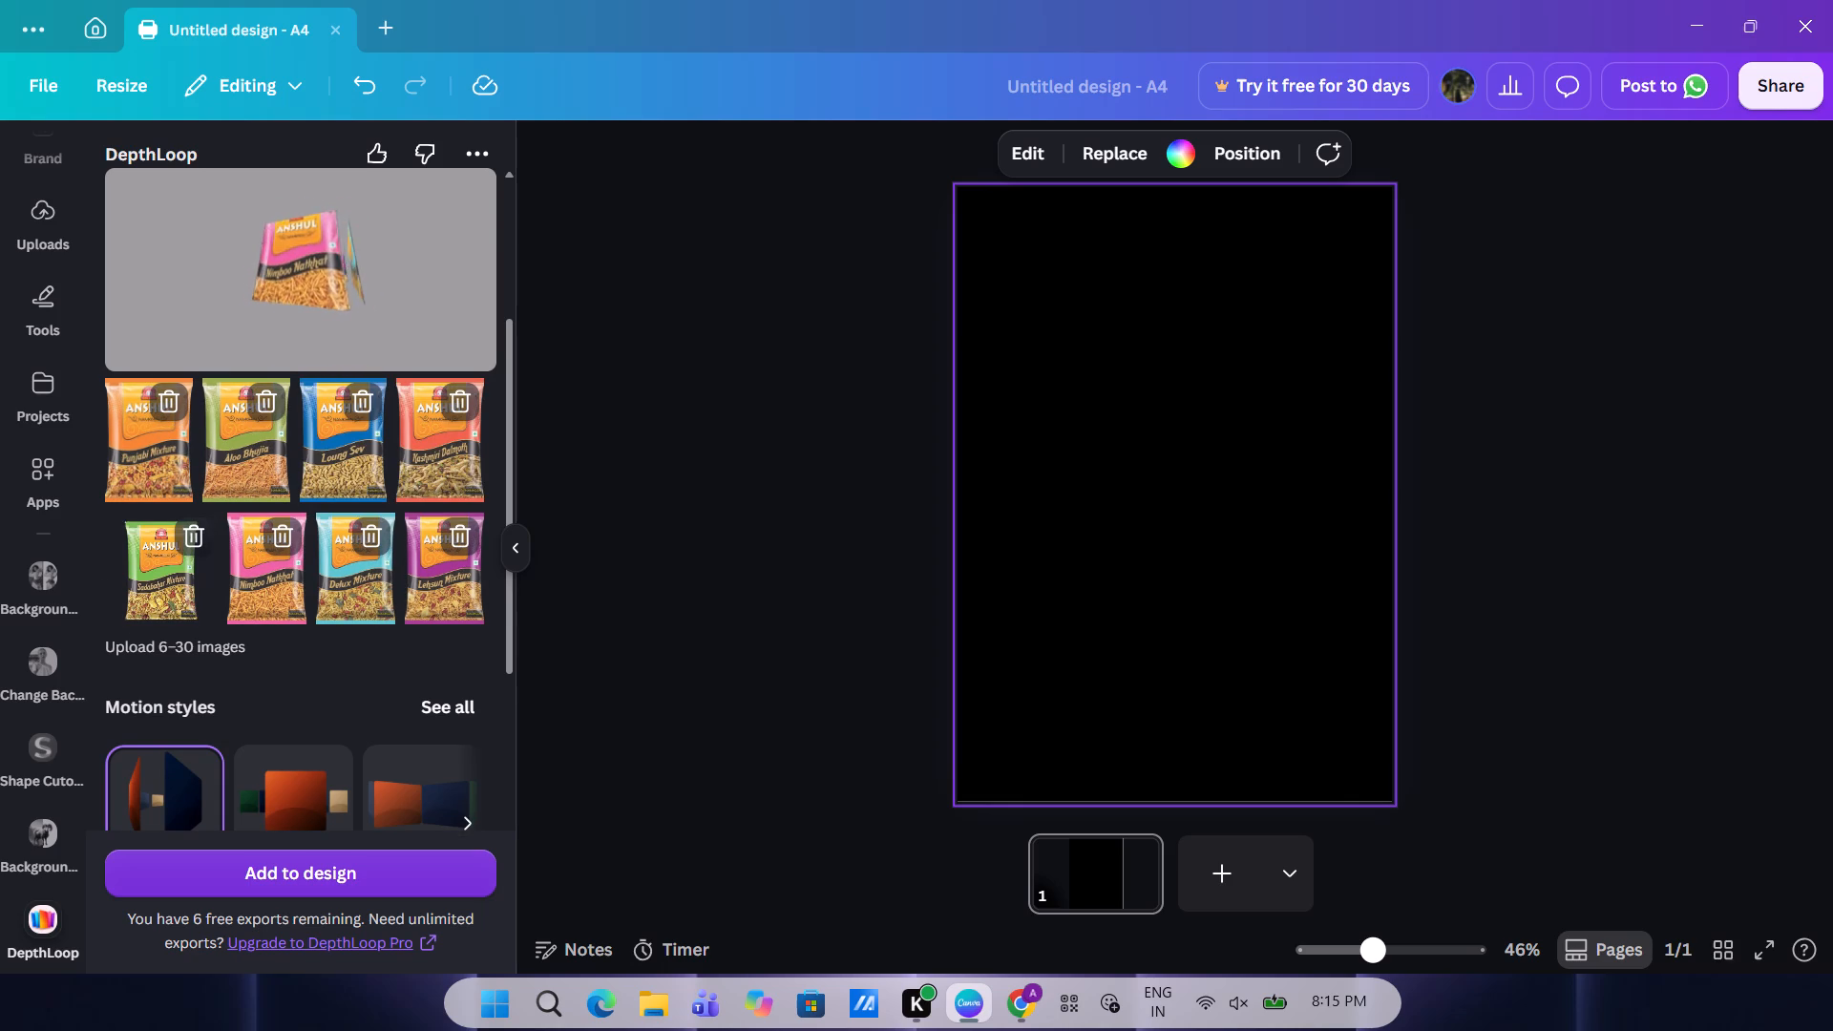
left_click_drag(167, 582, 489, 415)
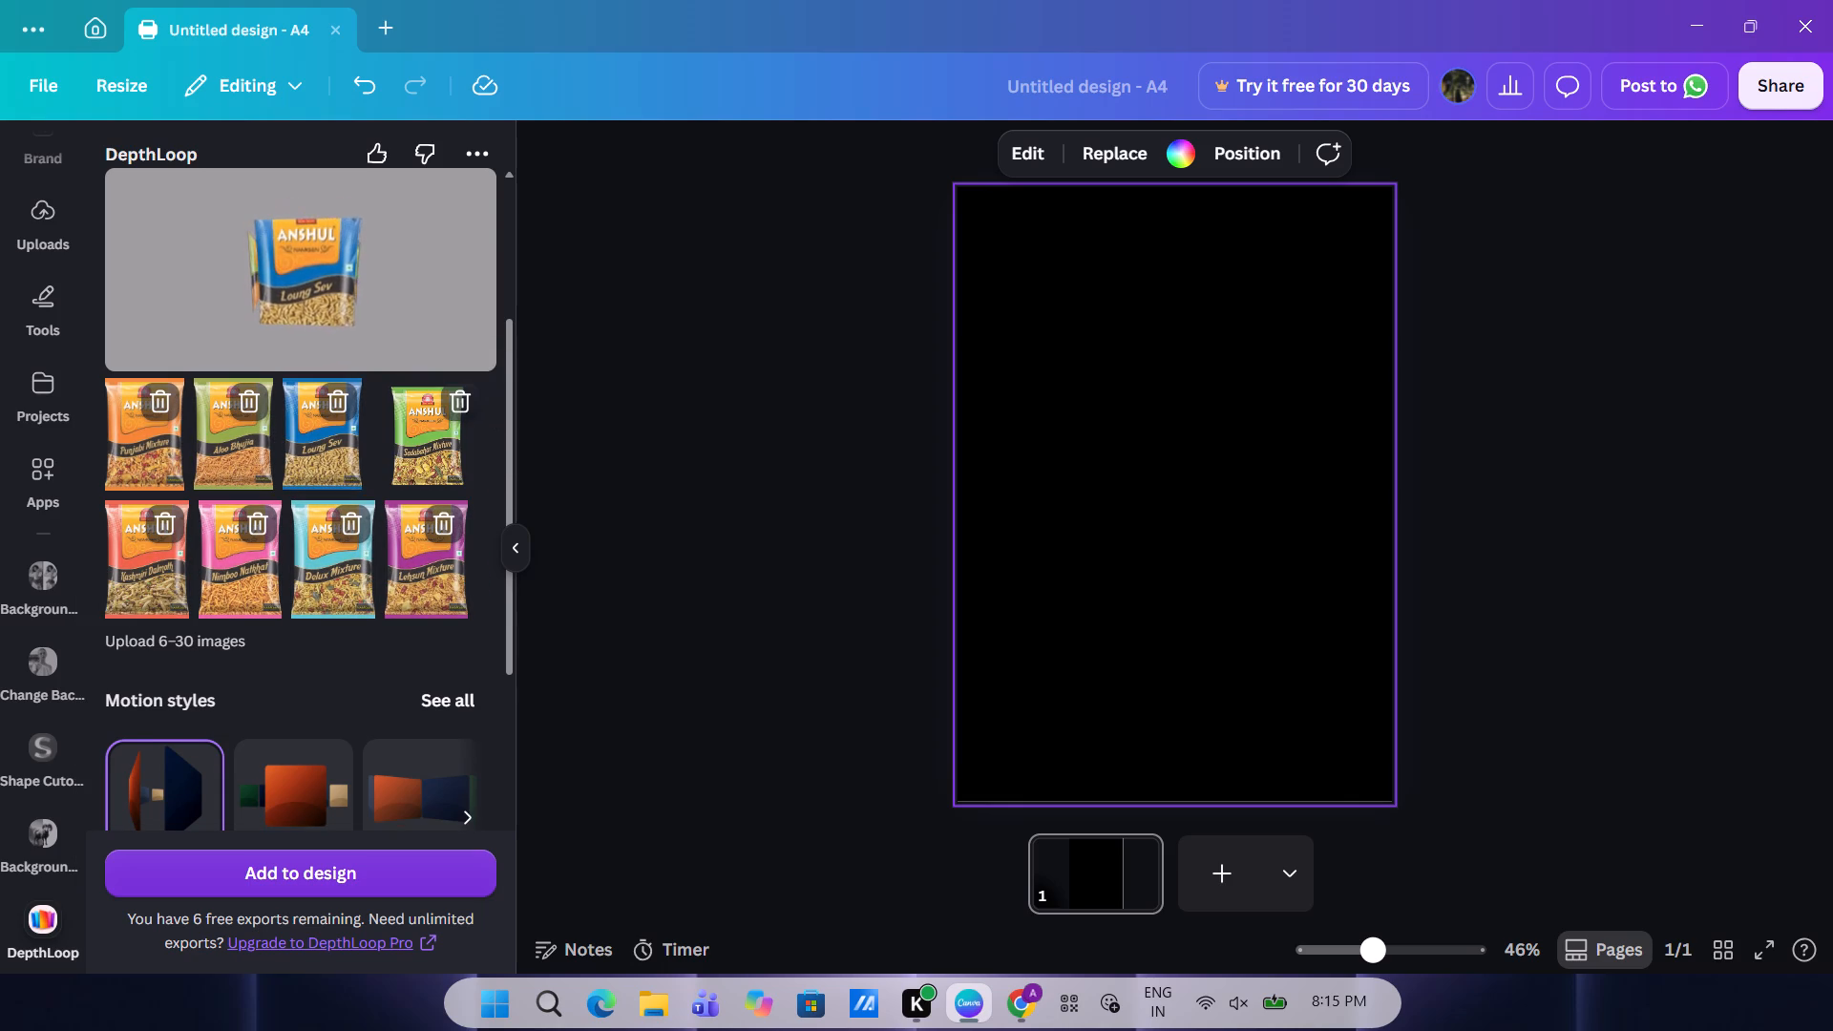
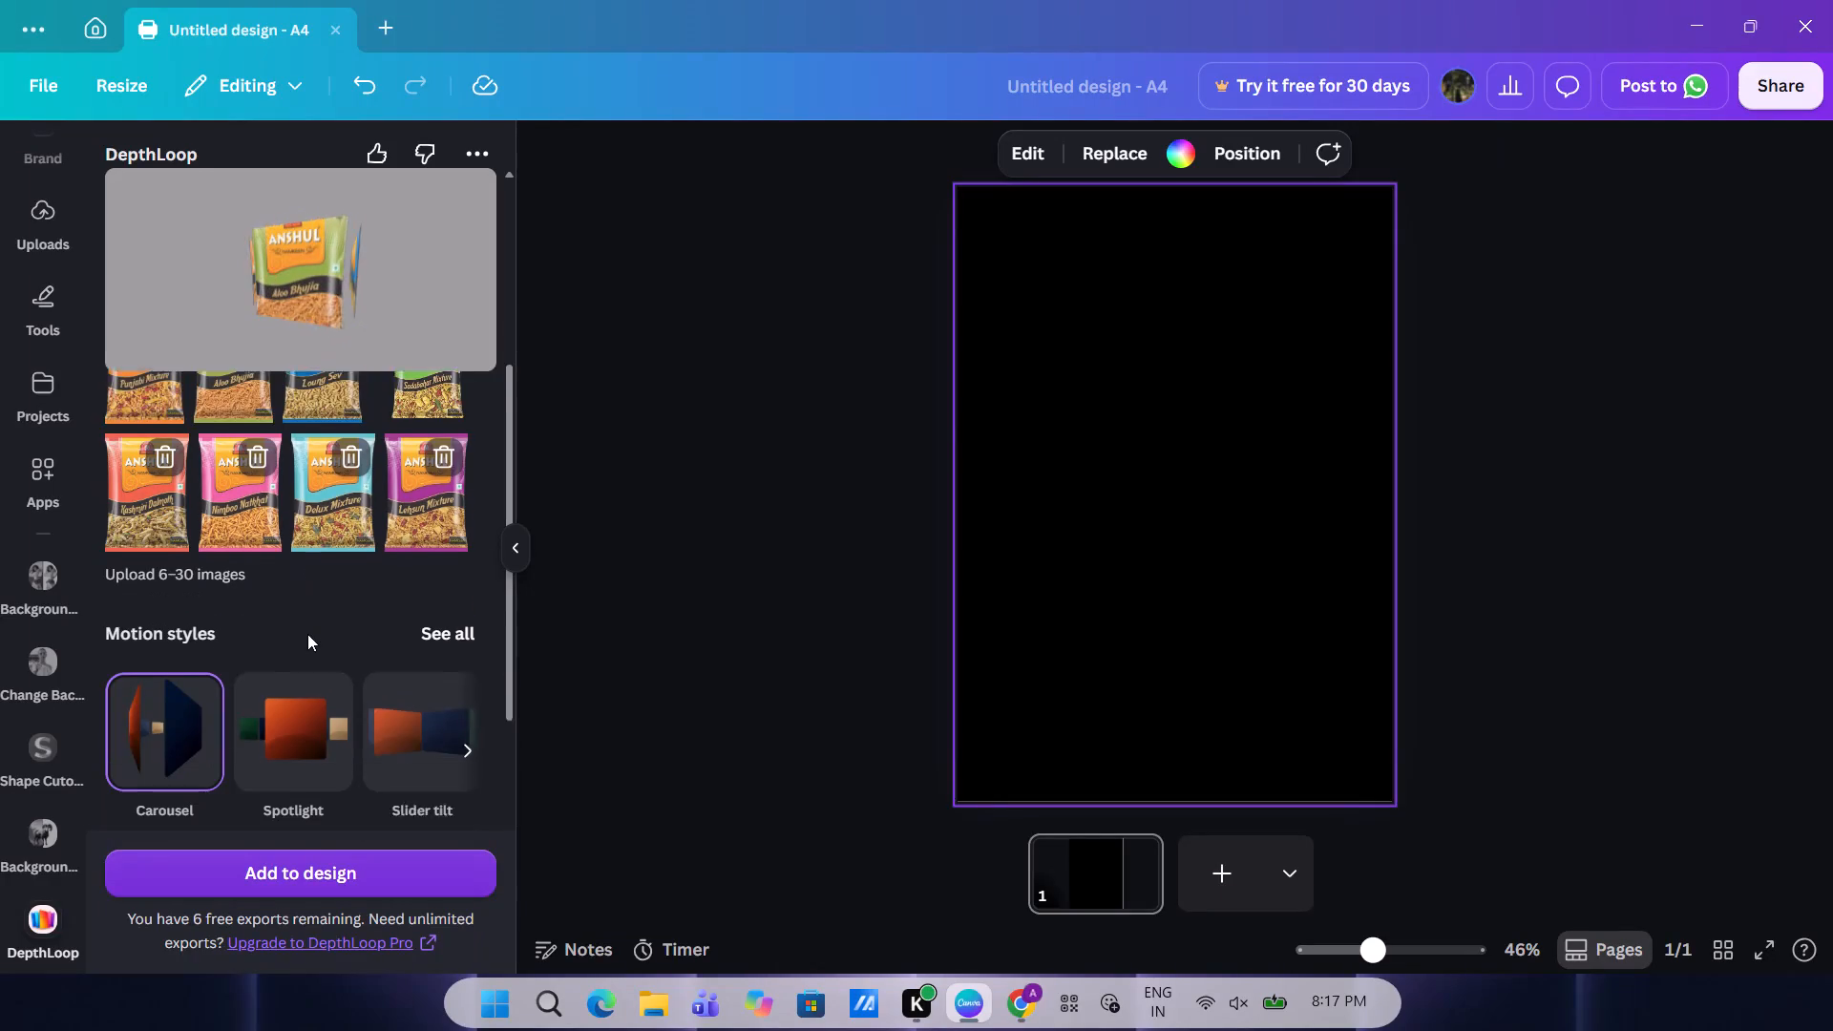
Set the carousel animation's speed to 0.5 in the animation options.
left_click(303, 679)
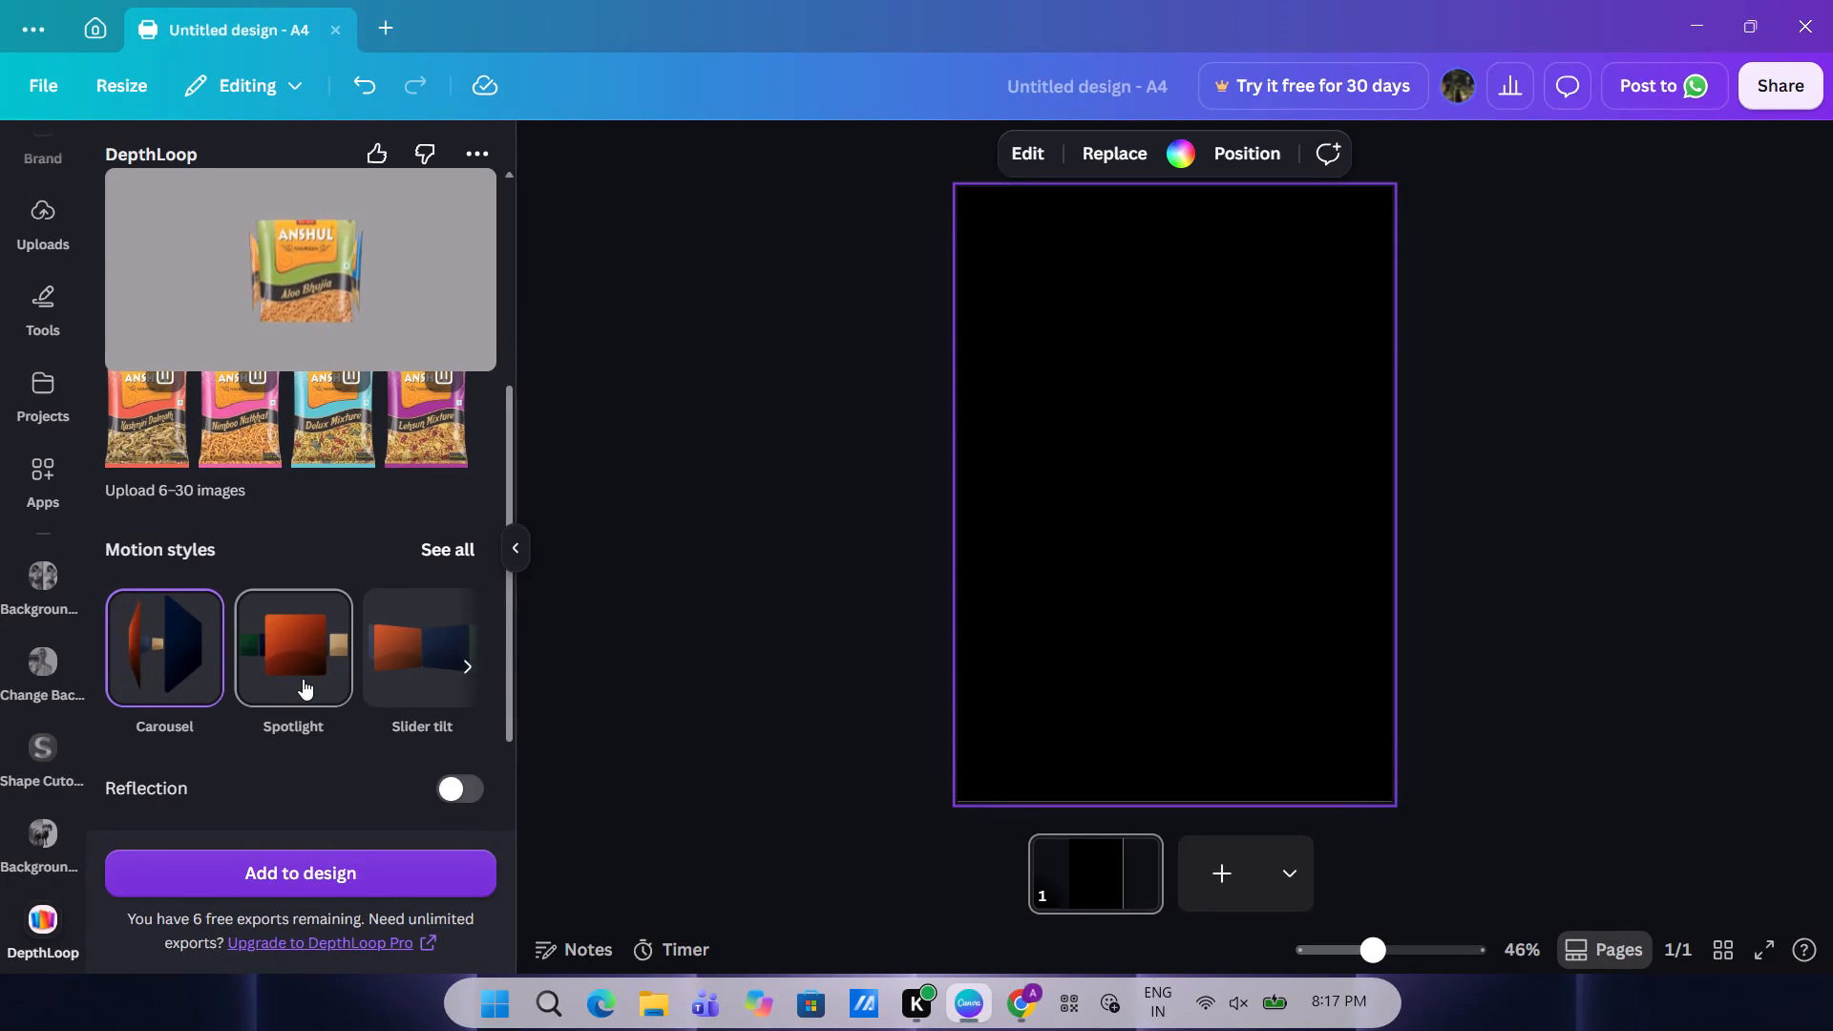
scroll(303, 679, "down", 4)
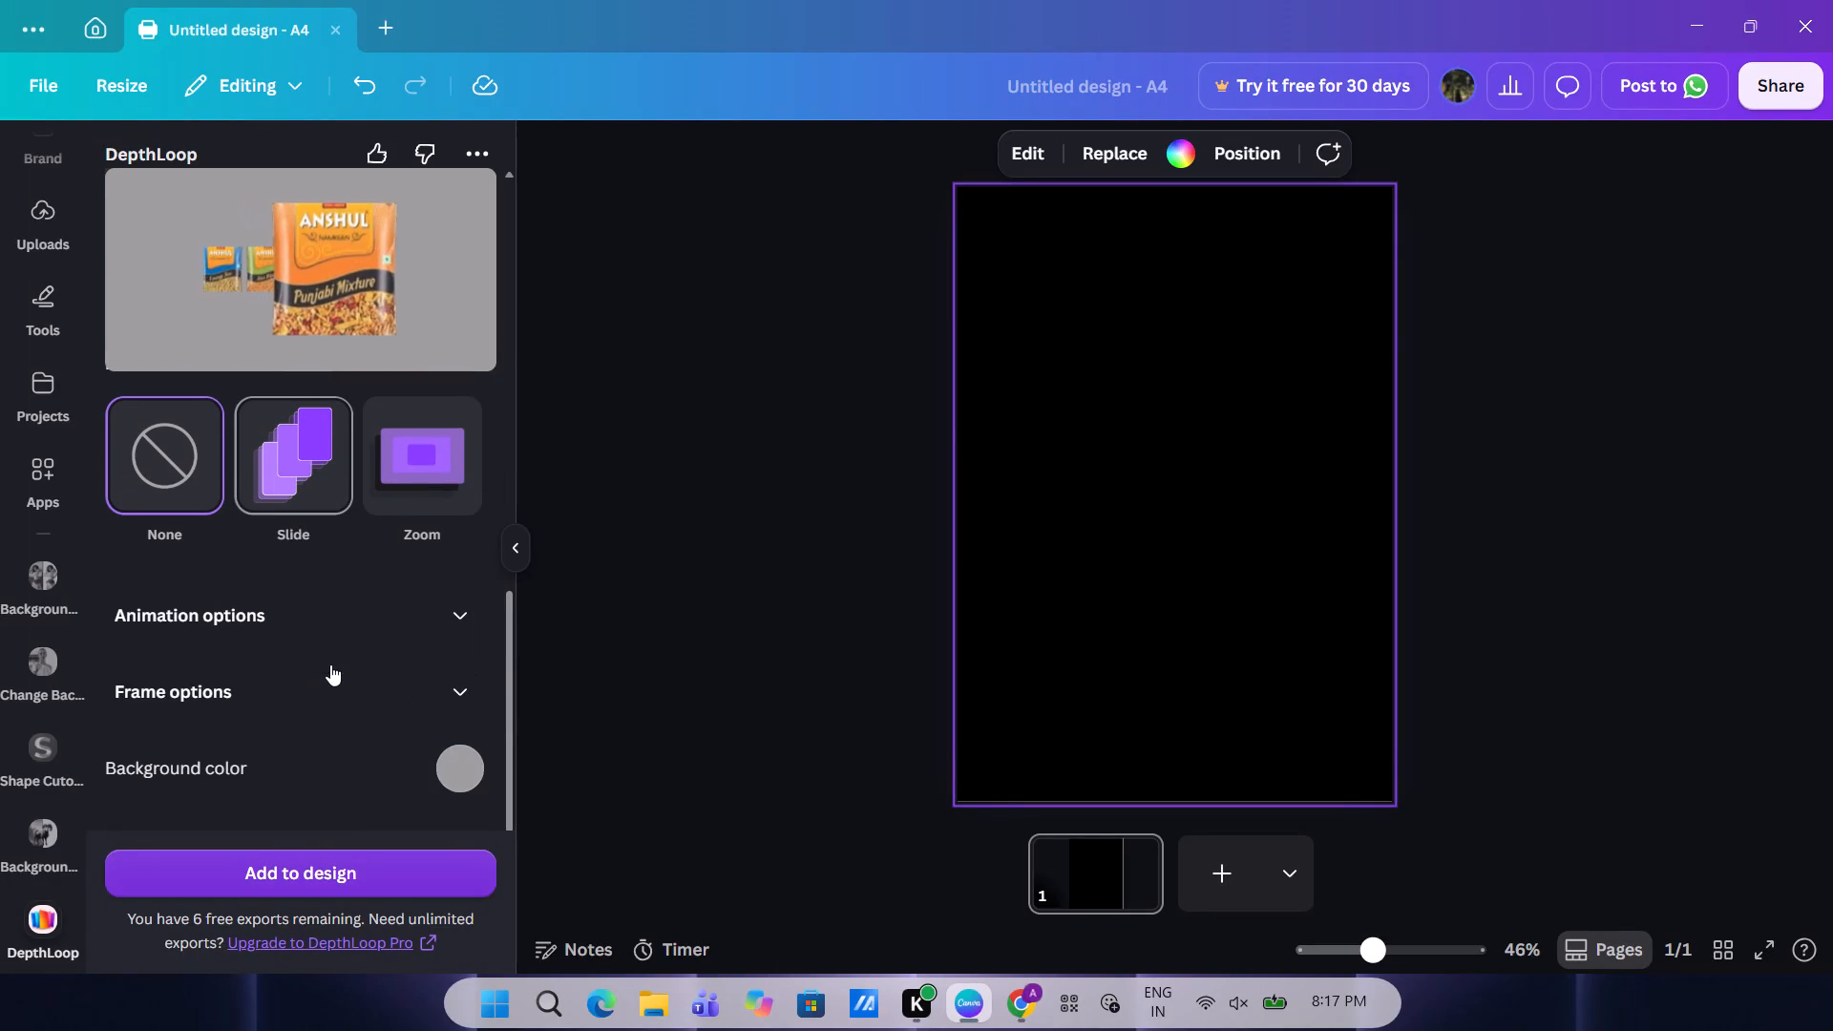
left_click(333, 602)
scroll(333, 602, "down", 2)
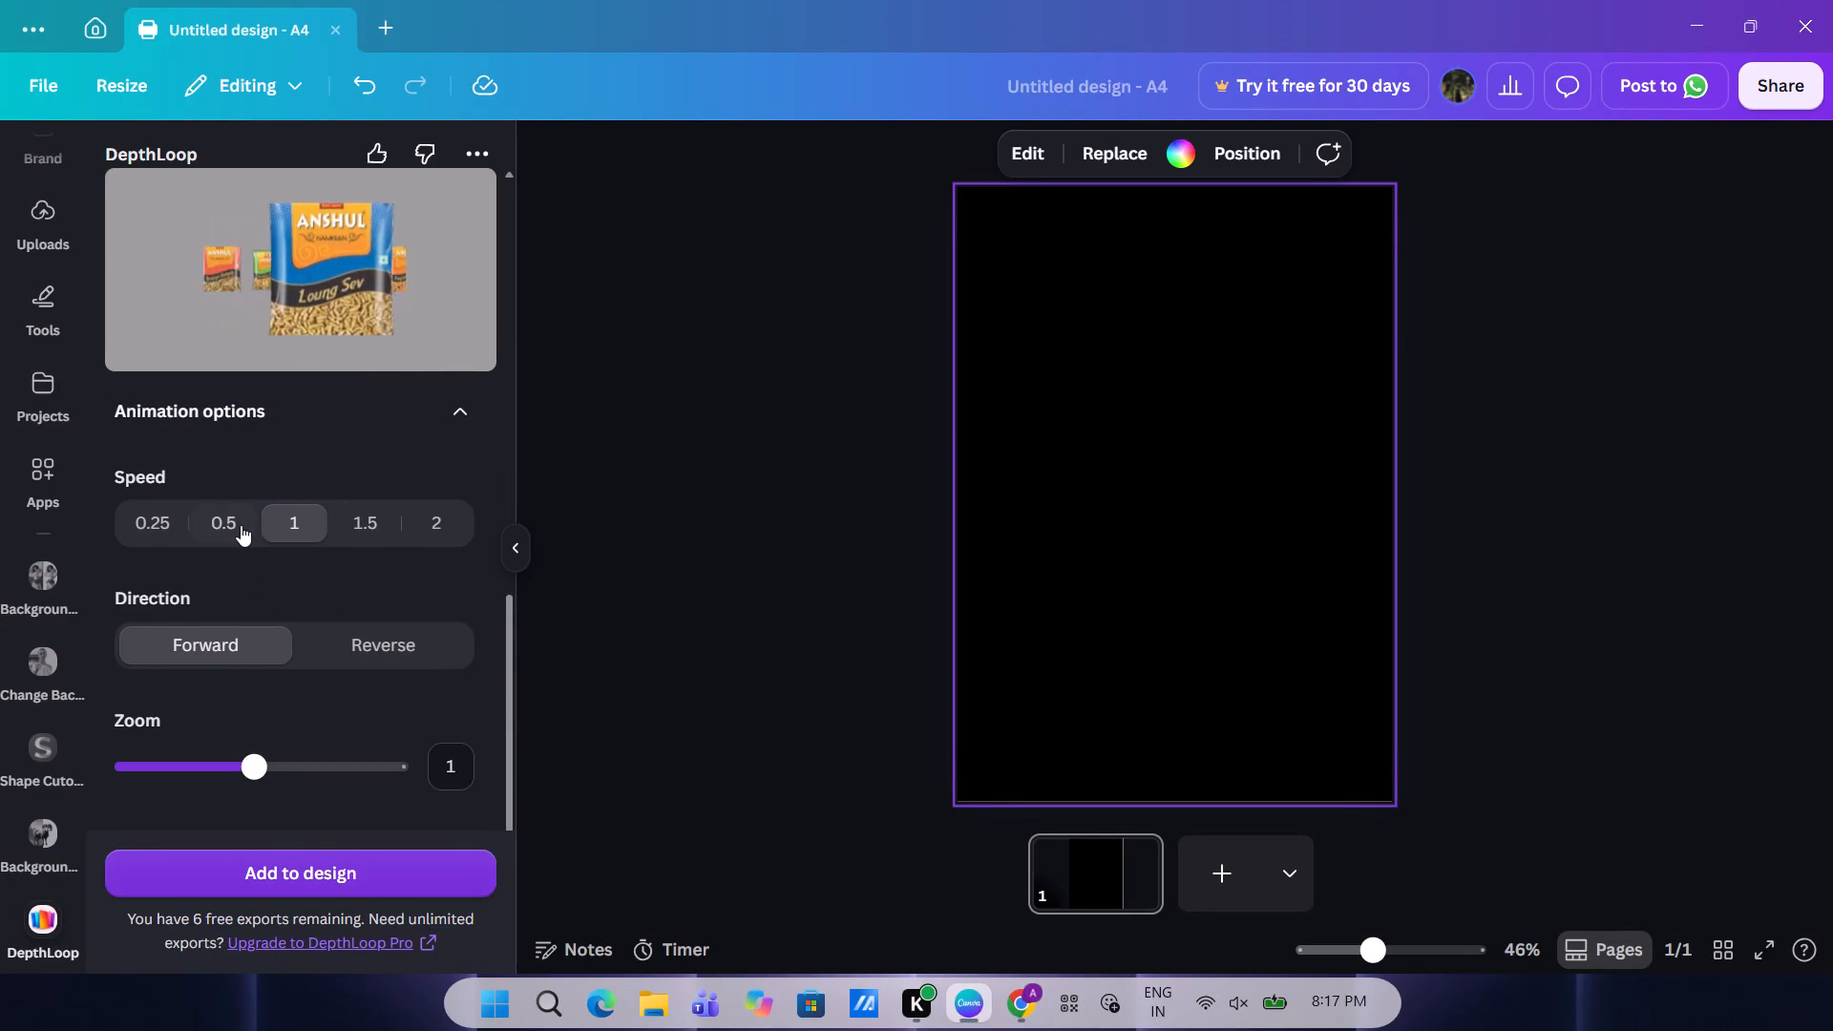
left_click(241, 525)
scroll(241, 525, "down", 2)
scroll(235, 696, "up", 1)
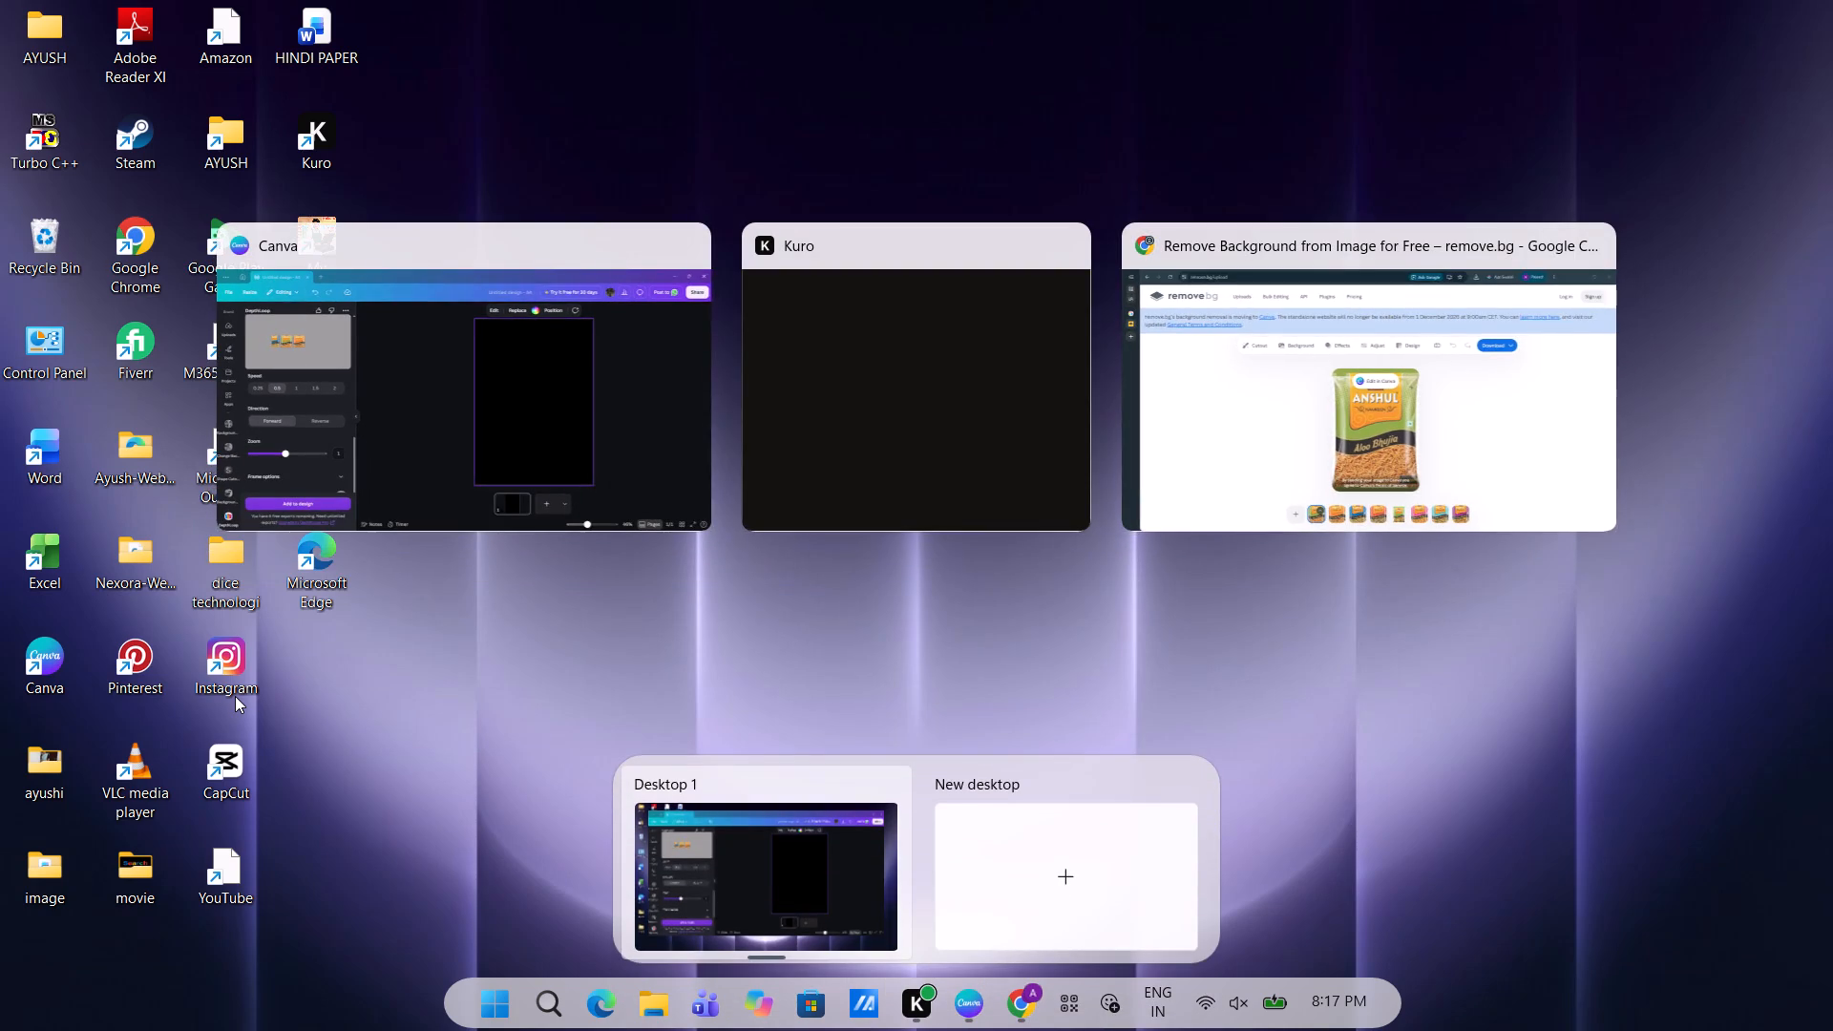
In the frame options, try the 9:16 and 16:9 ratios on the packet images and settle on the Original ratio.
scroll(263, 676, "down", 1)
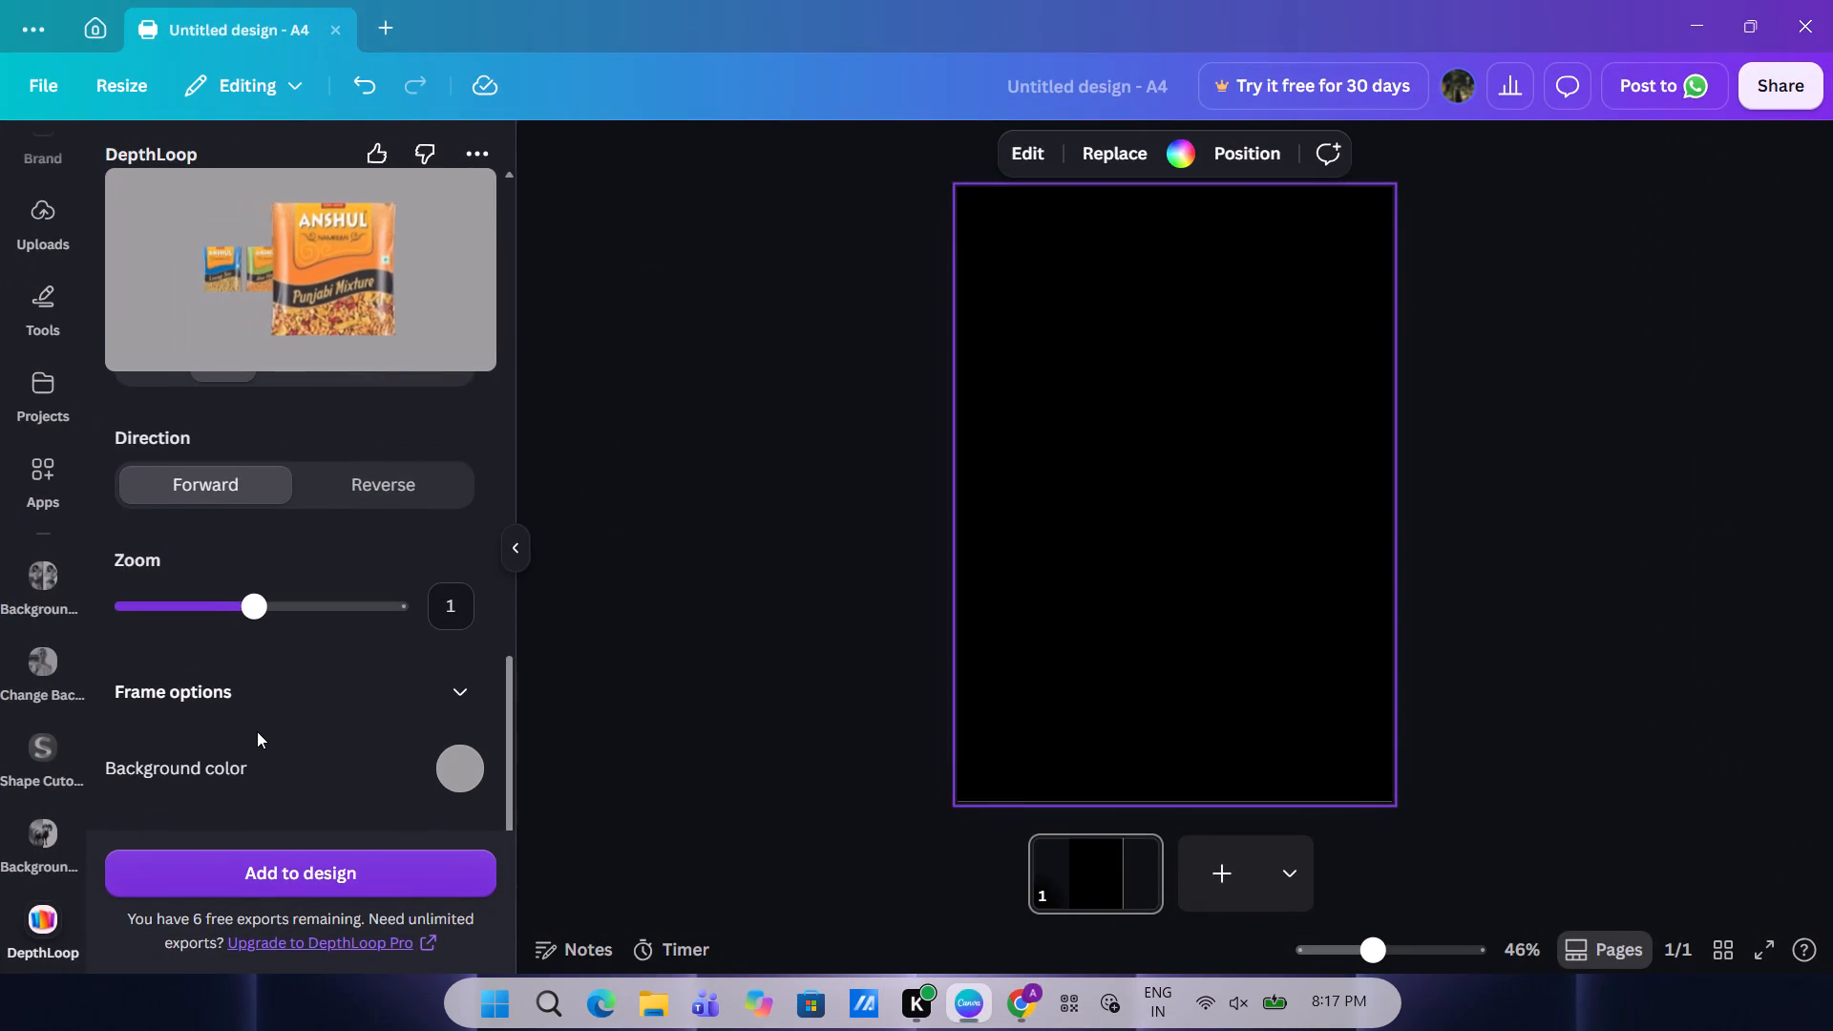
scroll(257, 731, "down", 1)
left_click(208, 702)
scroll(258, 663, "down", 3)
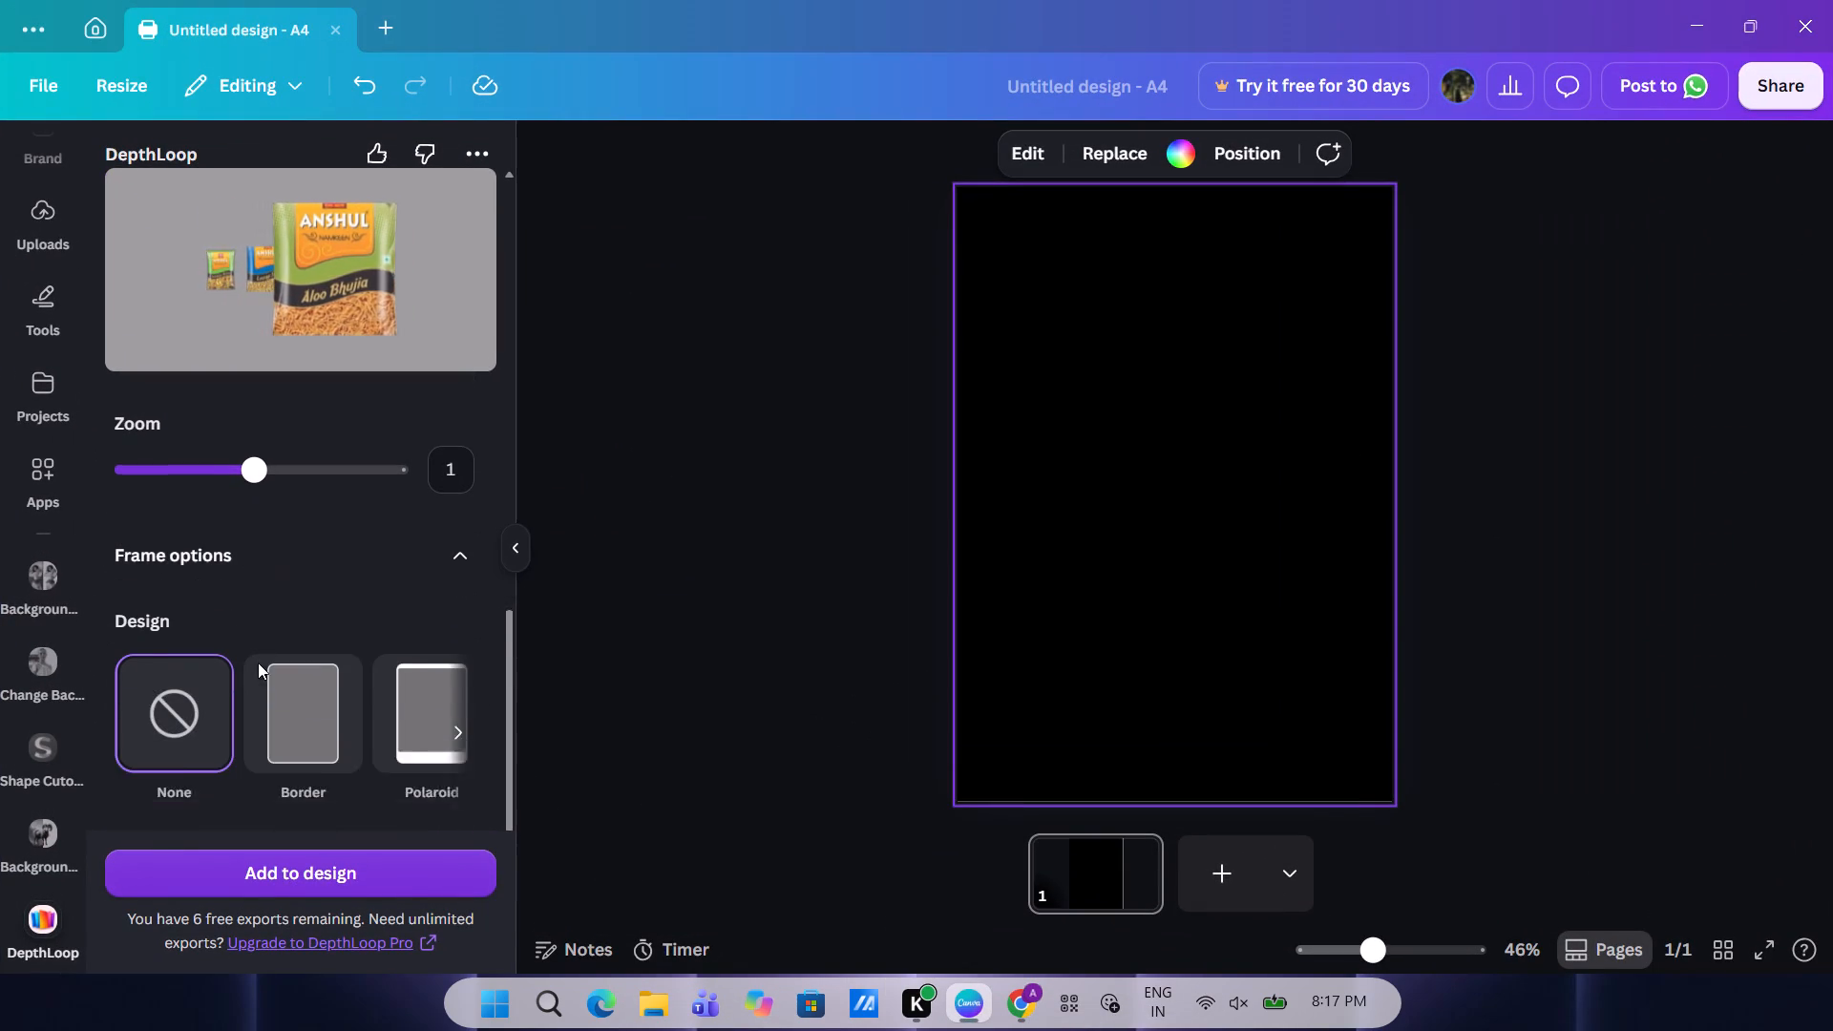
scroll(386, 619, "left", 3)
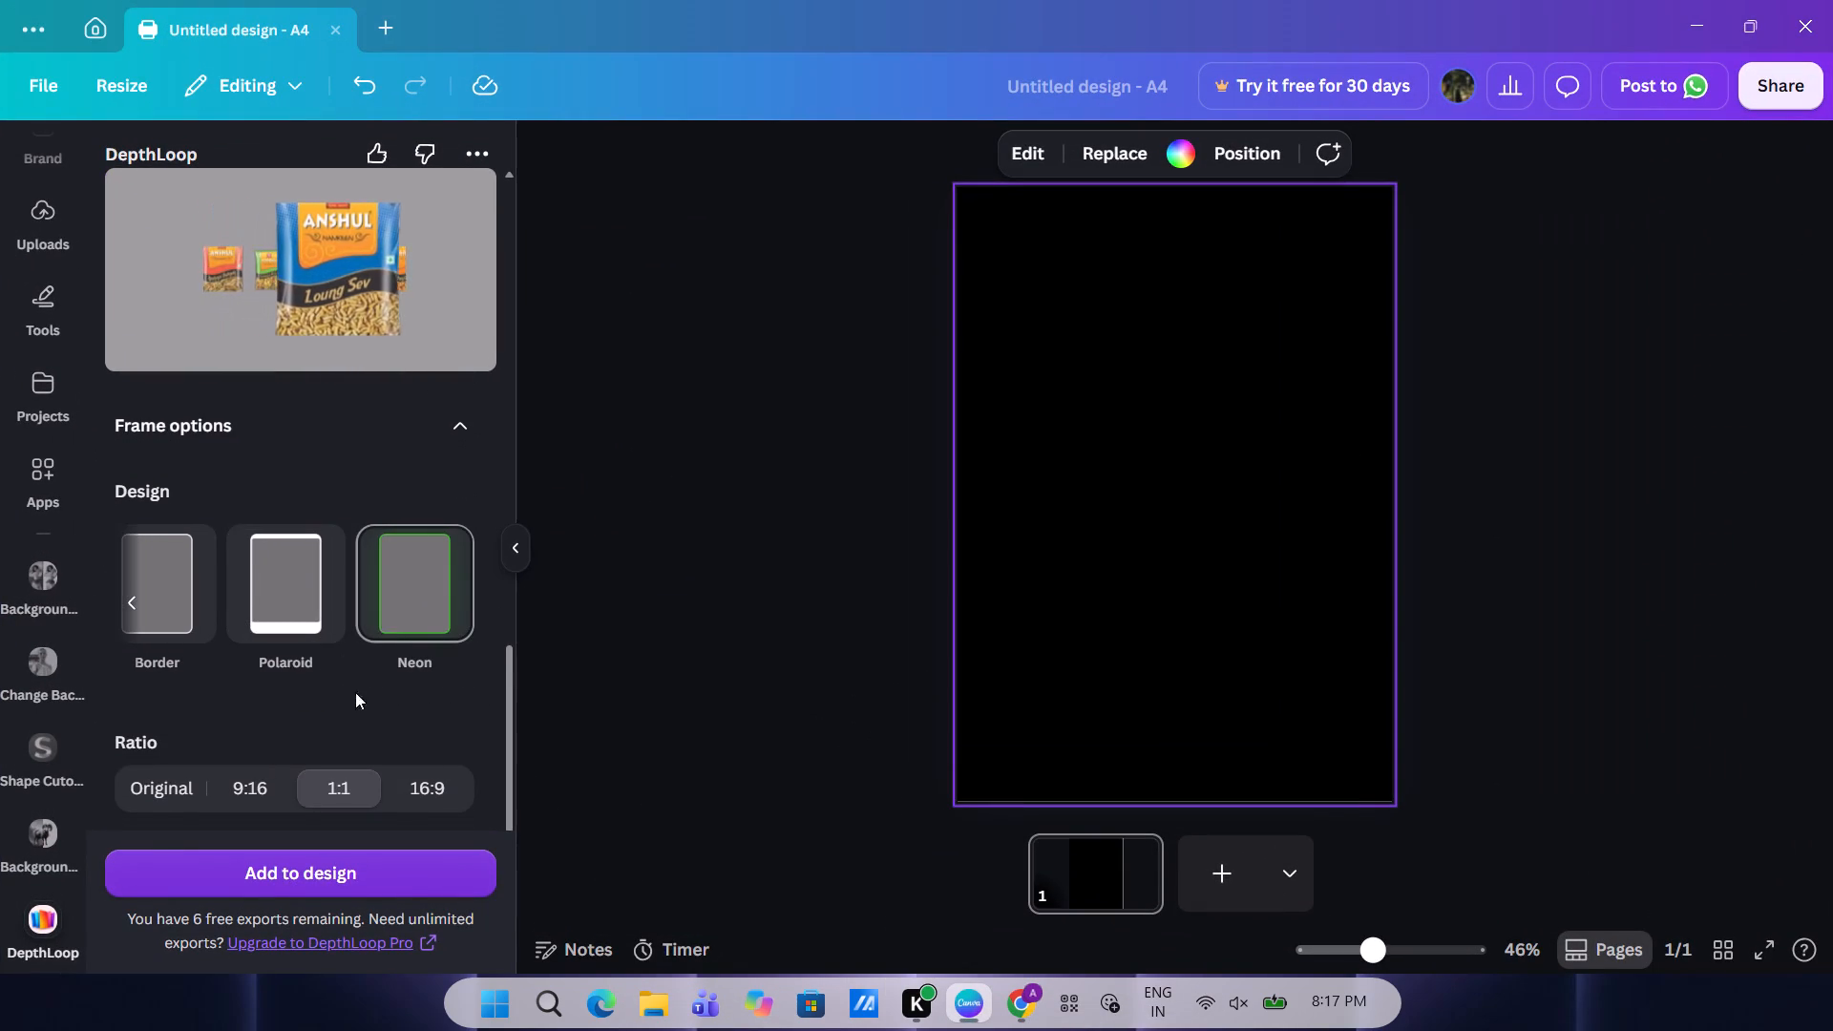
scroll(301, 740, "down", 1)
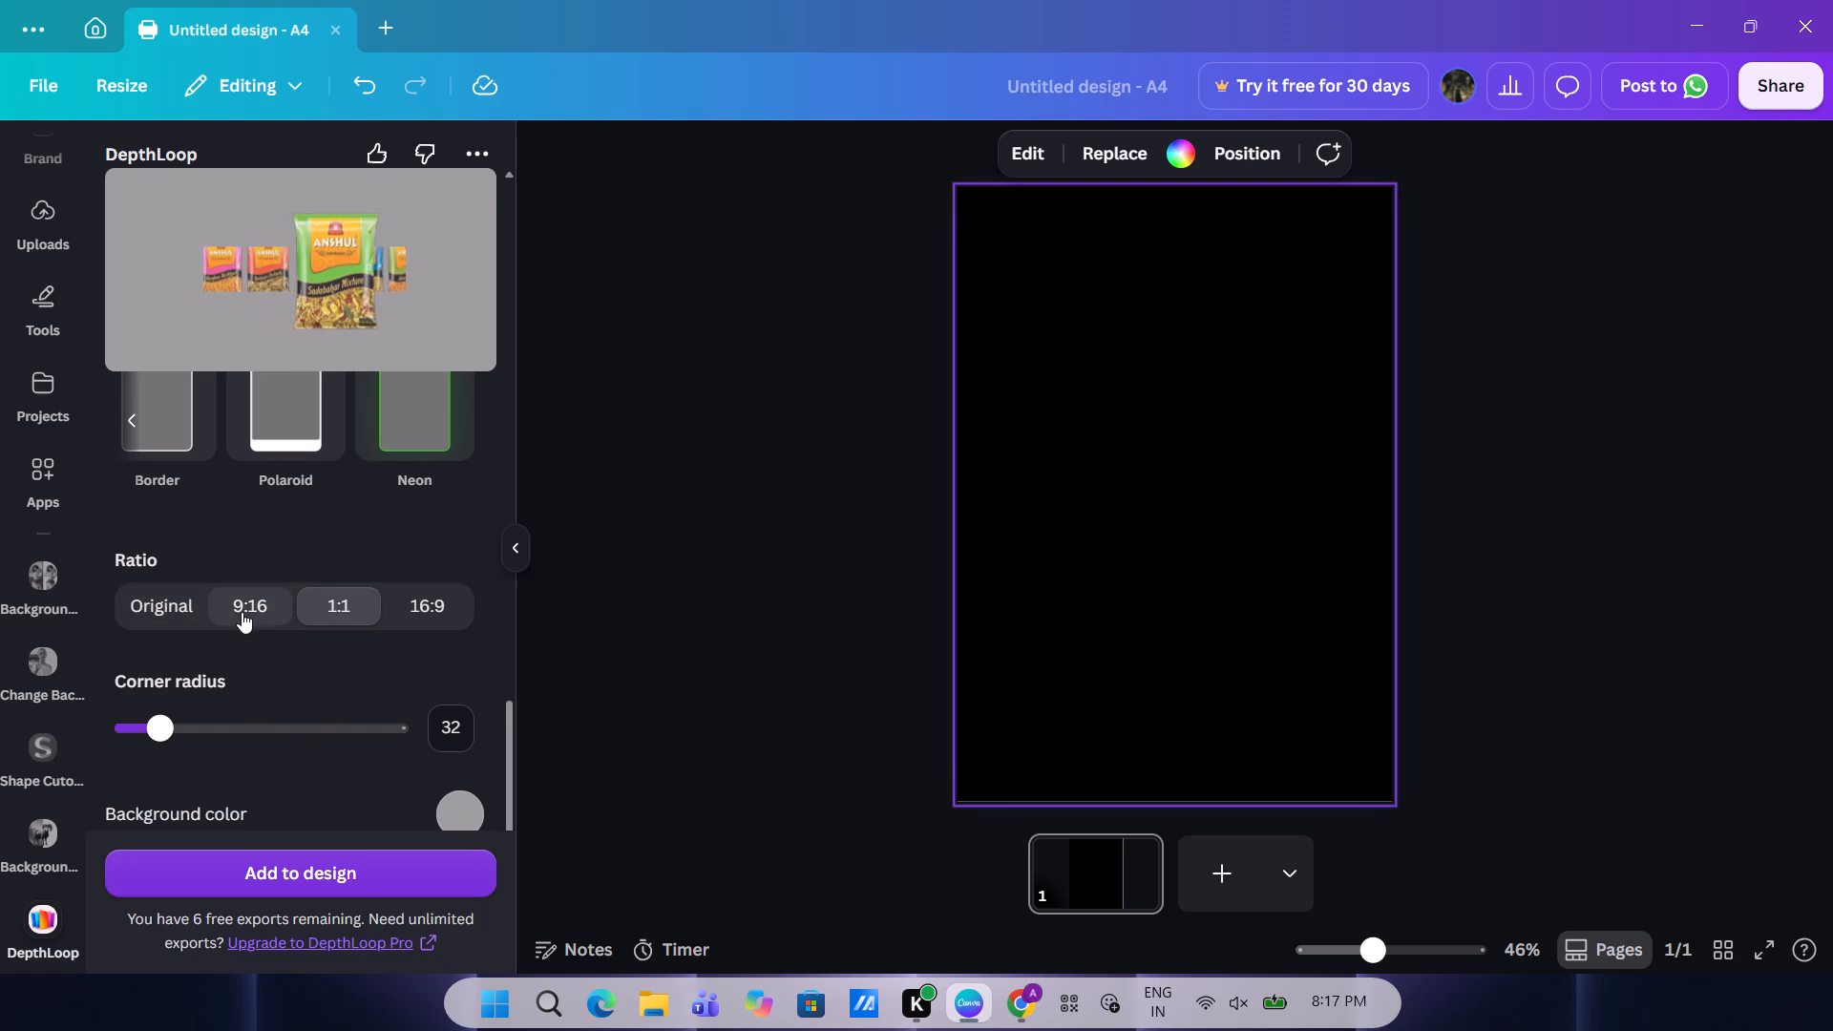
left_click(242, 612)
left_click(427, 605)
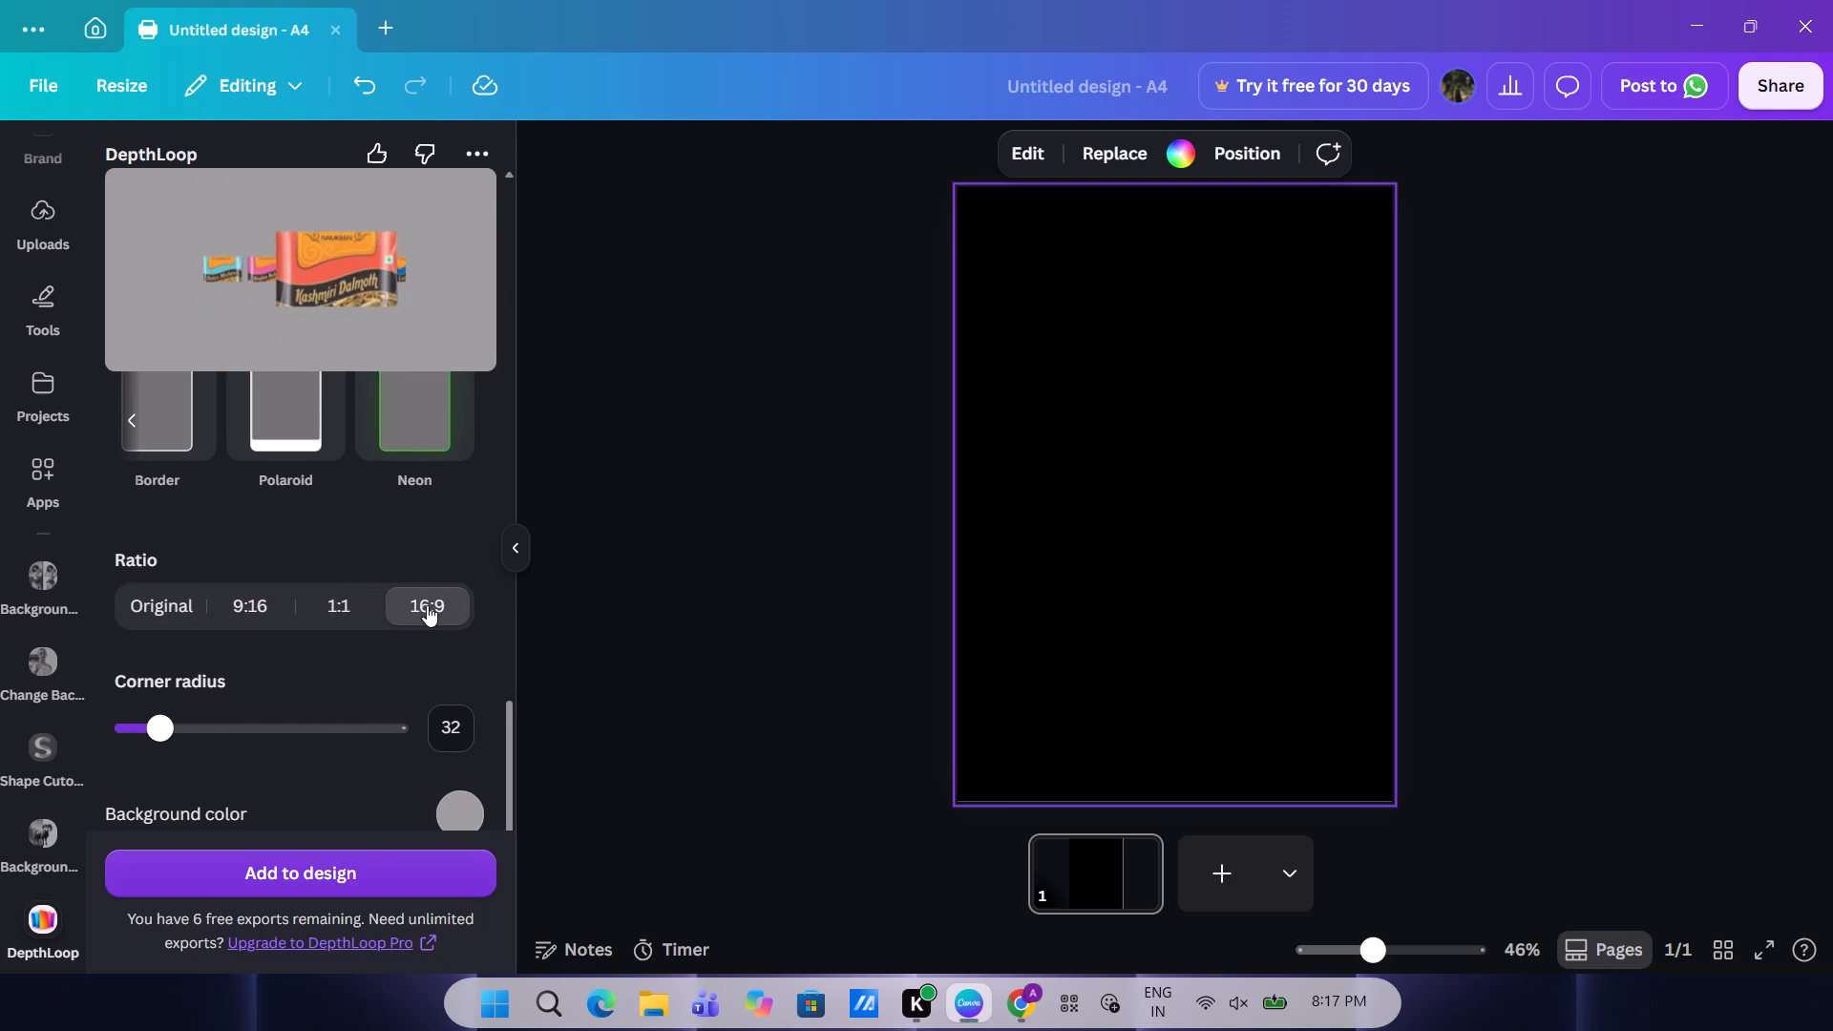
left_click(252, 611)
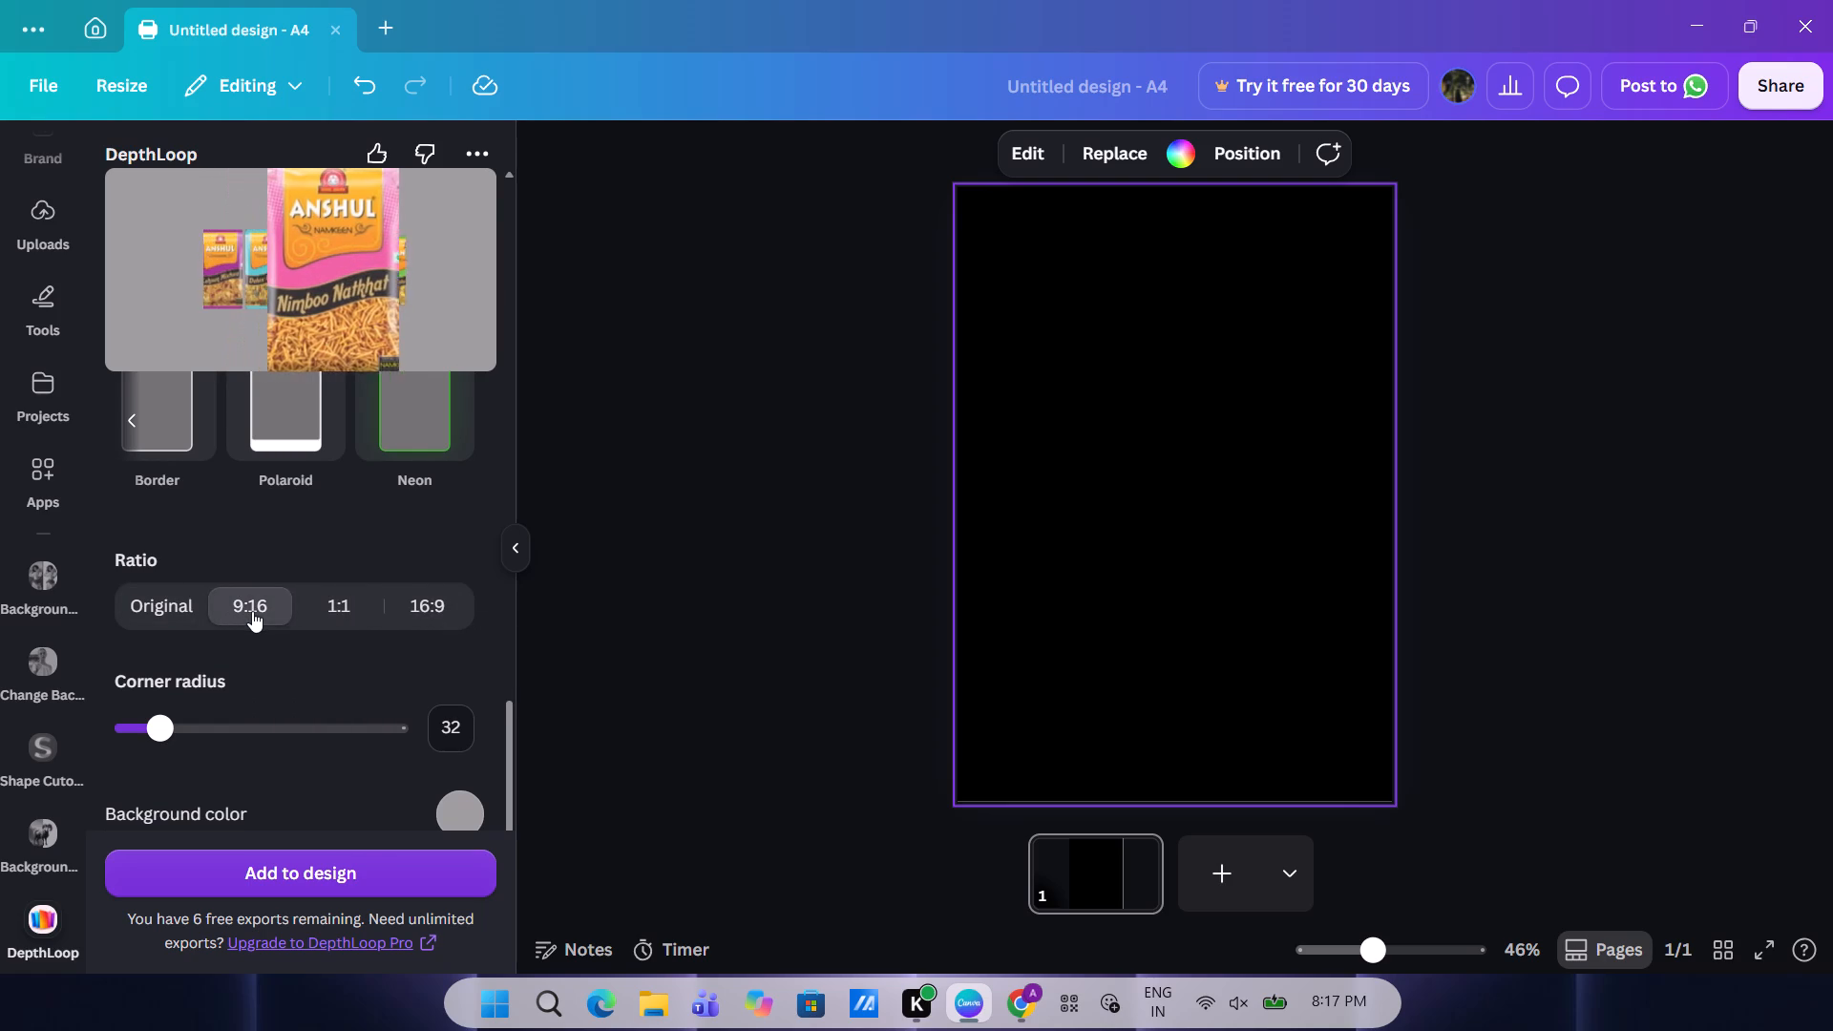
left_click(434, 598)
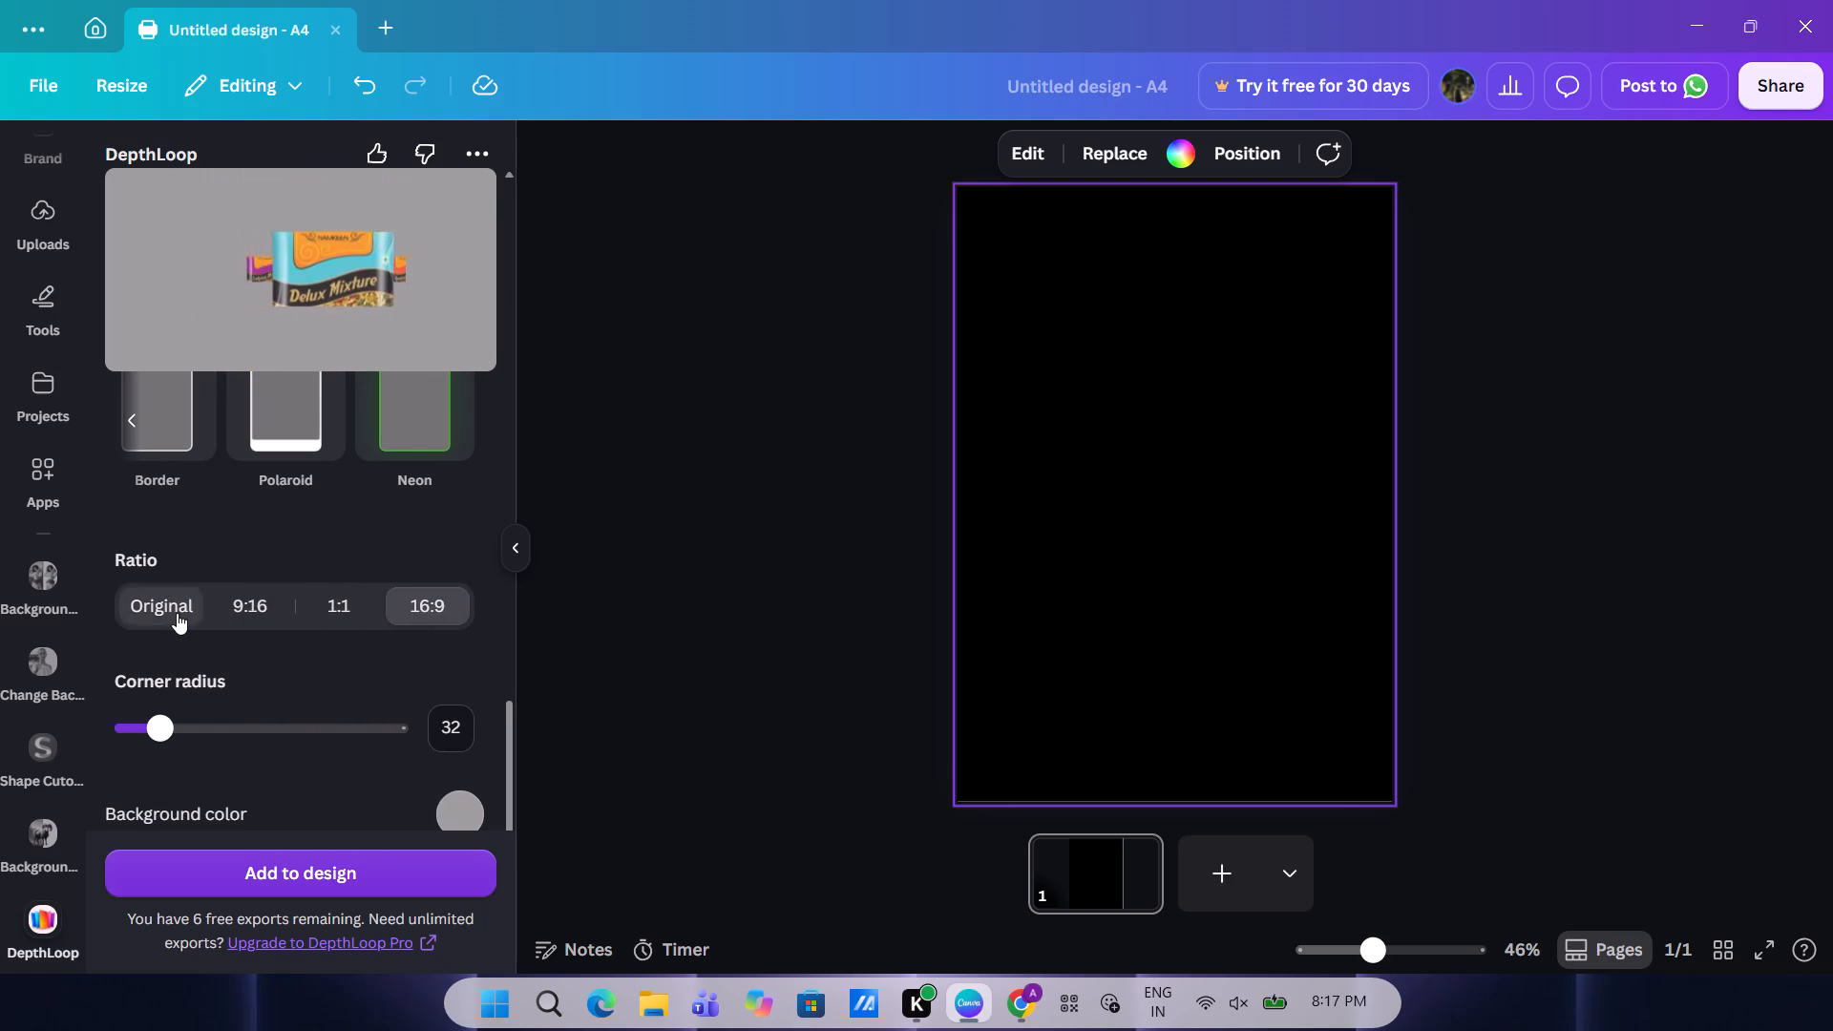
left_click(177, 613)
Set the animation's background color to black, #000000.
scroll(177, 613, "down", 1)
scroll(283, 707, "down", 2)
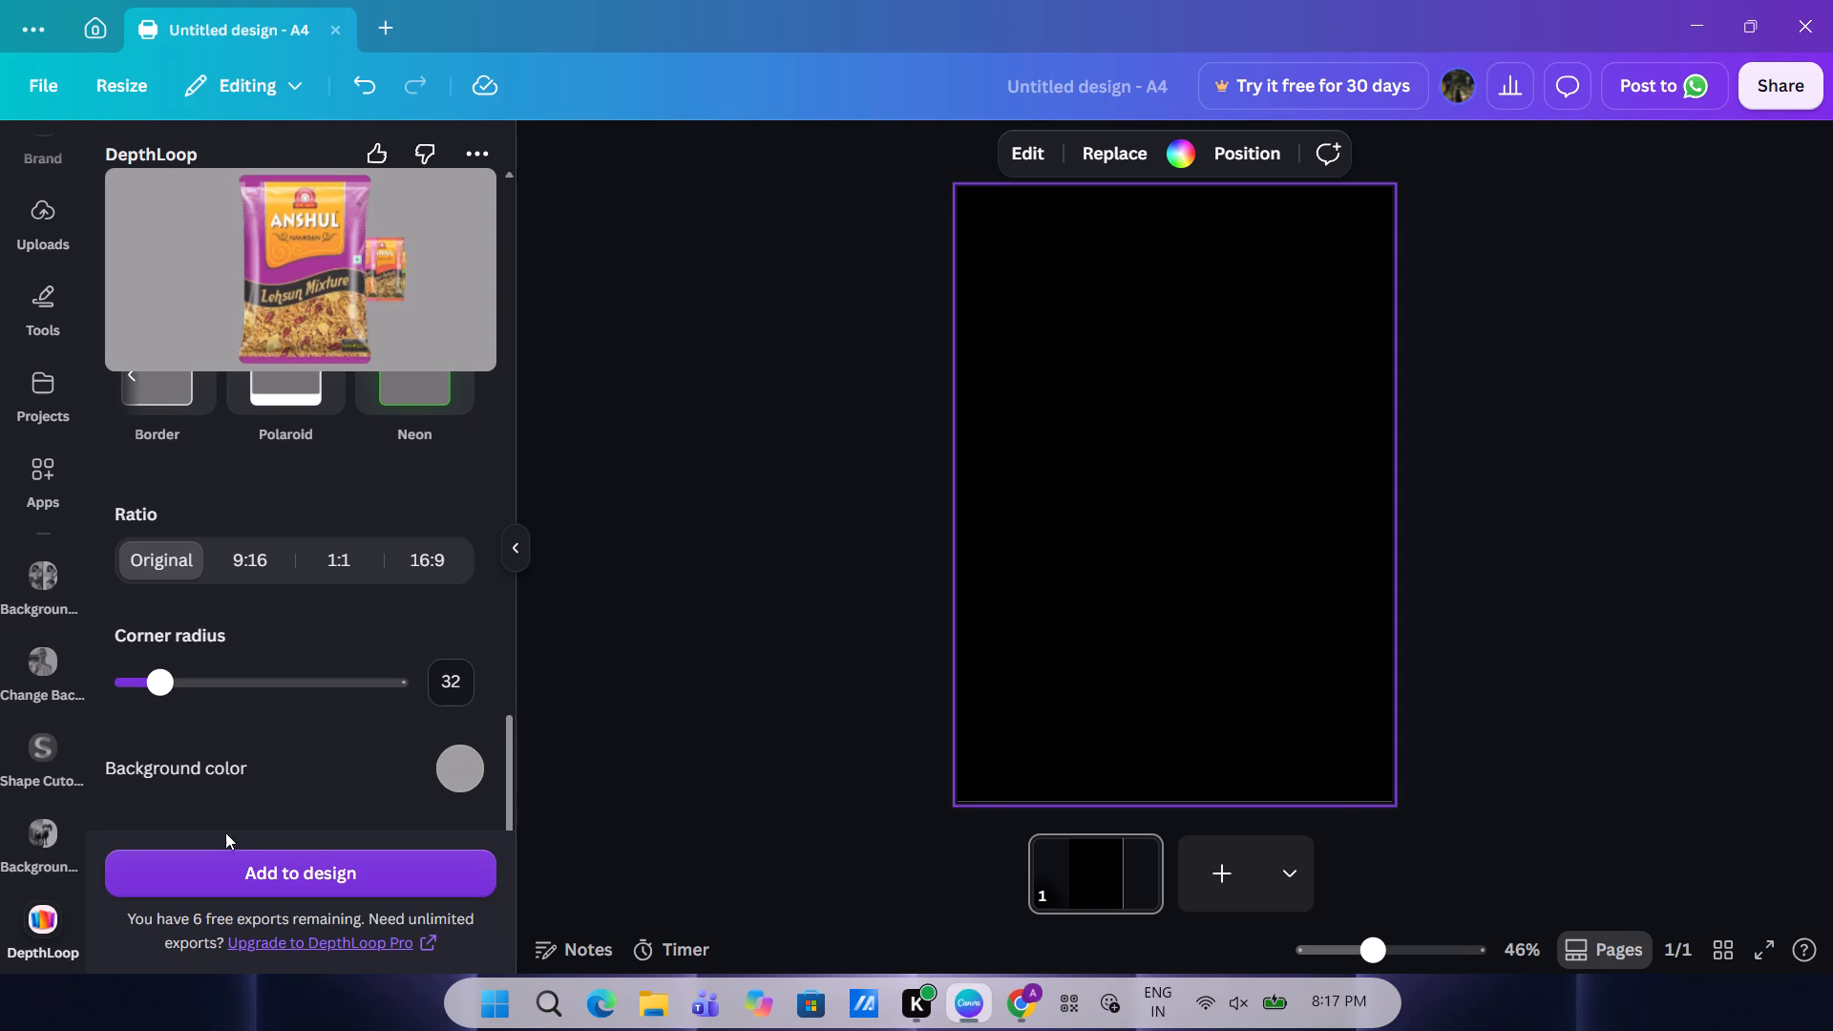
left_click(470, 777)
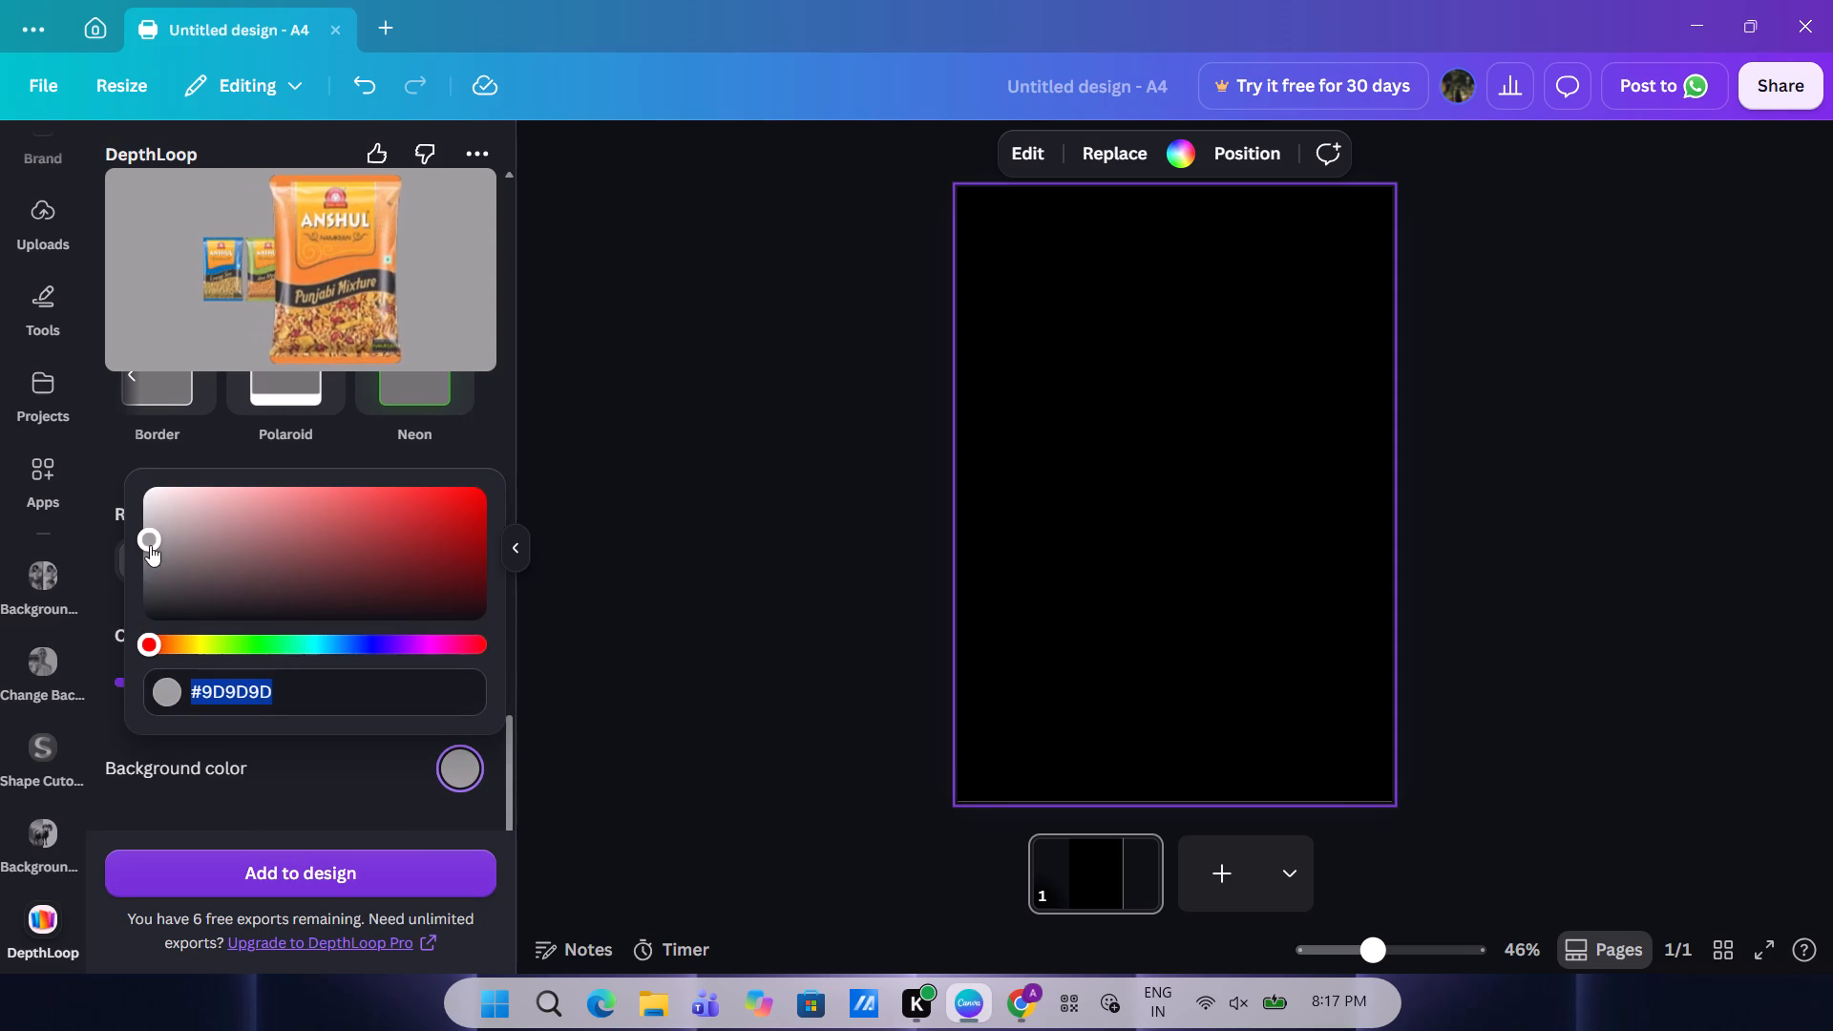
left_click_drag(156, 536, 194, 735)
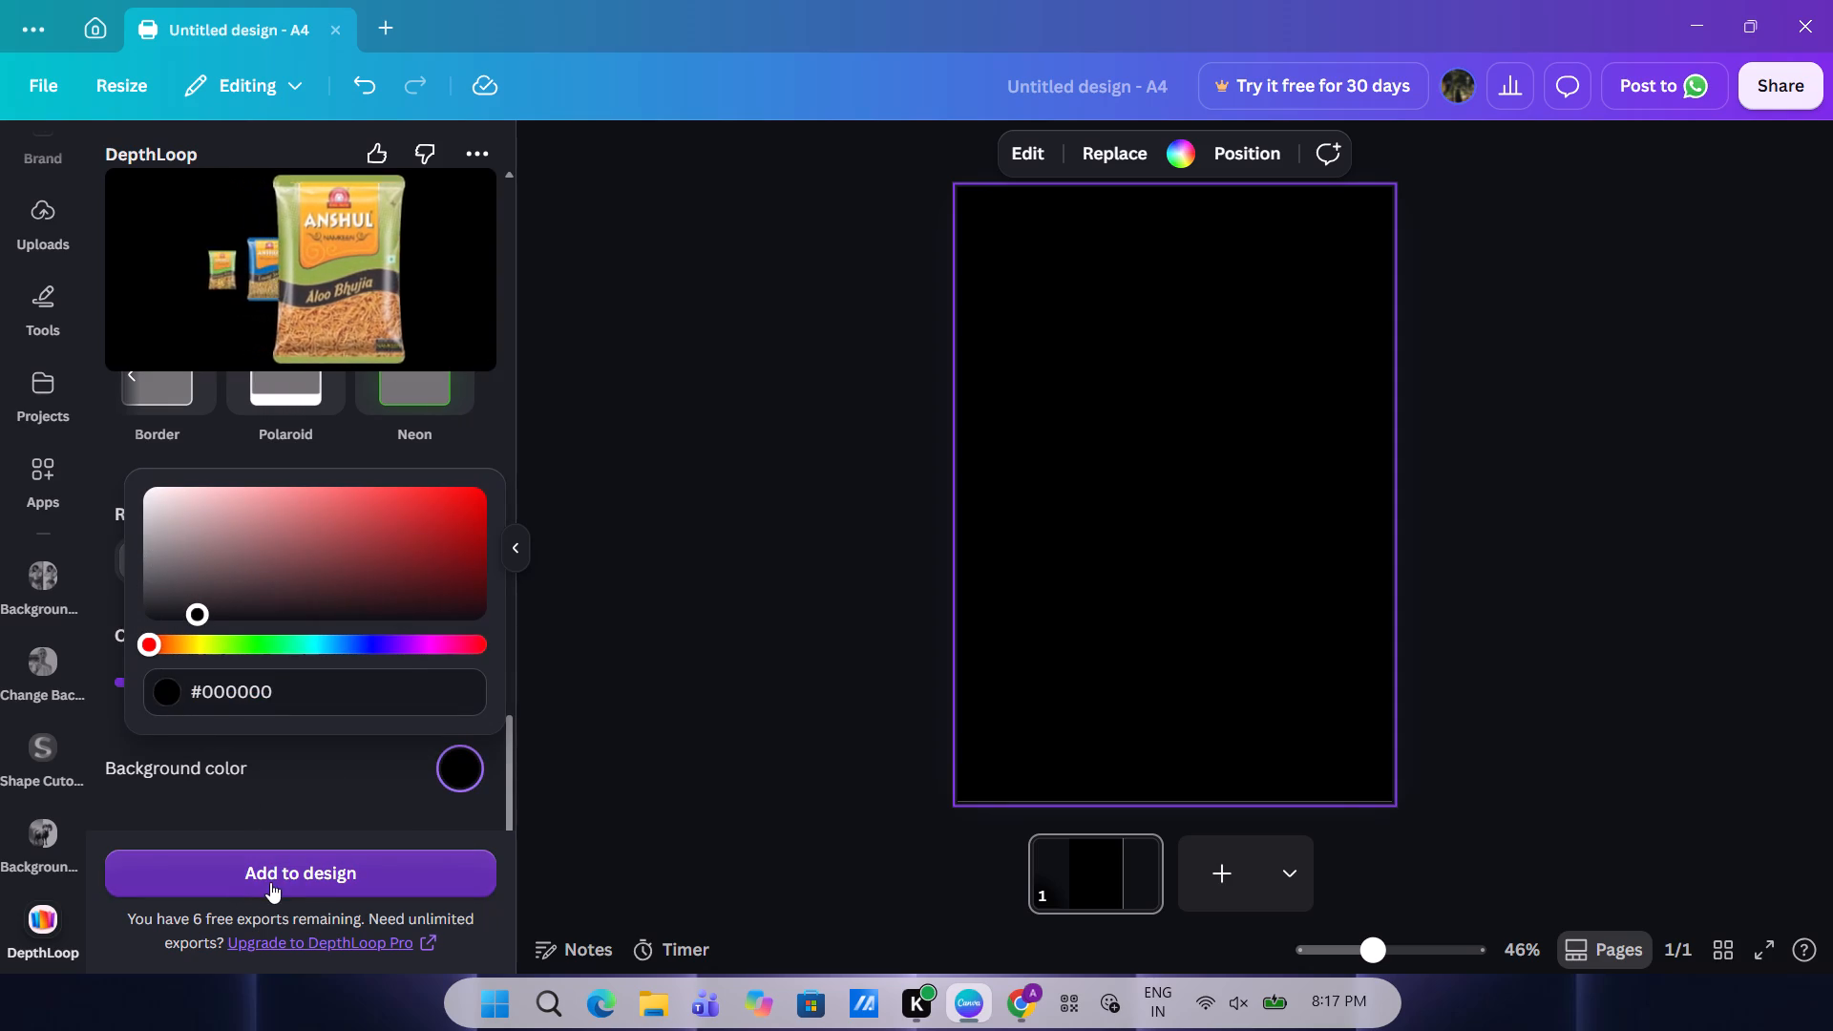
Render the packet animation and add it to the A4 design.
left_click(270, 882)
scroll(273, 784, "down", 1)
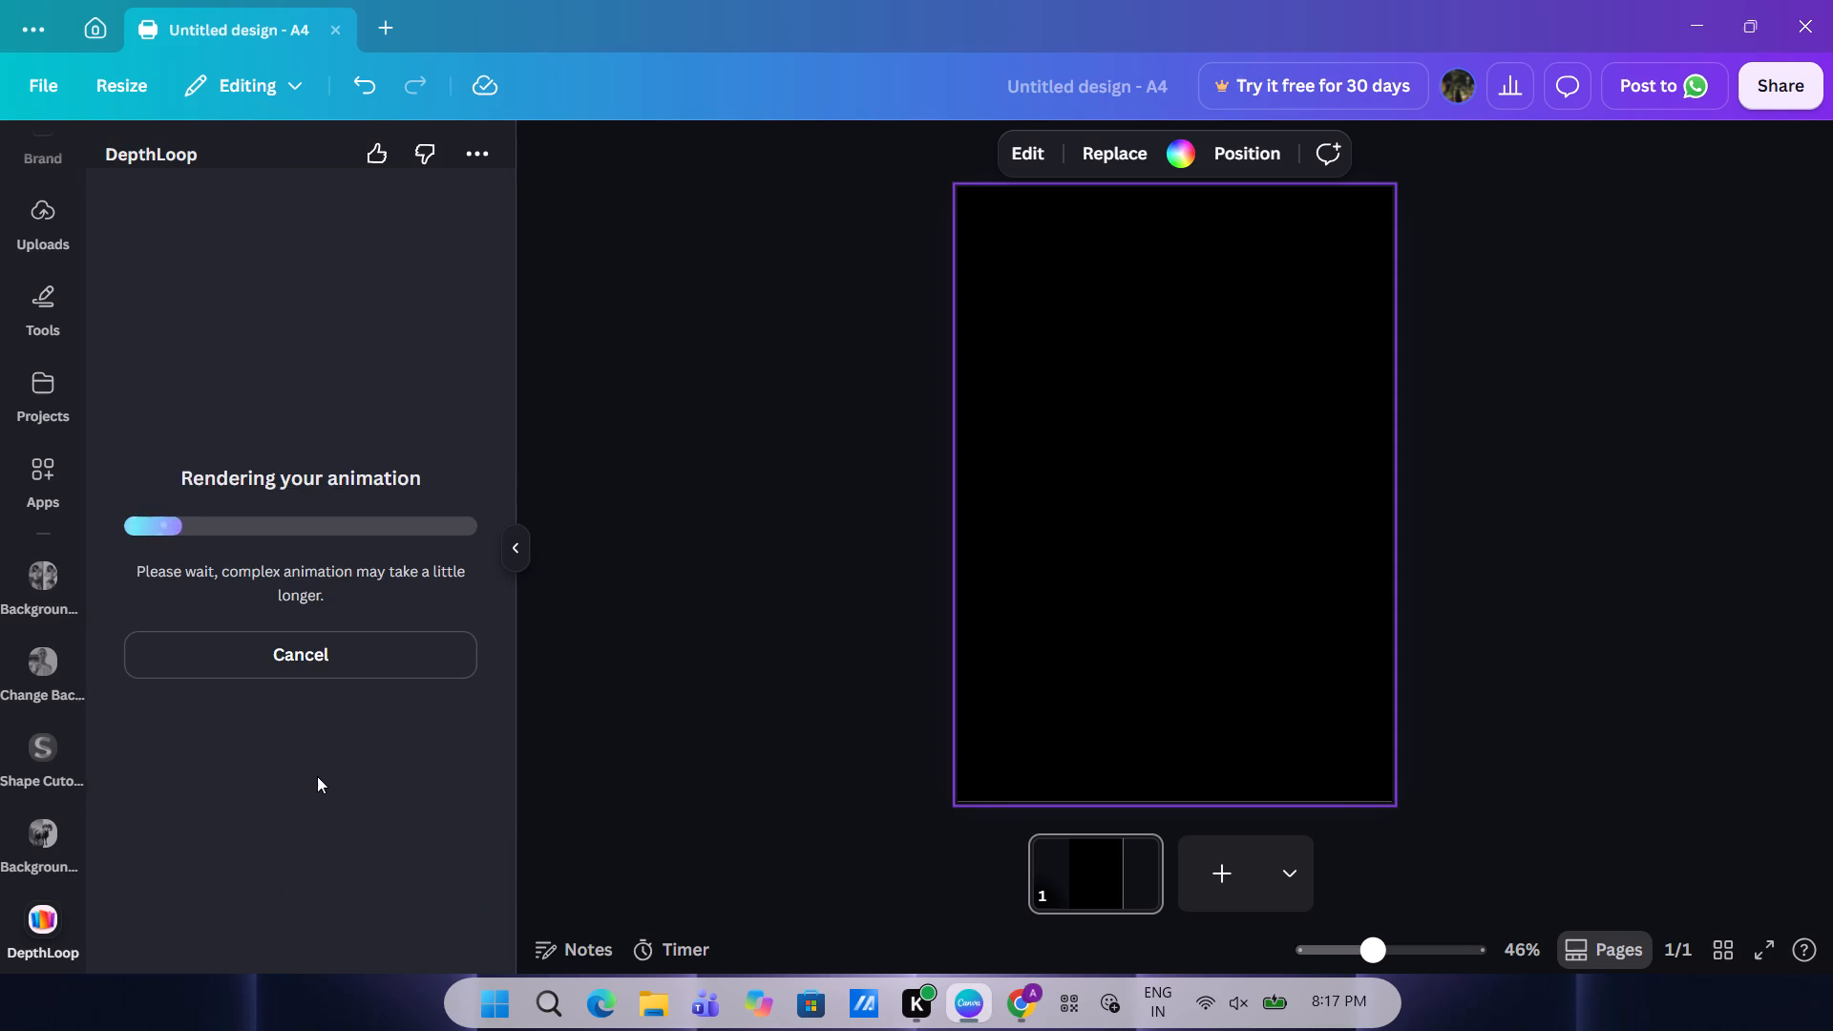
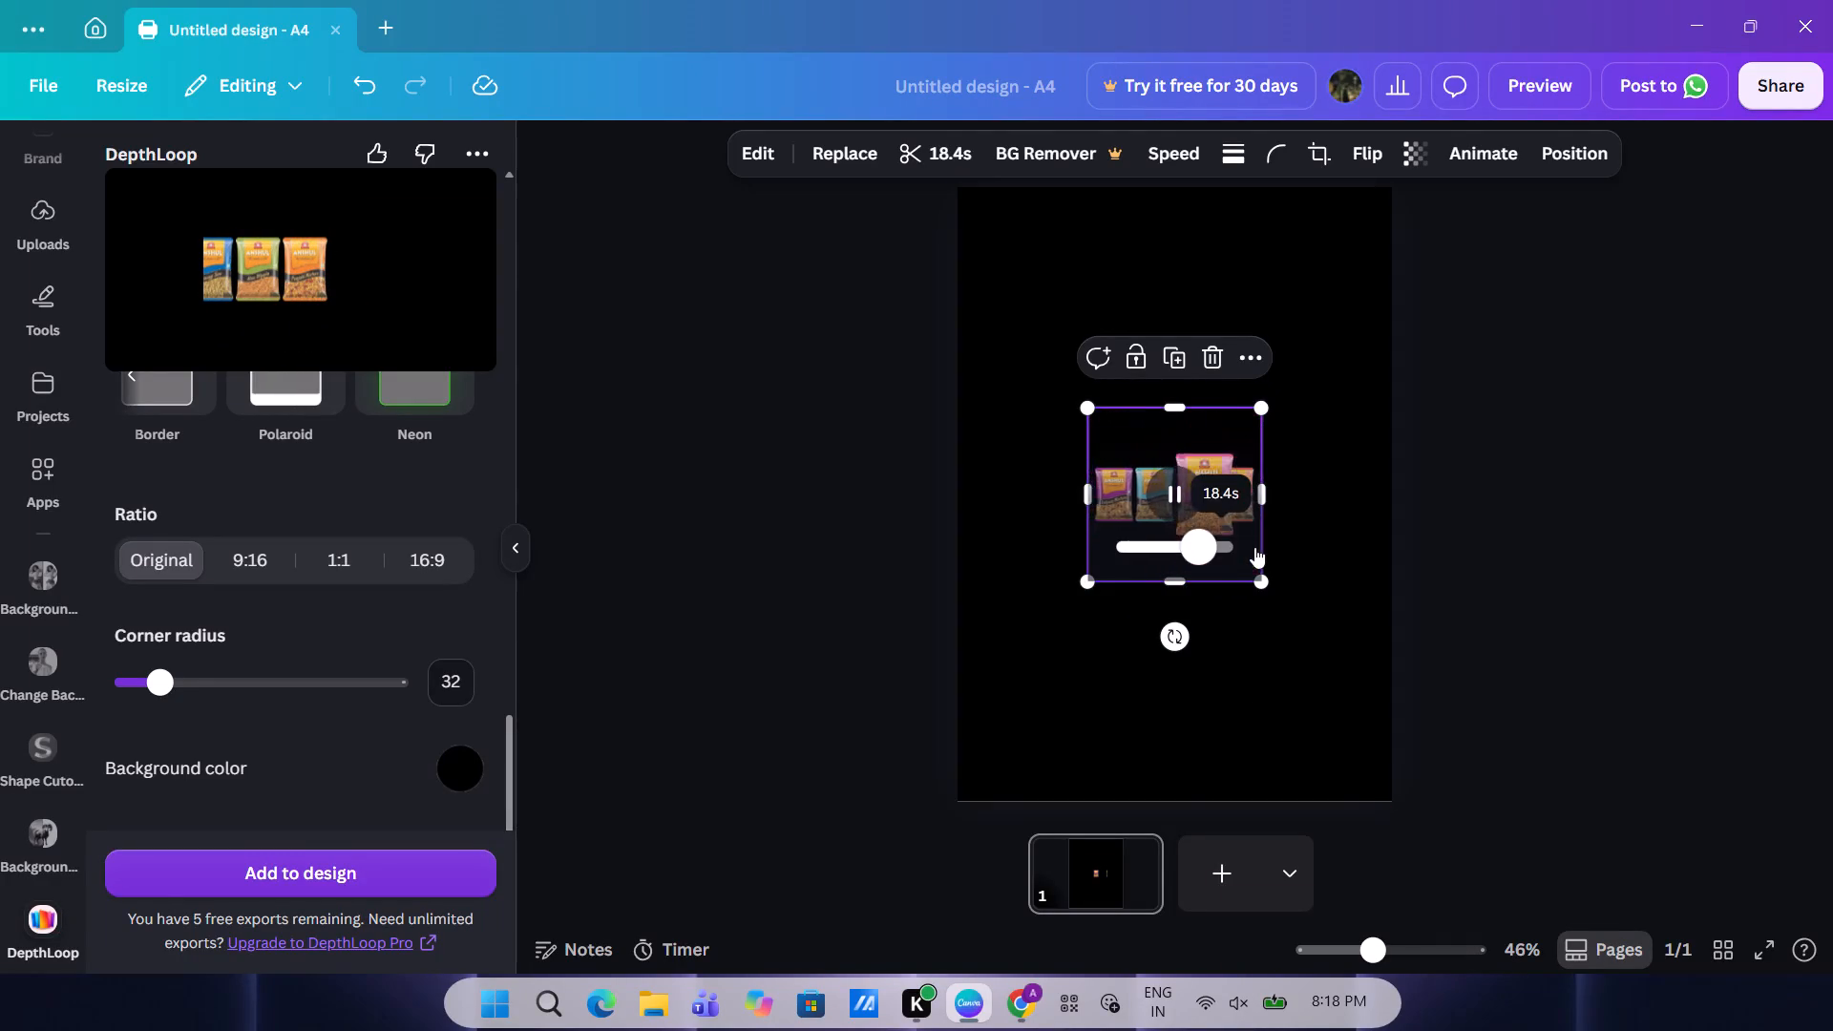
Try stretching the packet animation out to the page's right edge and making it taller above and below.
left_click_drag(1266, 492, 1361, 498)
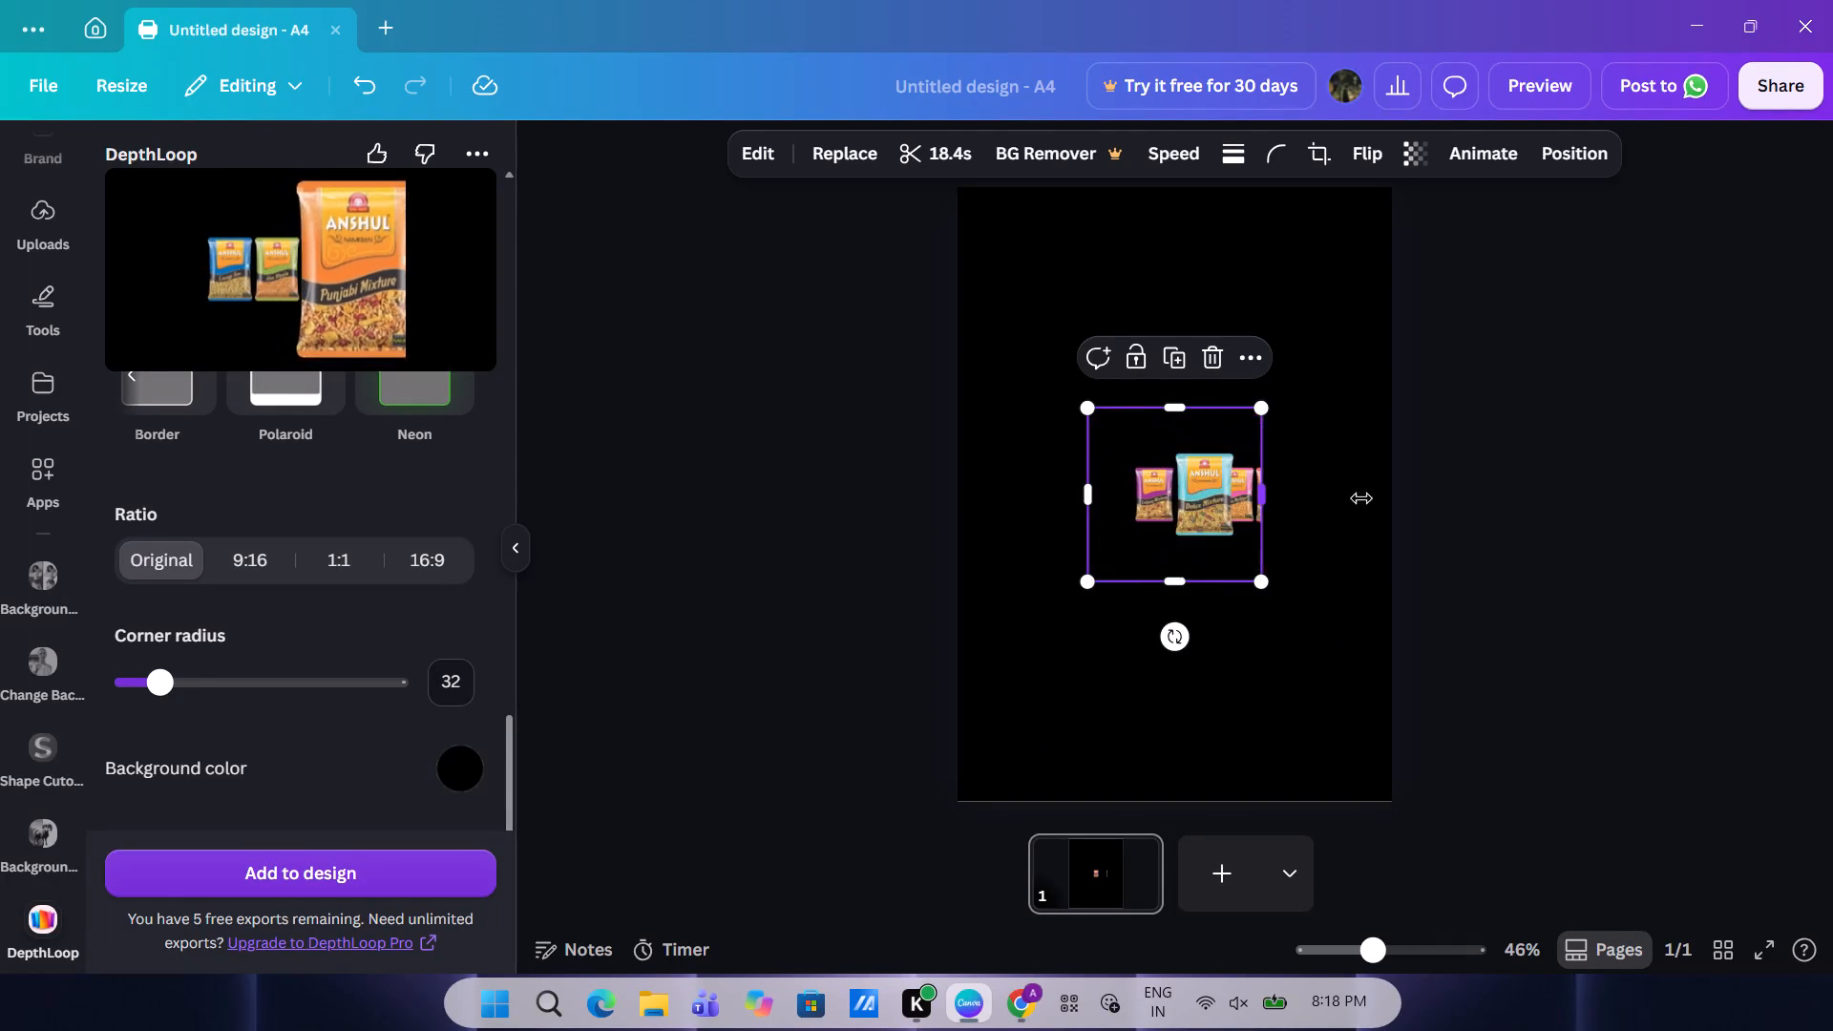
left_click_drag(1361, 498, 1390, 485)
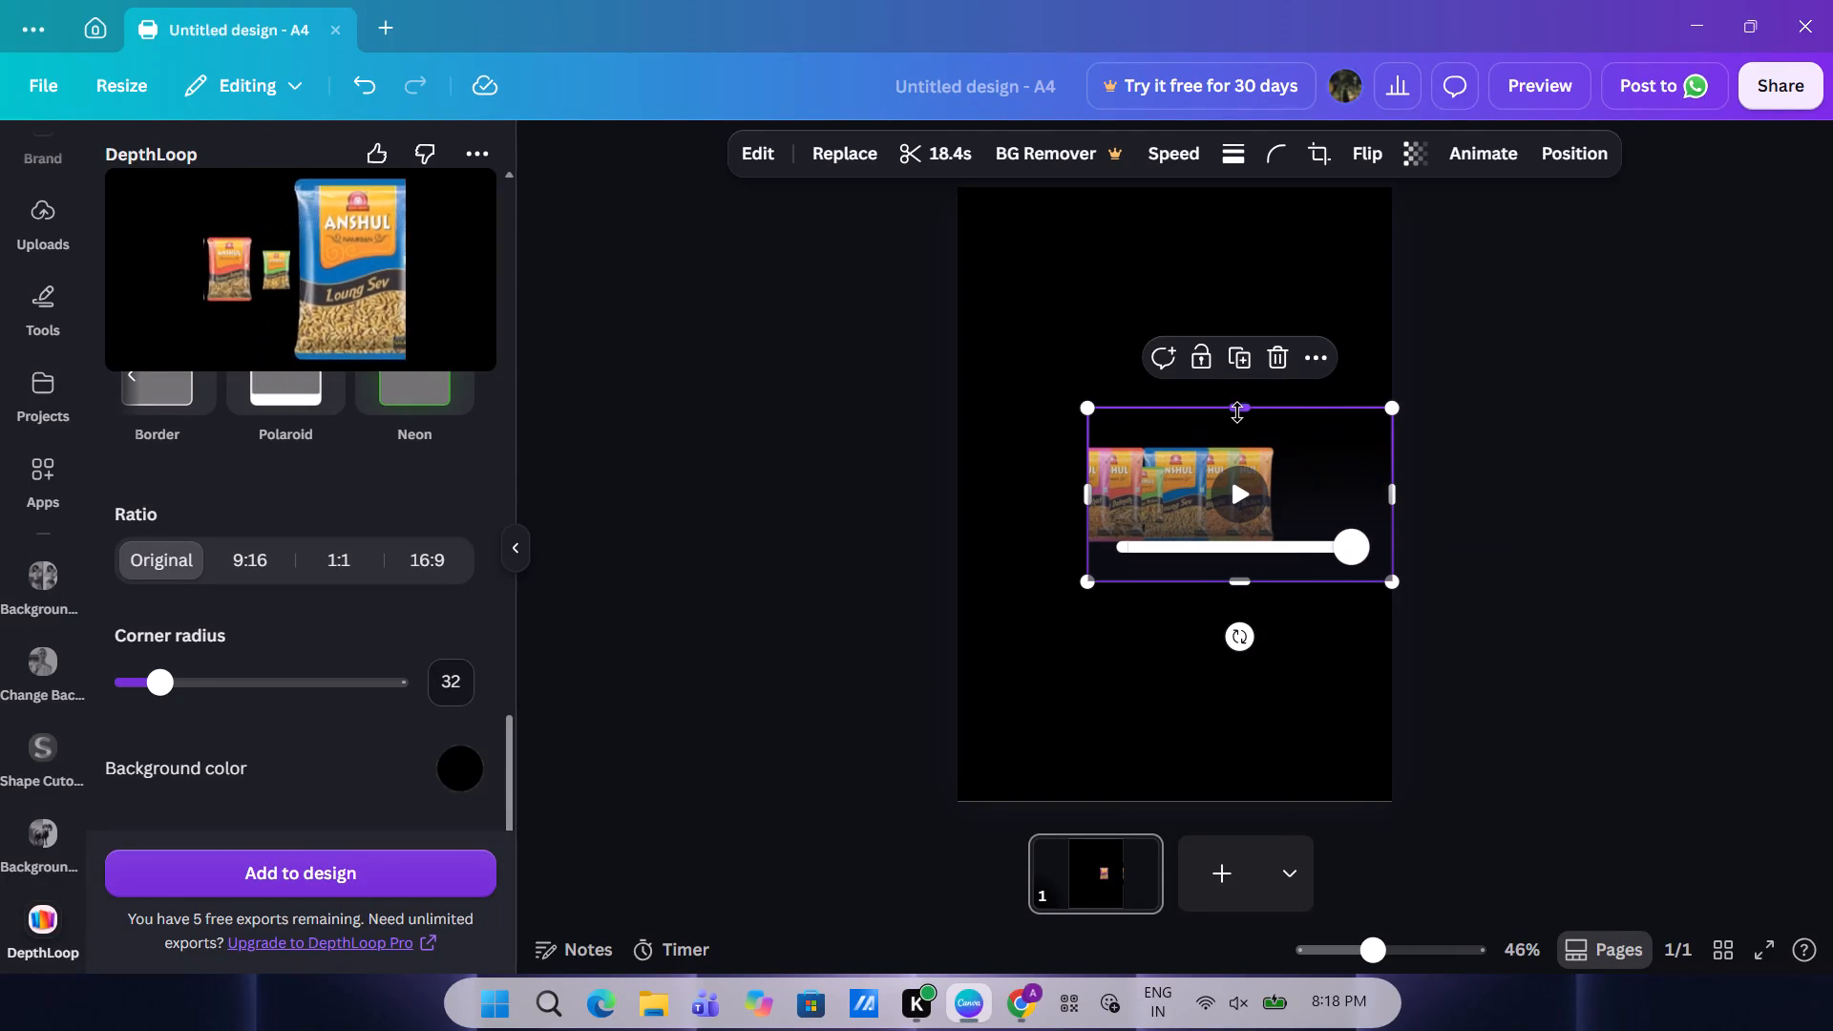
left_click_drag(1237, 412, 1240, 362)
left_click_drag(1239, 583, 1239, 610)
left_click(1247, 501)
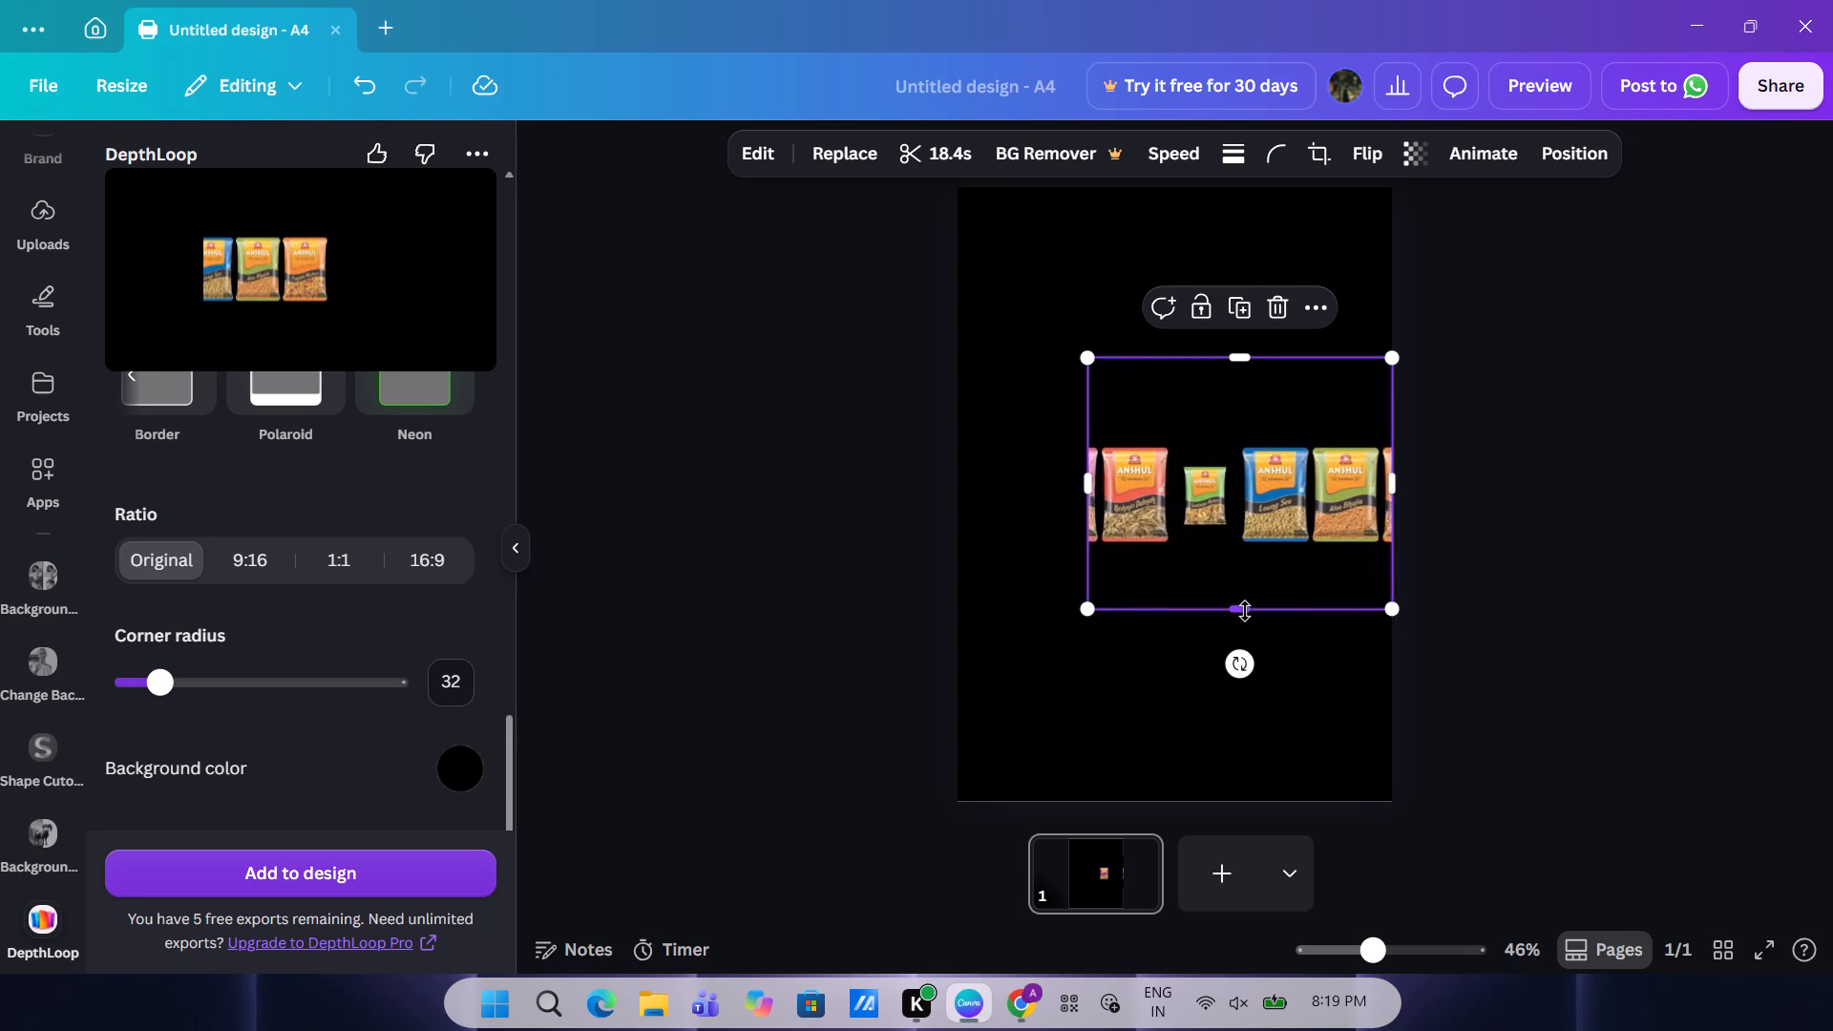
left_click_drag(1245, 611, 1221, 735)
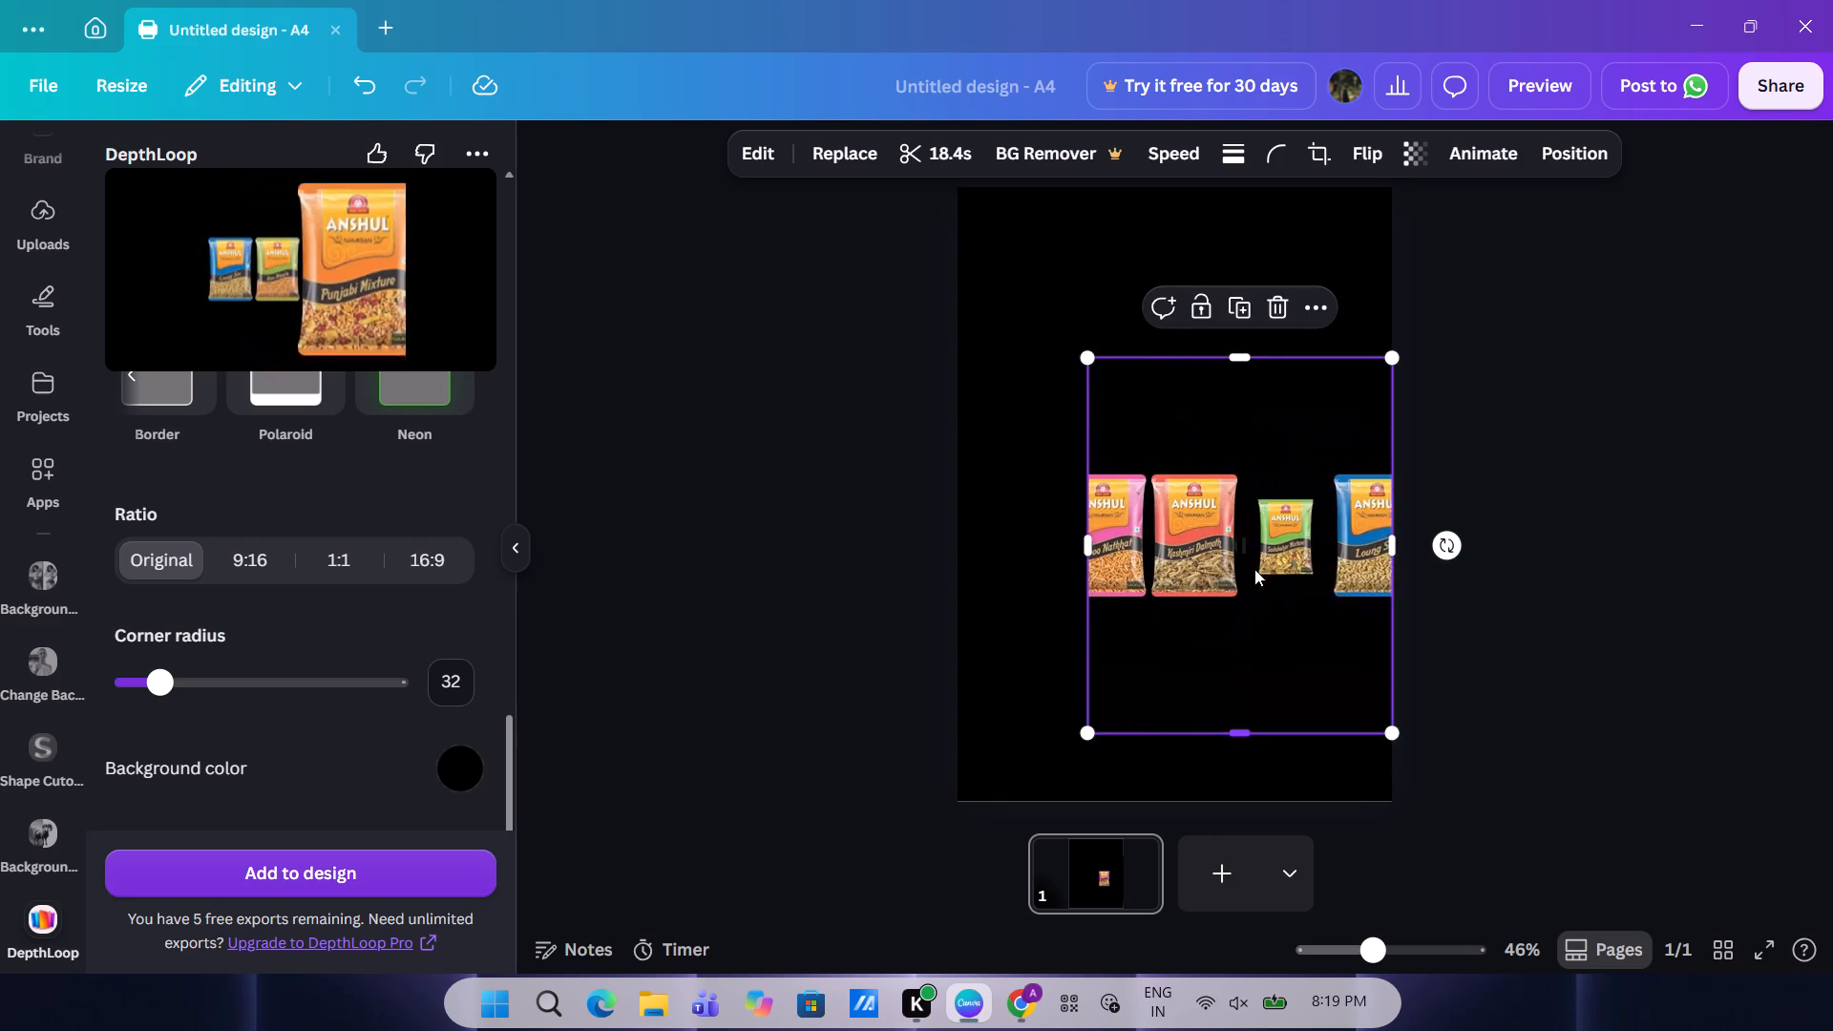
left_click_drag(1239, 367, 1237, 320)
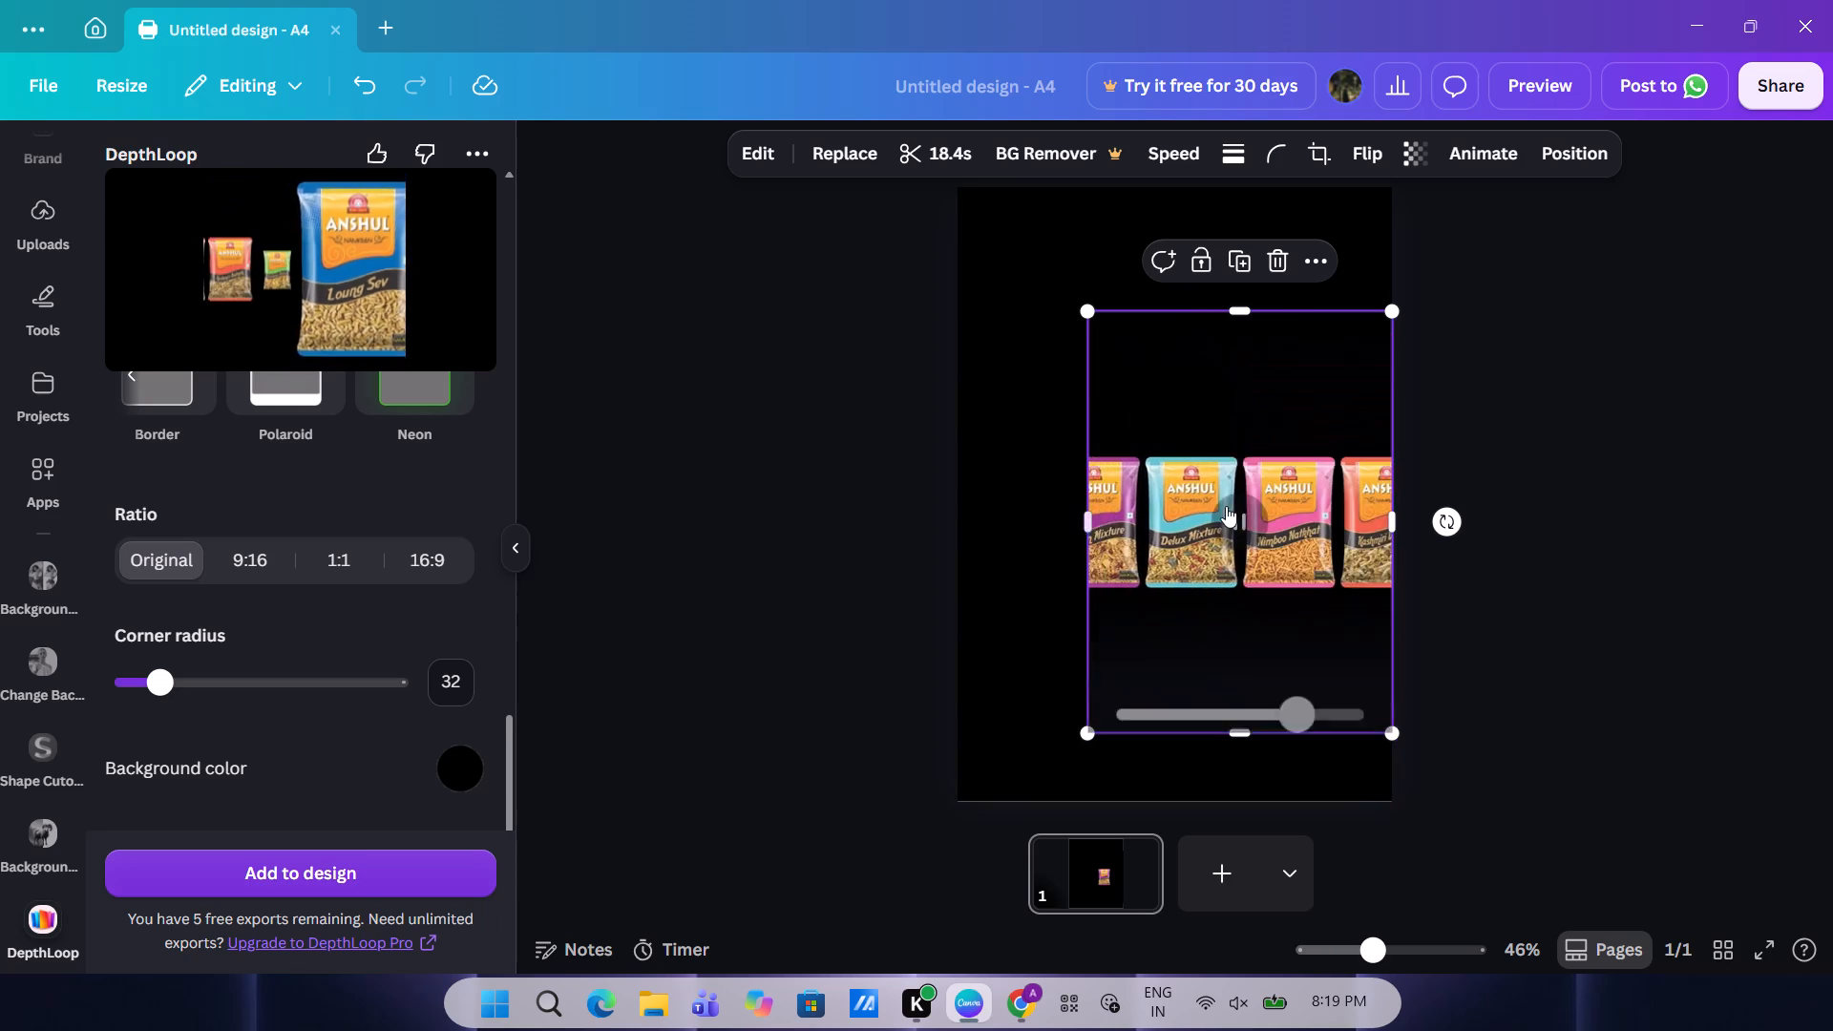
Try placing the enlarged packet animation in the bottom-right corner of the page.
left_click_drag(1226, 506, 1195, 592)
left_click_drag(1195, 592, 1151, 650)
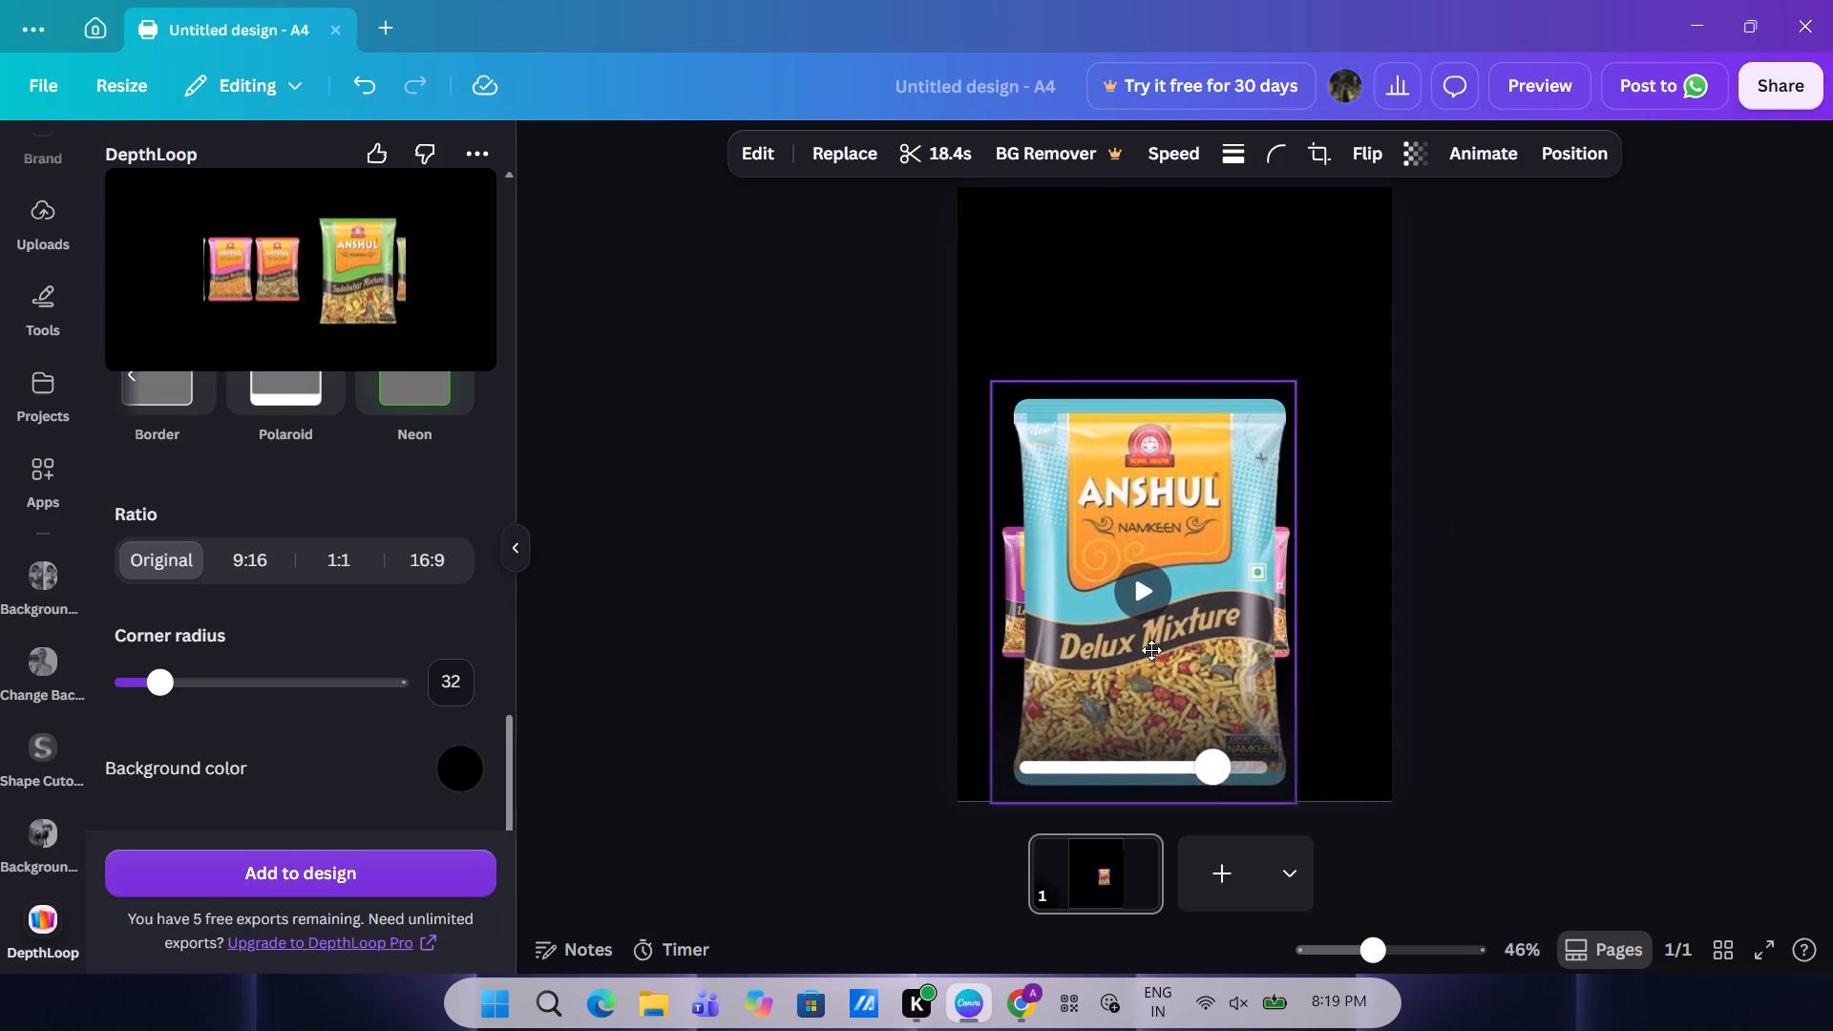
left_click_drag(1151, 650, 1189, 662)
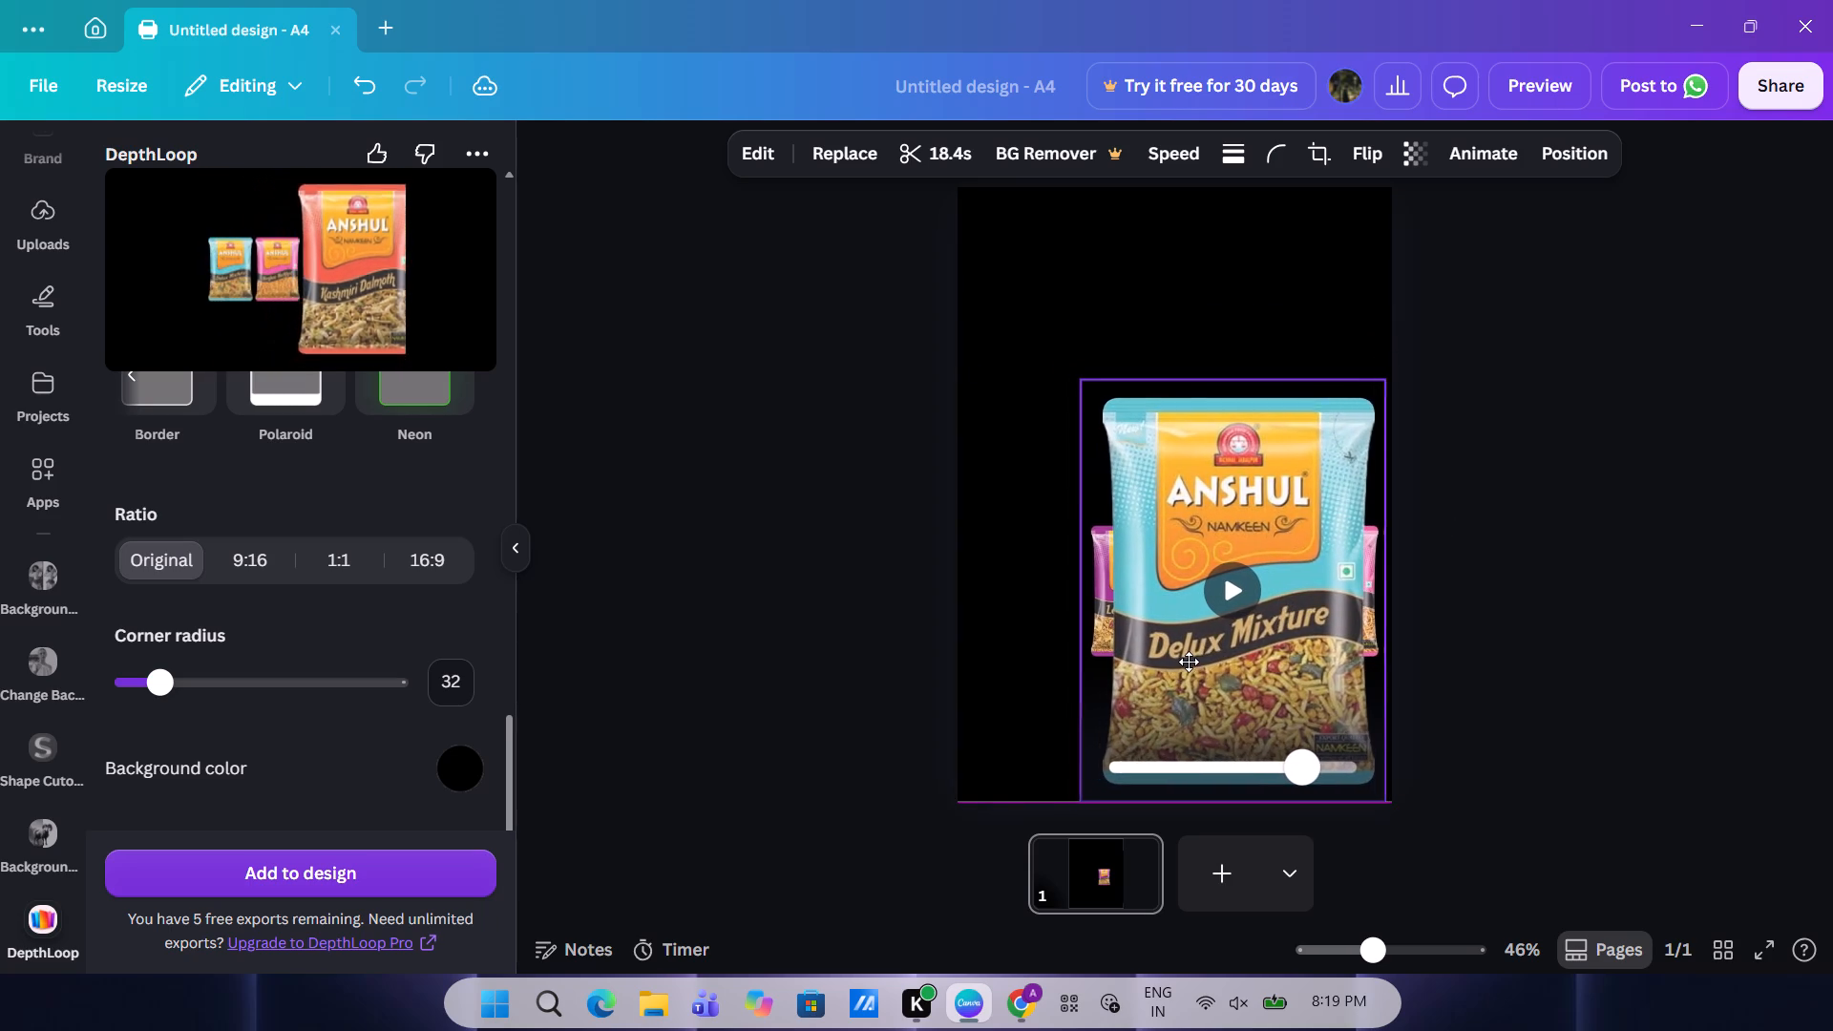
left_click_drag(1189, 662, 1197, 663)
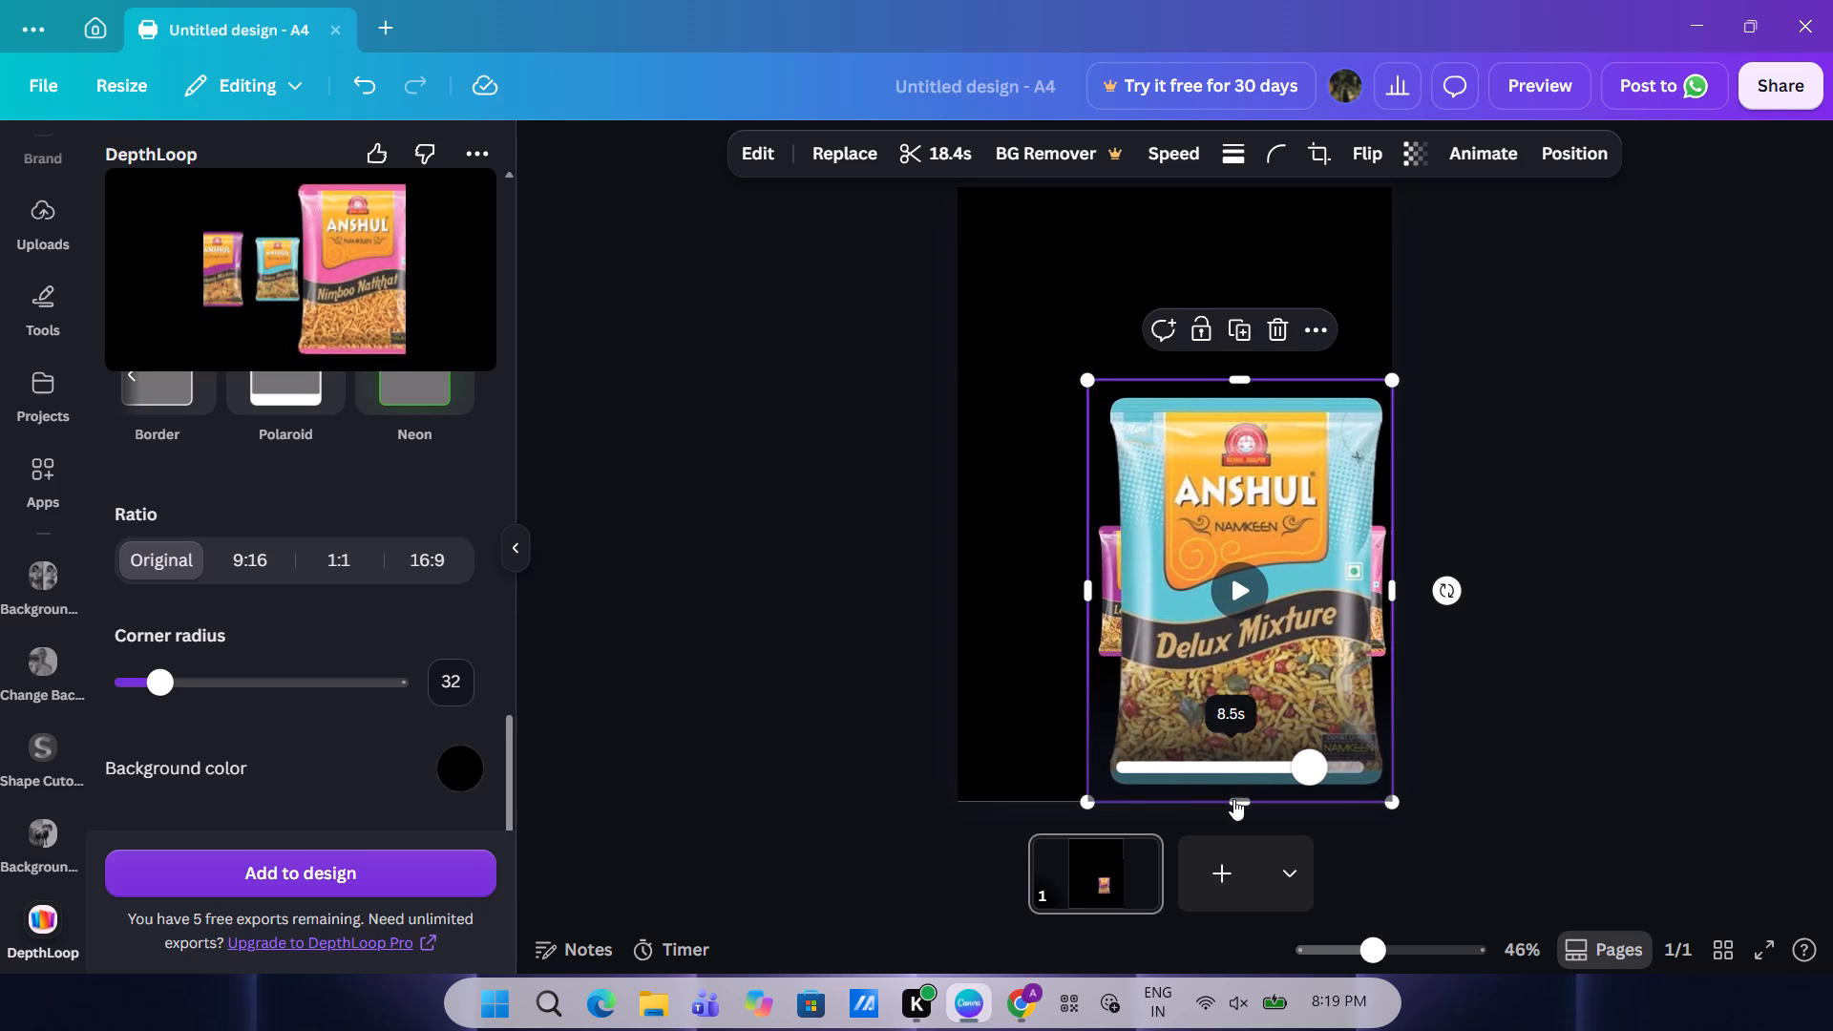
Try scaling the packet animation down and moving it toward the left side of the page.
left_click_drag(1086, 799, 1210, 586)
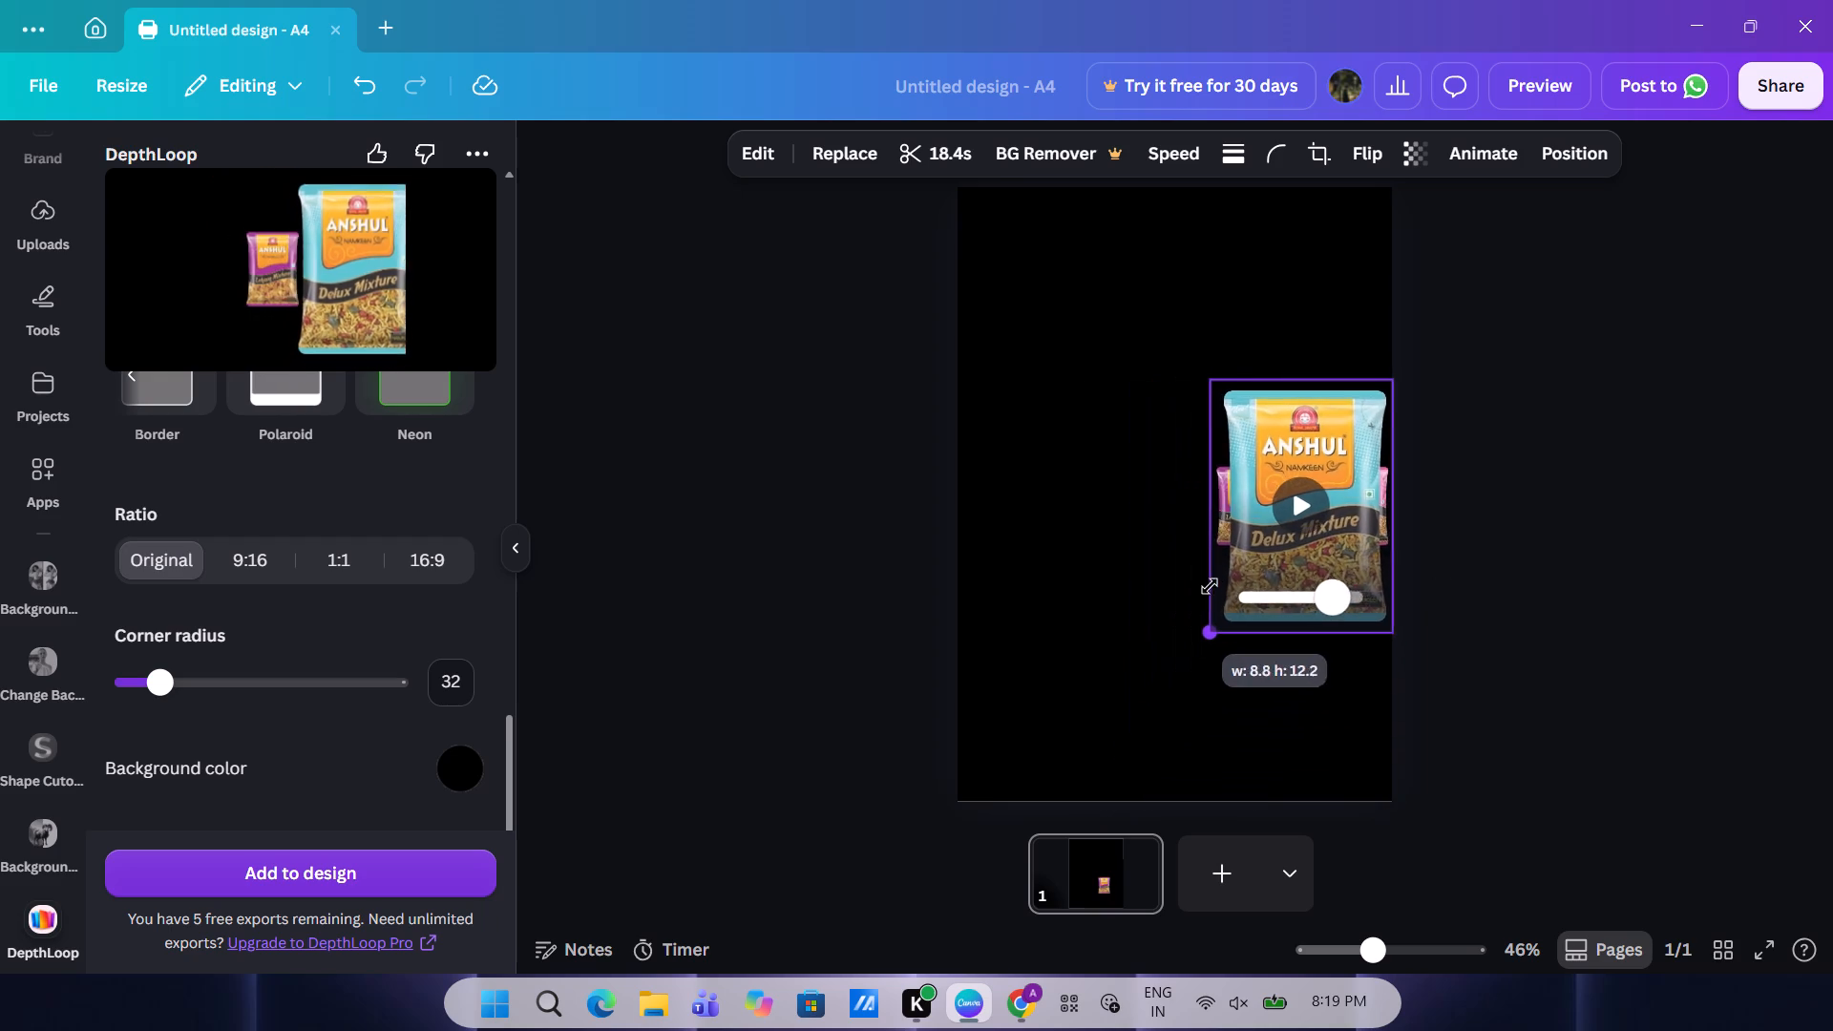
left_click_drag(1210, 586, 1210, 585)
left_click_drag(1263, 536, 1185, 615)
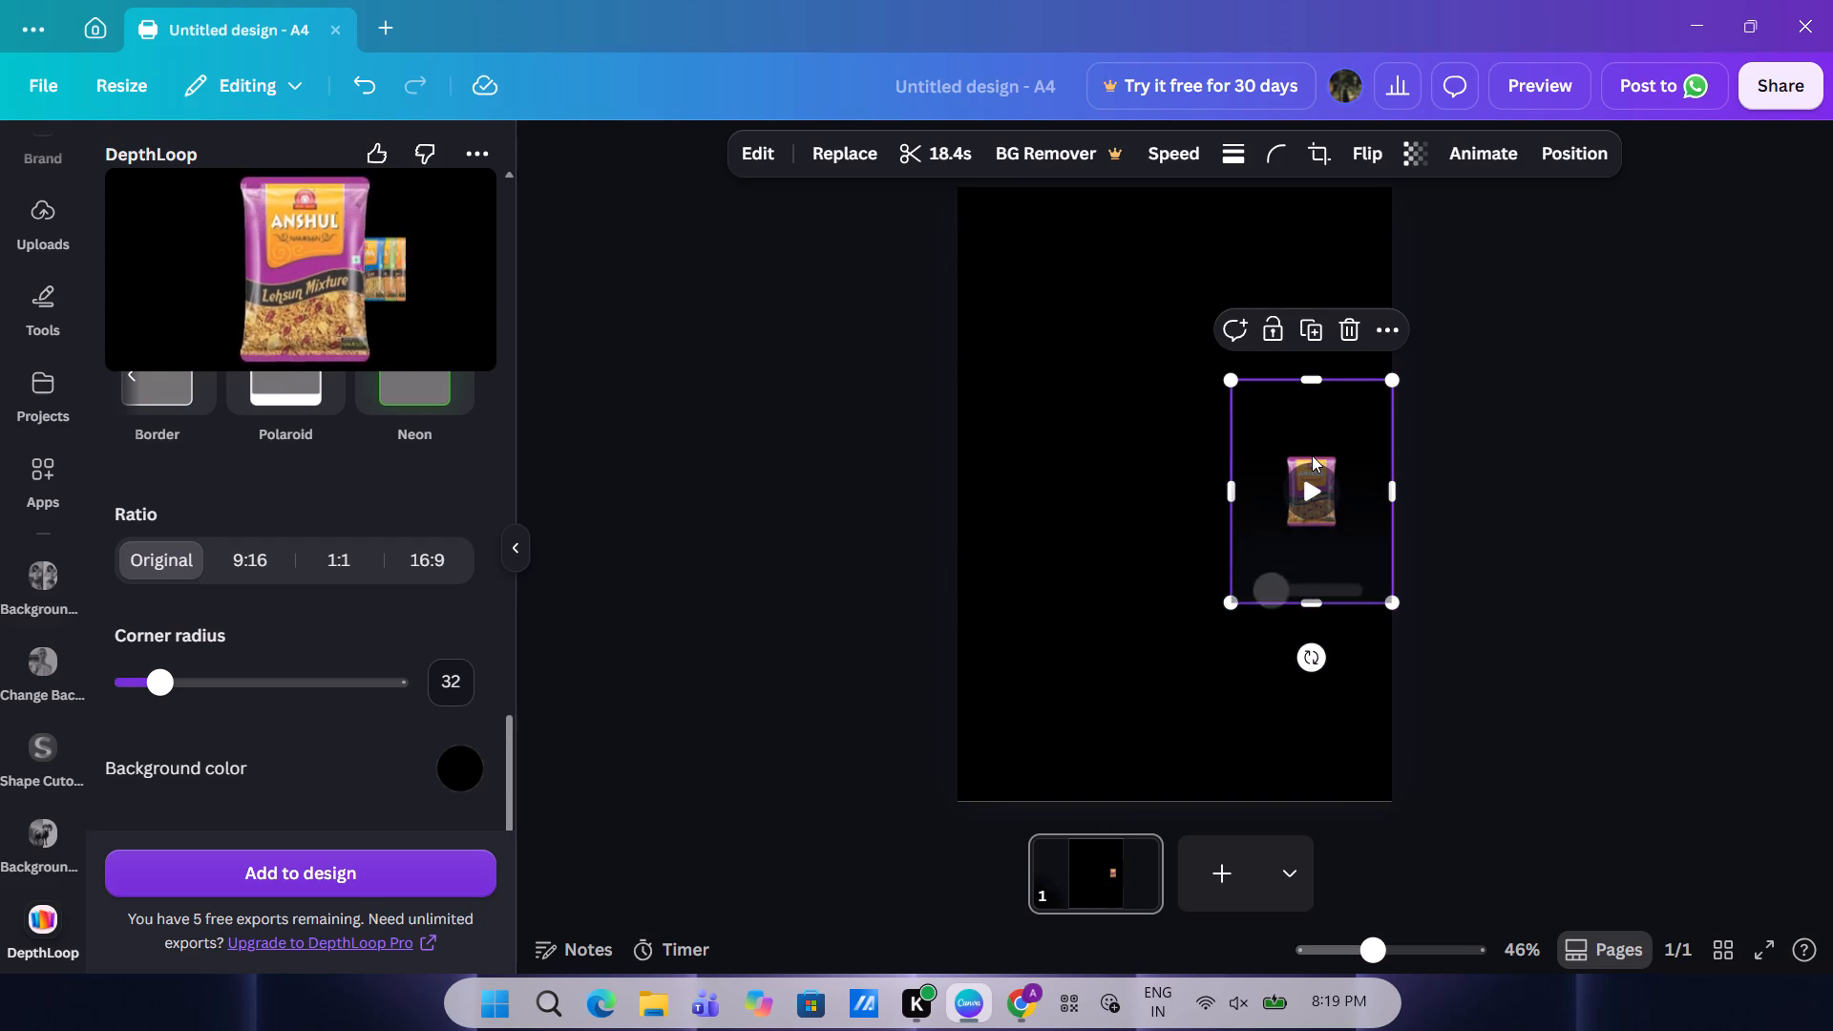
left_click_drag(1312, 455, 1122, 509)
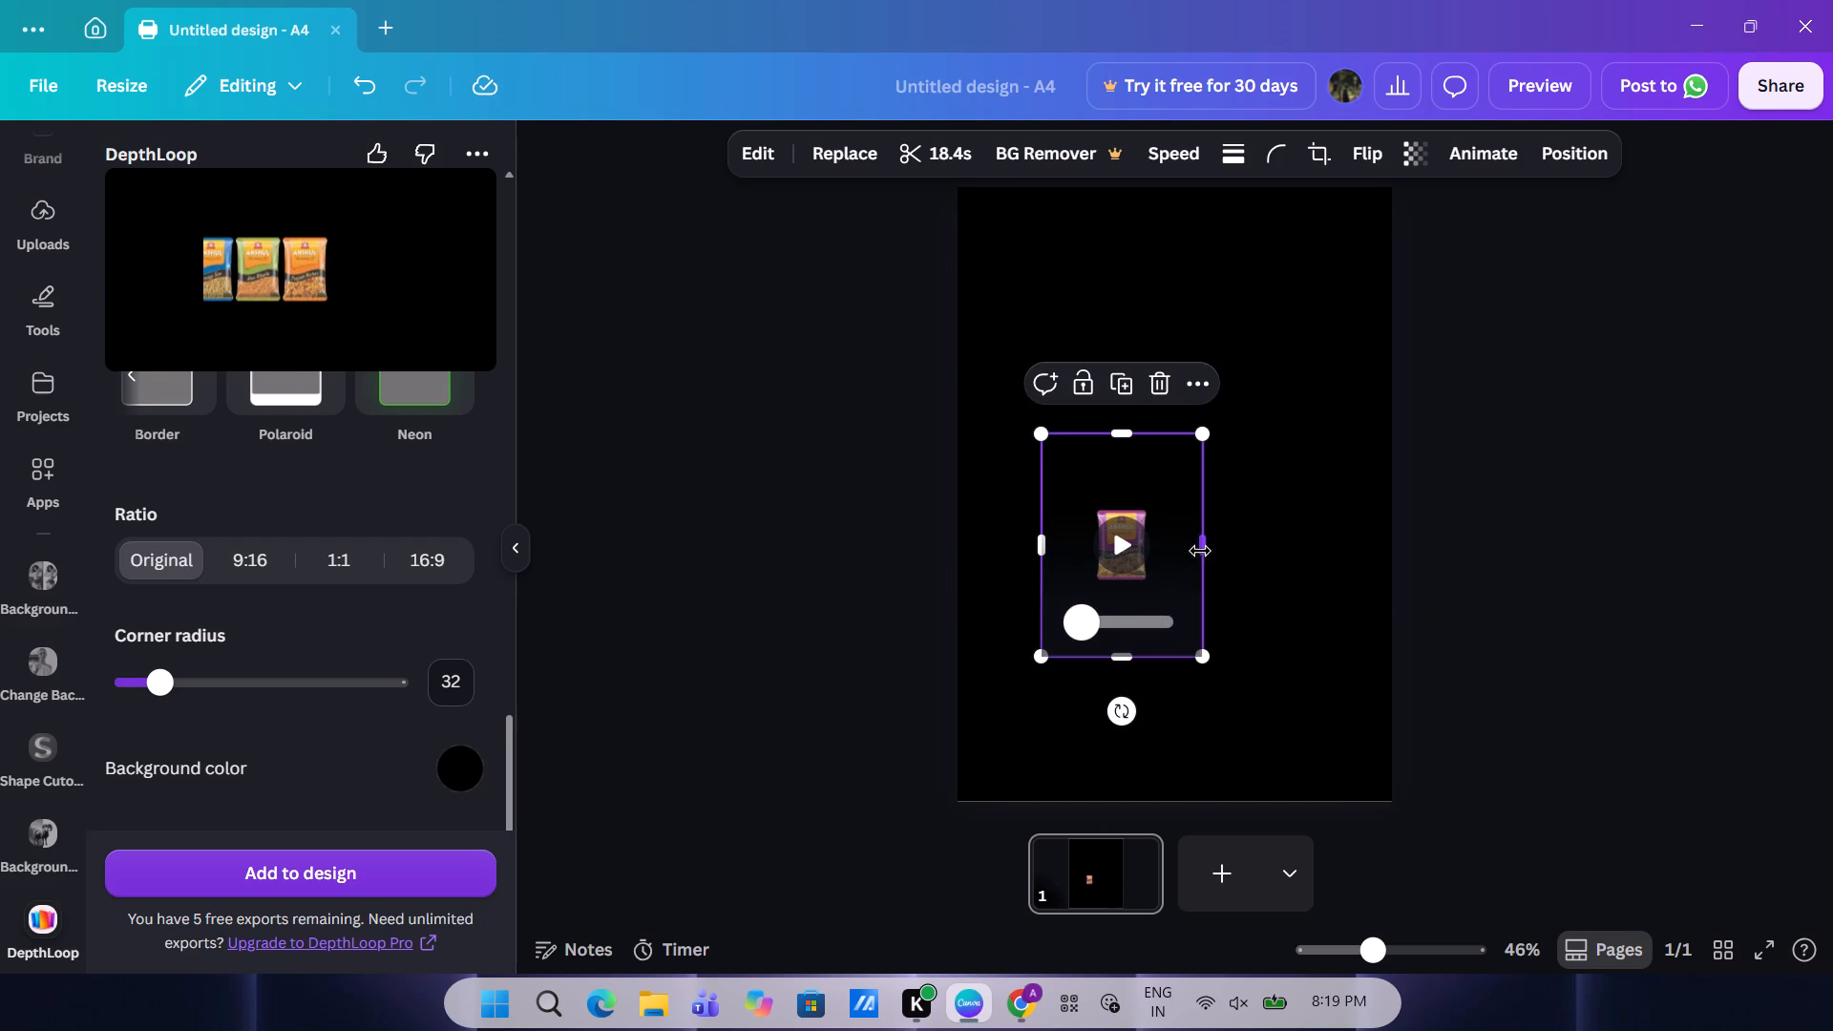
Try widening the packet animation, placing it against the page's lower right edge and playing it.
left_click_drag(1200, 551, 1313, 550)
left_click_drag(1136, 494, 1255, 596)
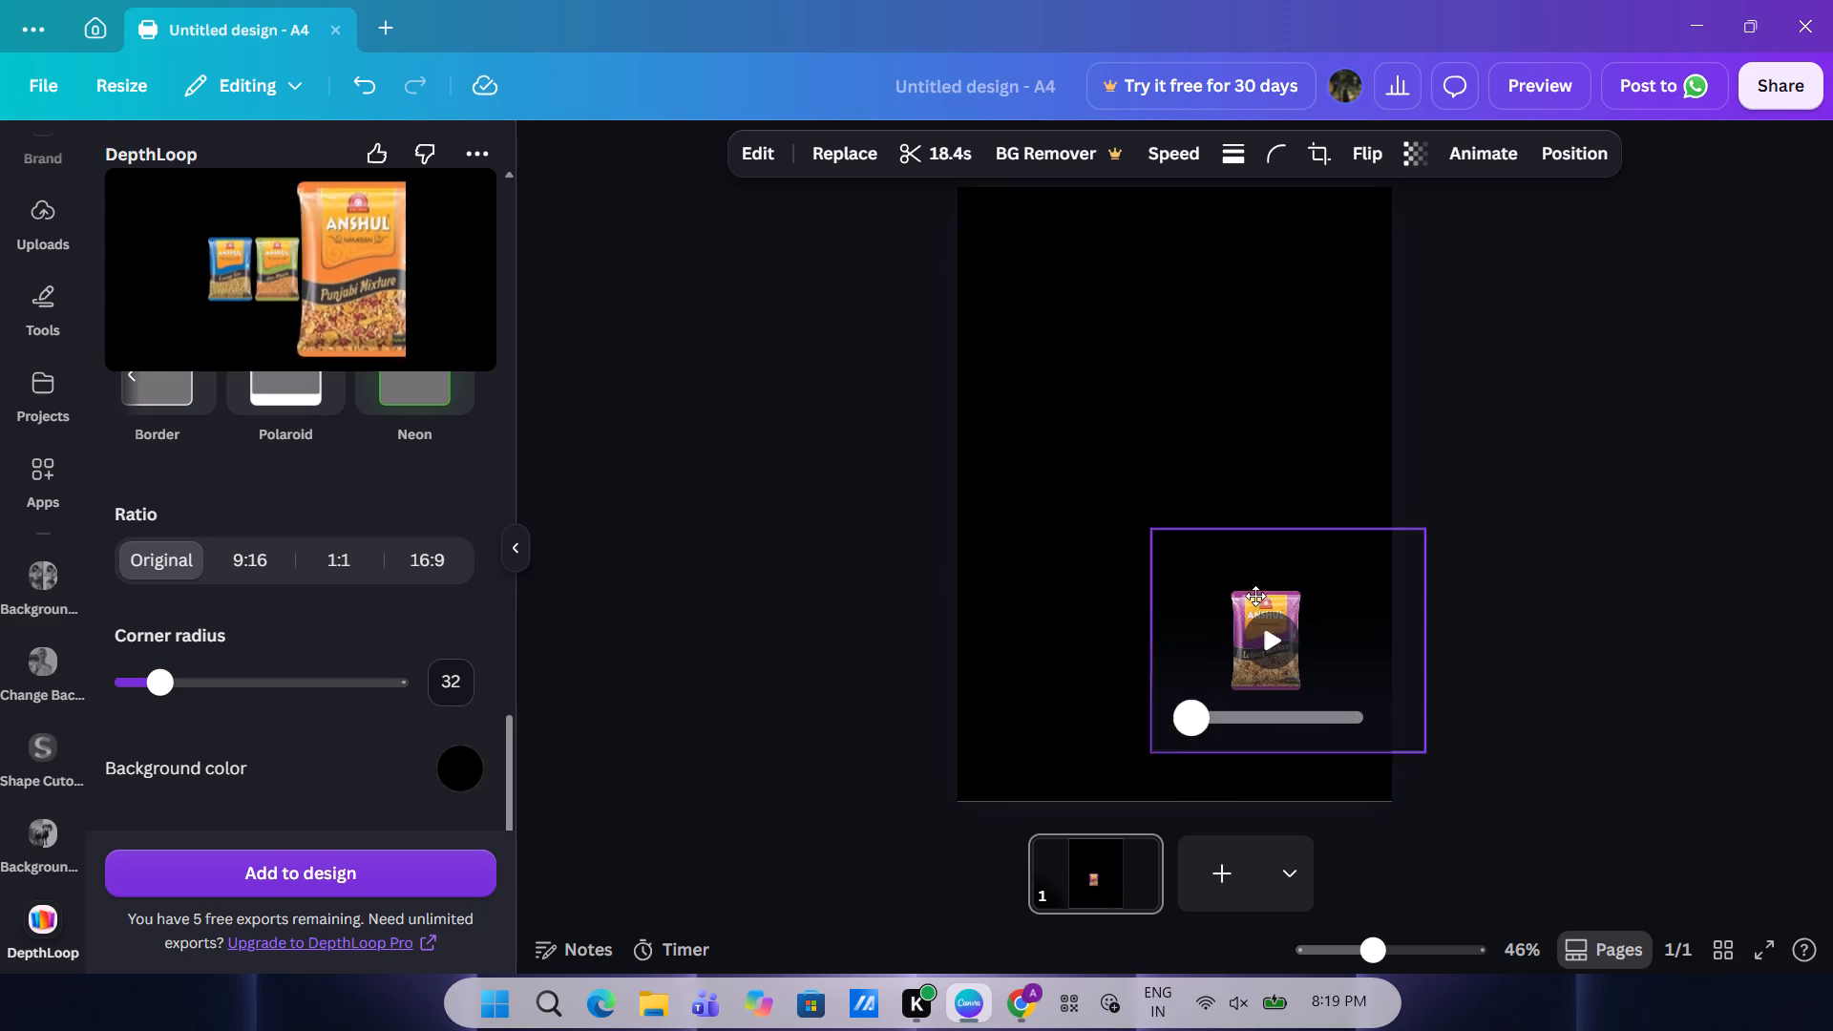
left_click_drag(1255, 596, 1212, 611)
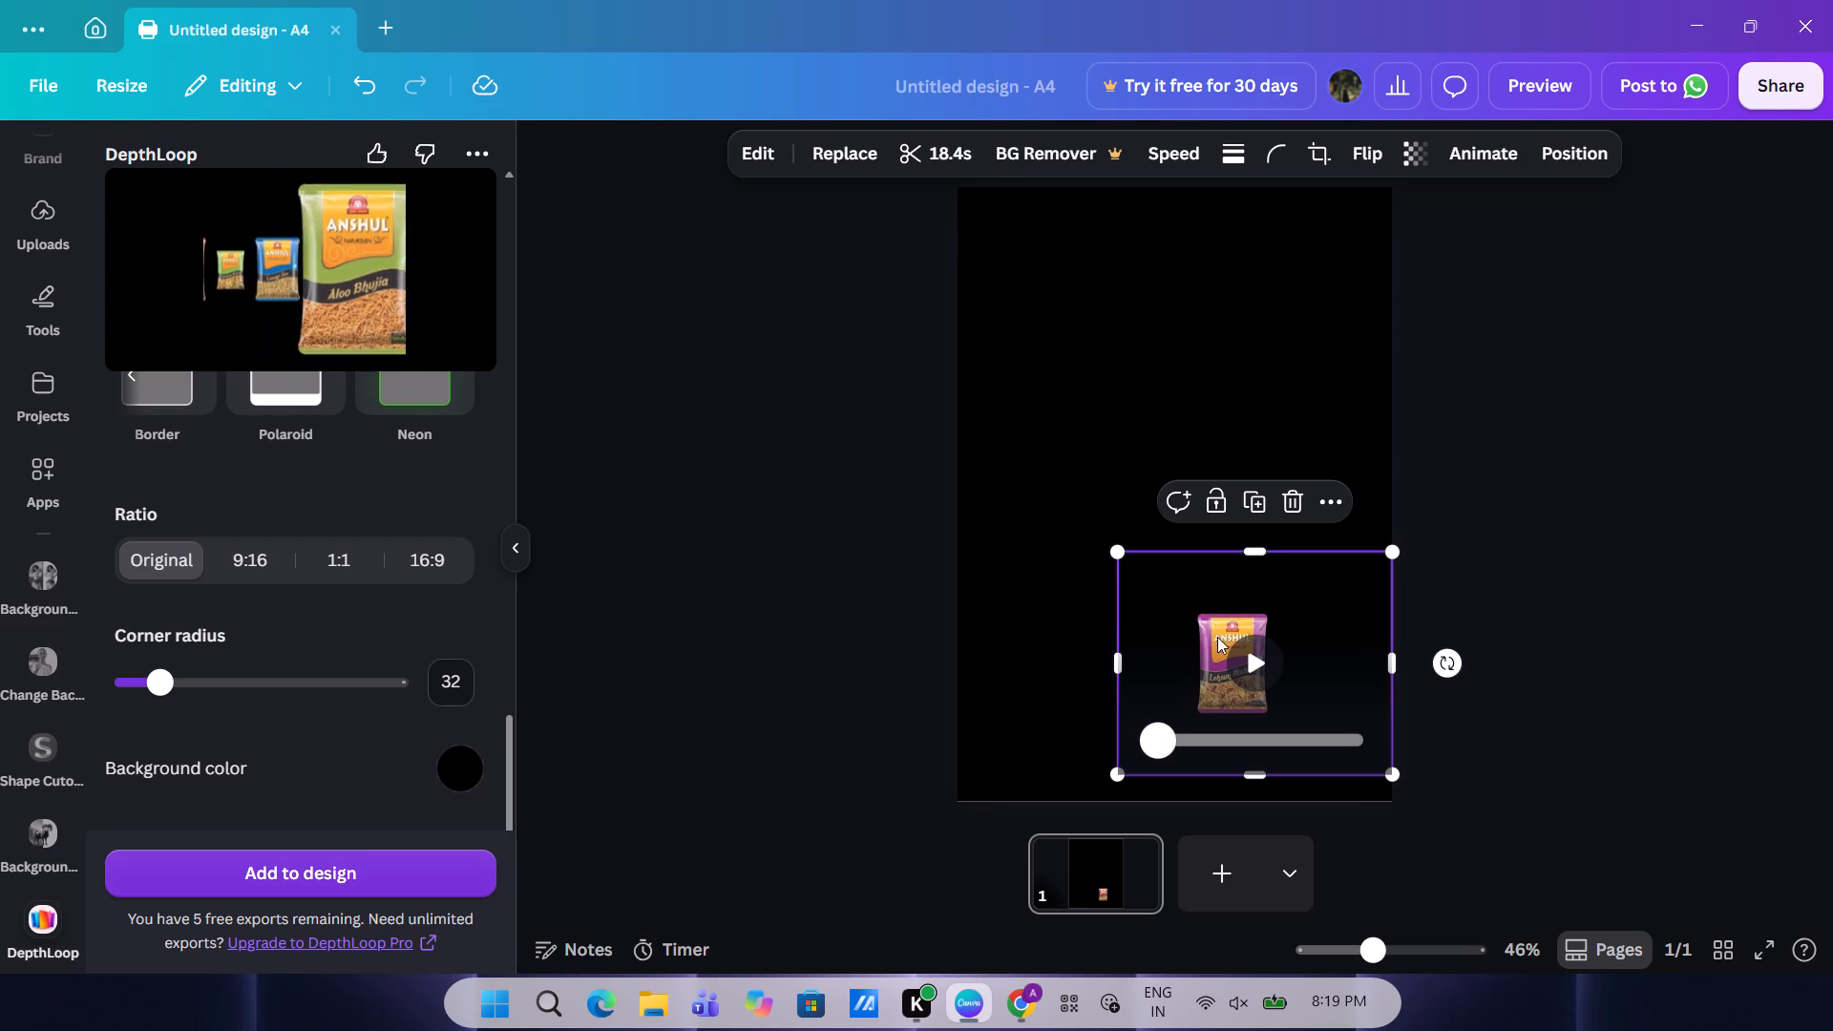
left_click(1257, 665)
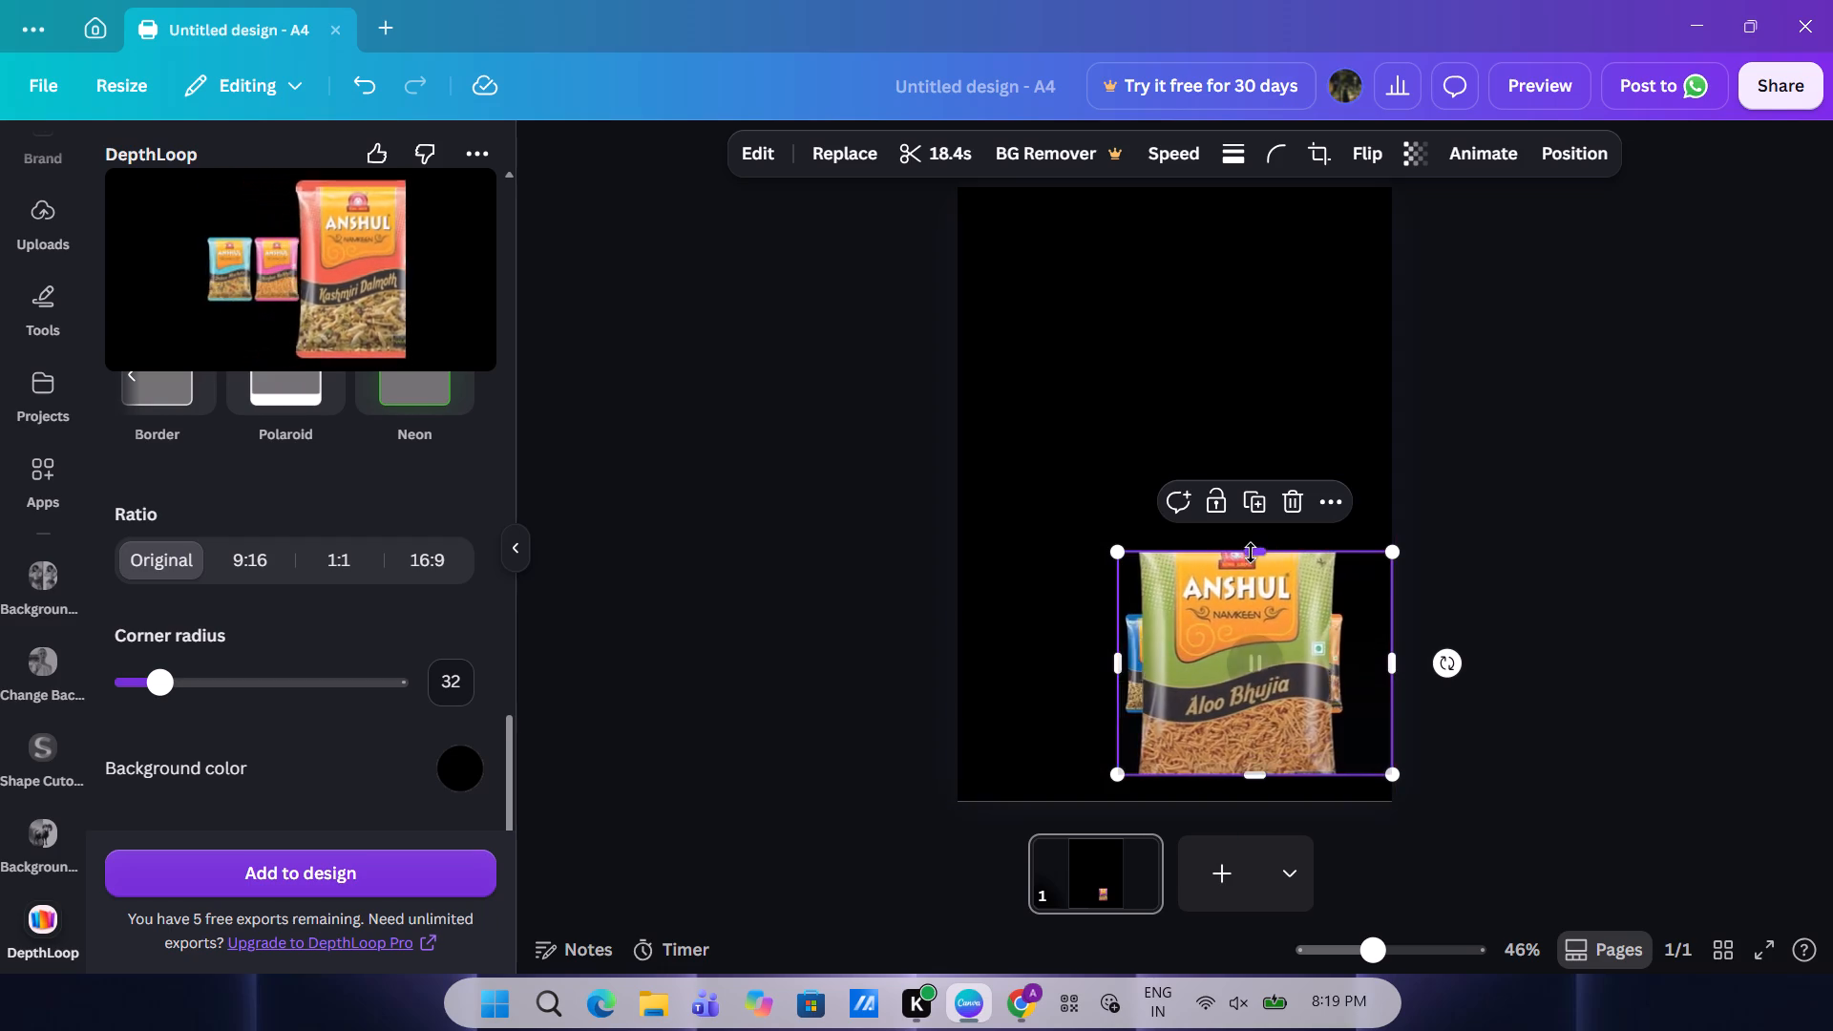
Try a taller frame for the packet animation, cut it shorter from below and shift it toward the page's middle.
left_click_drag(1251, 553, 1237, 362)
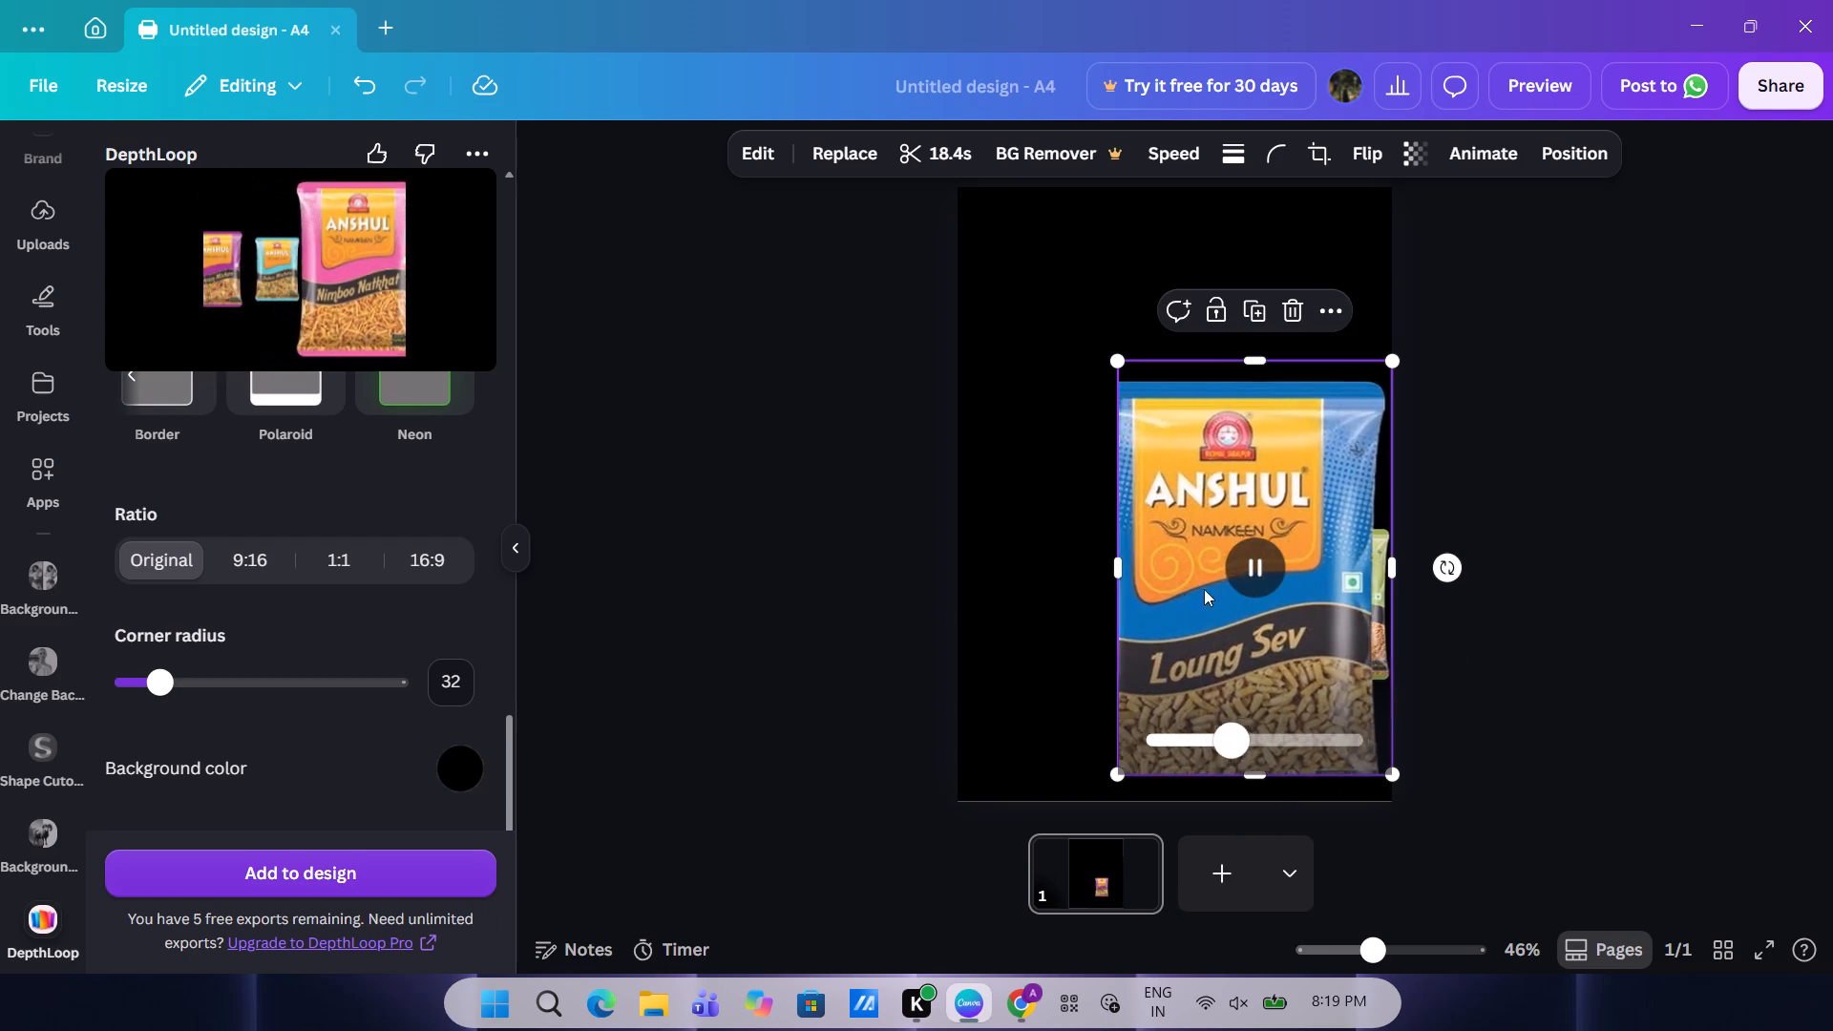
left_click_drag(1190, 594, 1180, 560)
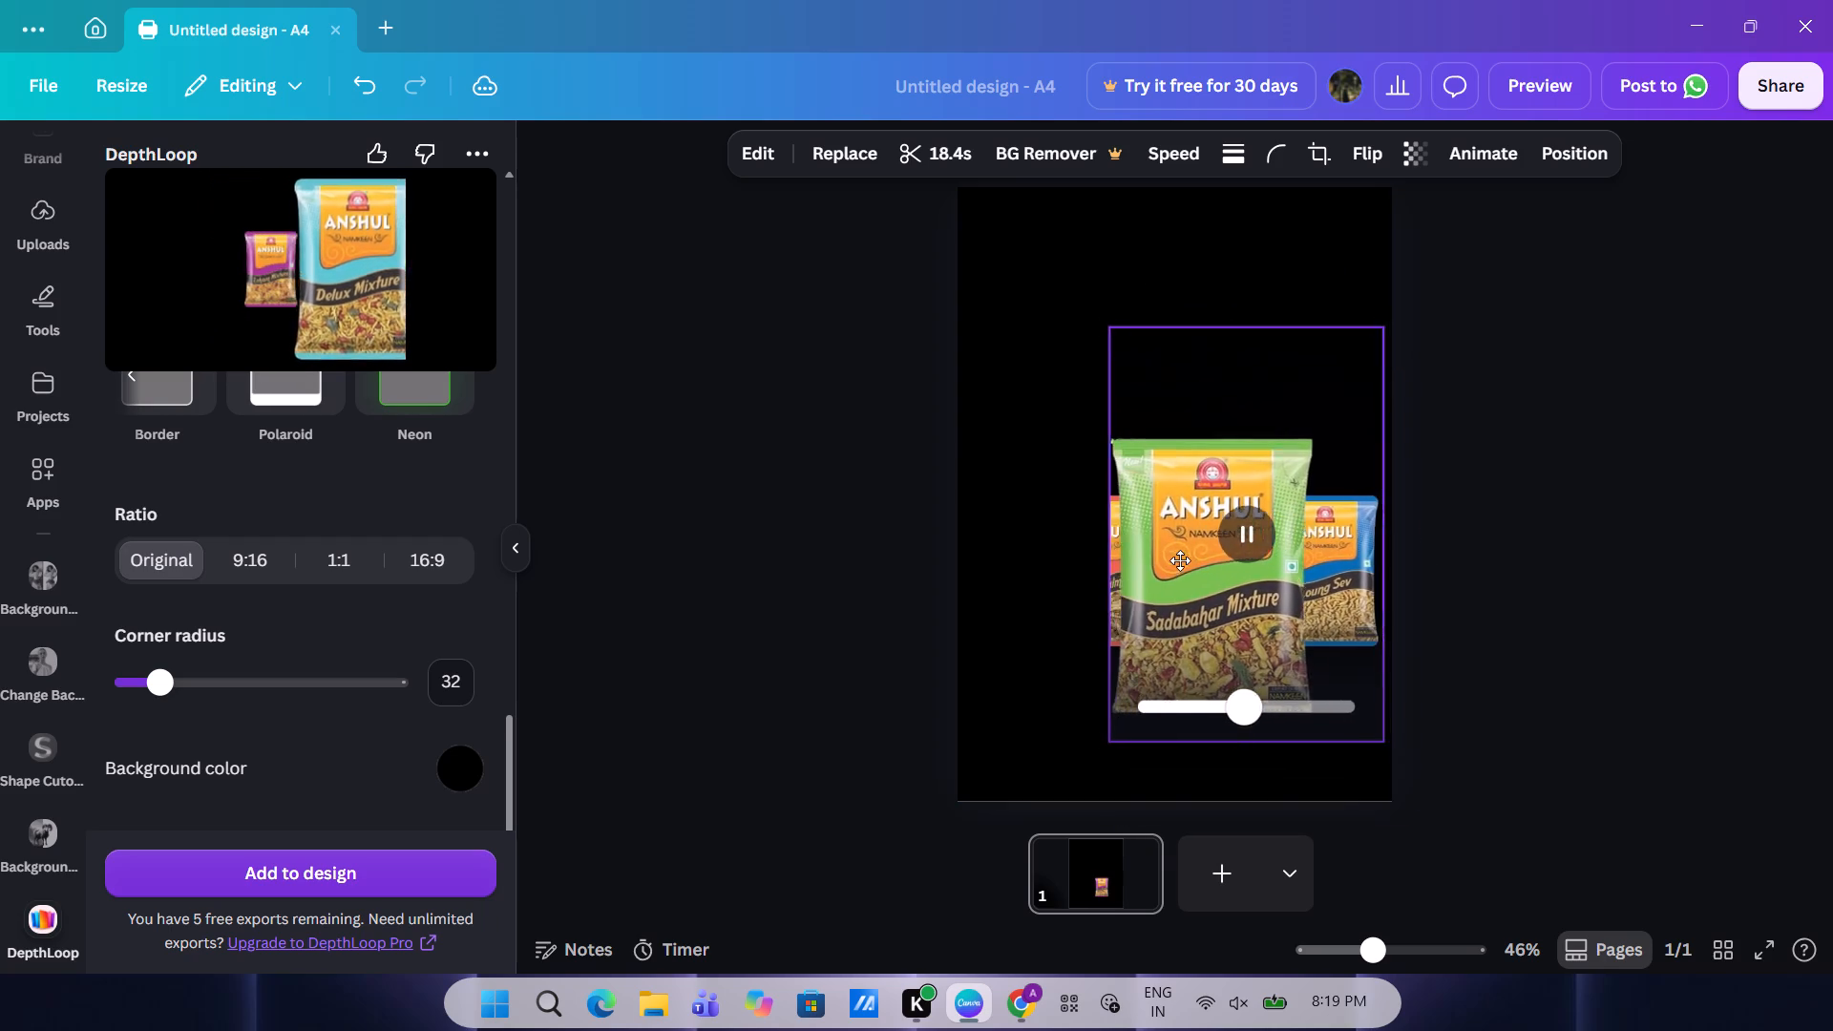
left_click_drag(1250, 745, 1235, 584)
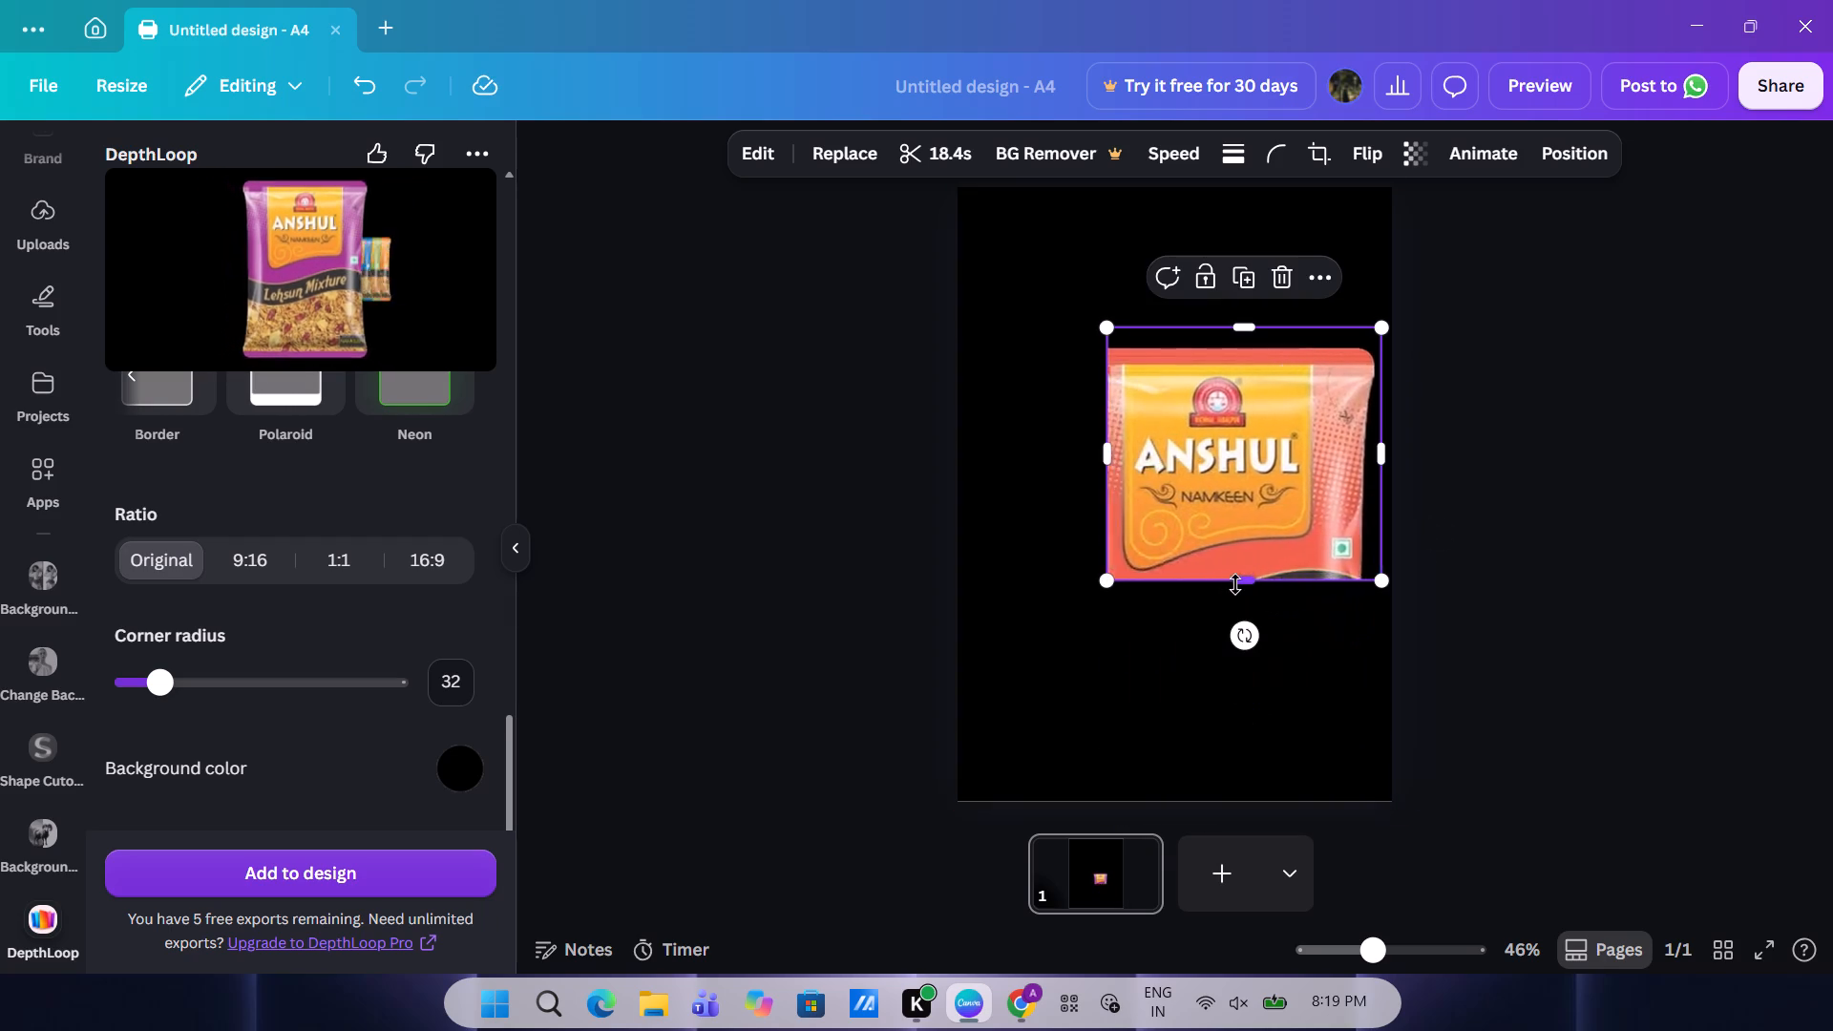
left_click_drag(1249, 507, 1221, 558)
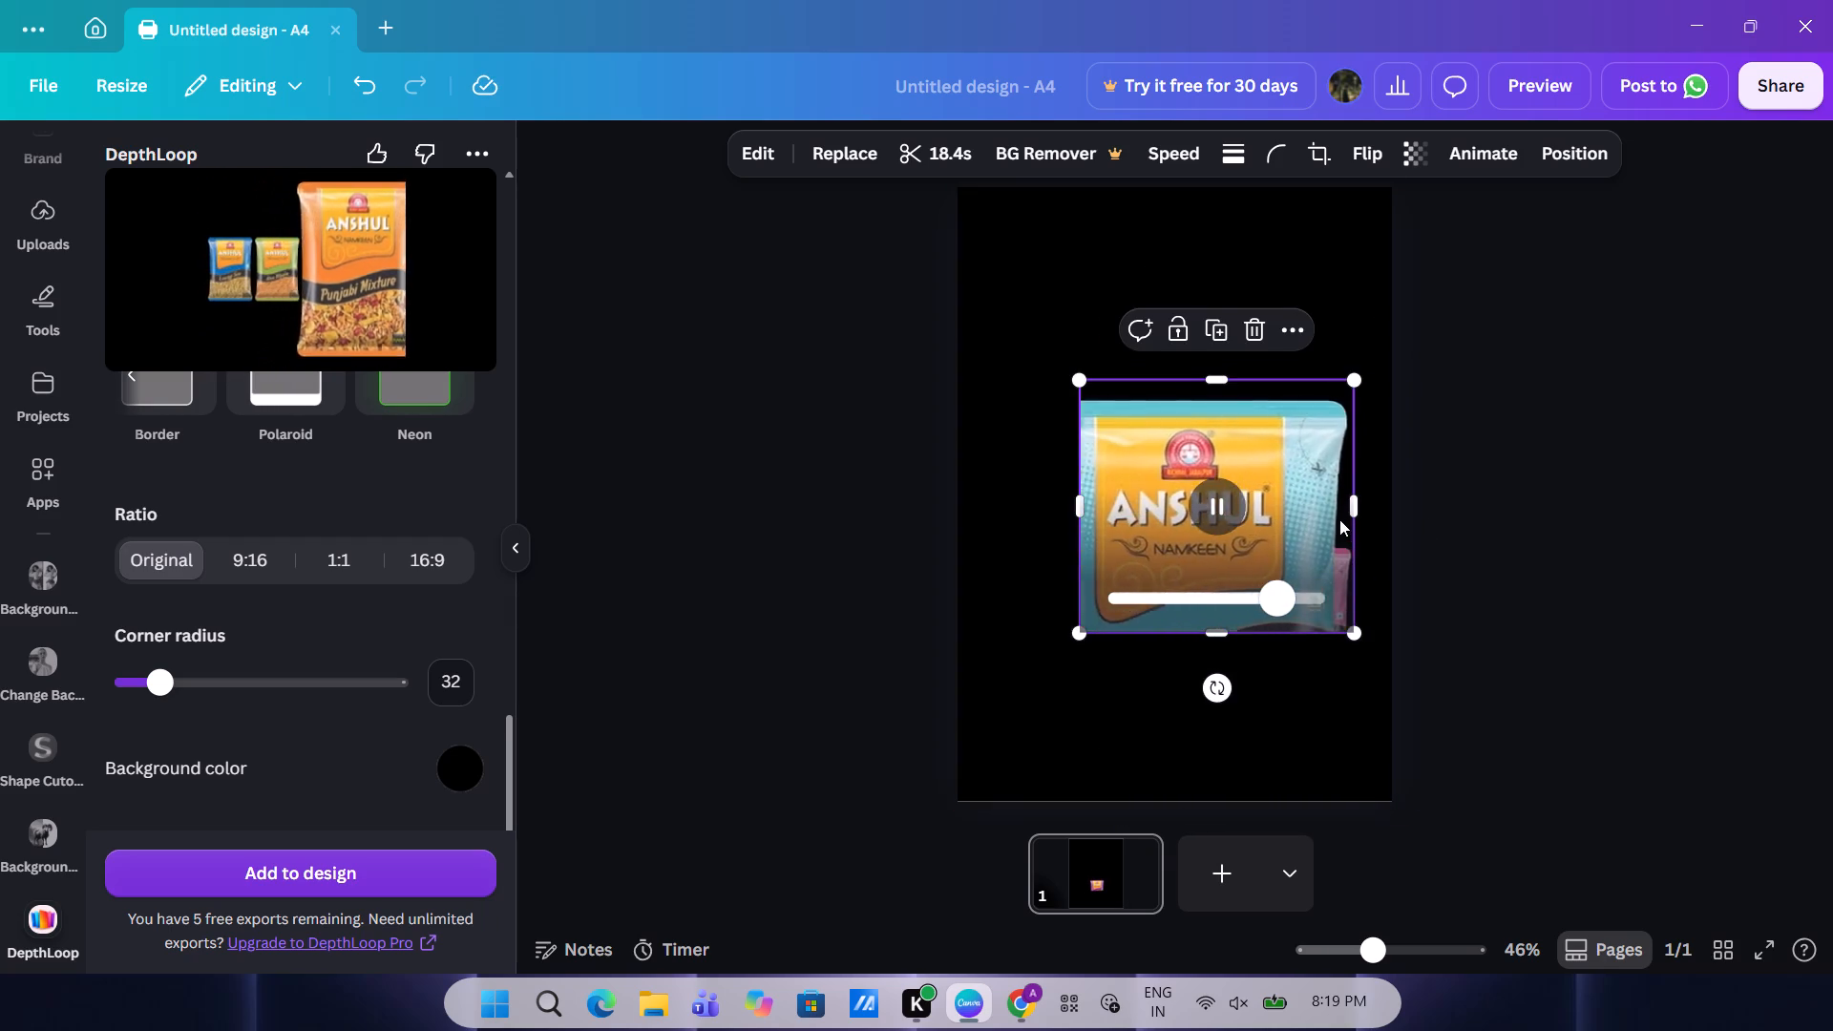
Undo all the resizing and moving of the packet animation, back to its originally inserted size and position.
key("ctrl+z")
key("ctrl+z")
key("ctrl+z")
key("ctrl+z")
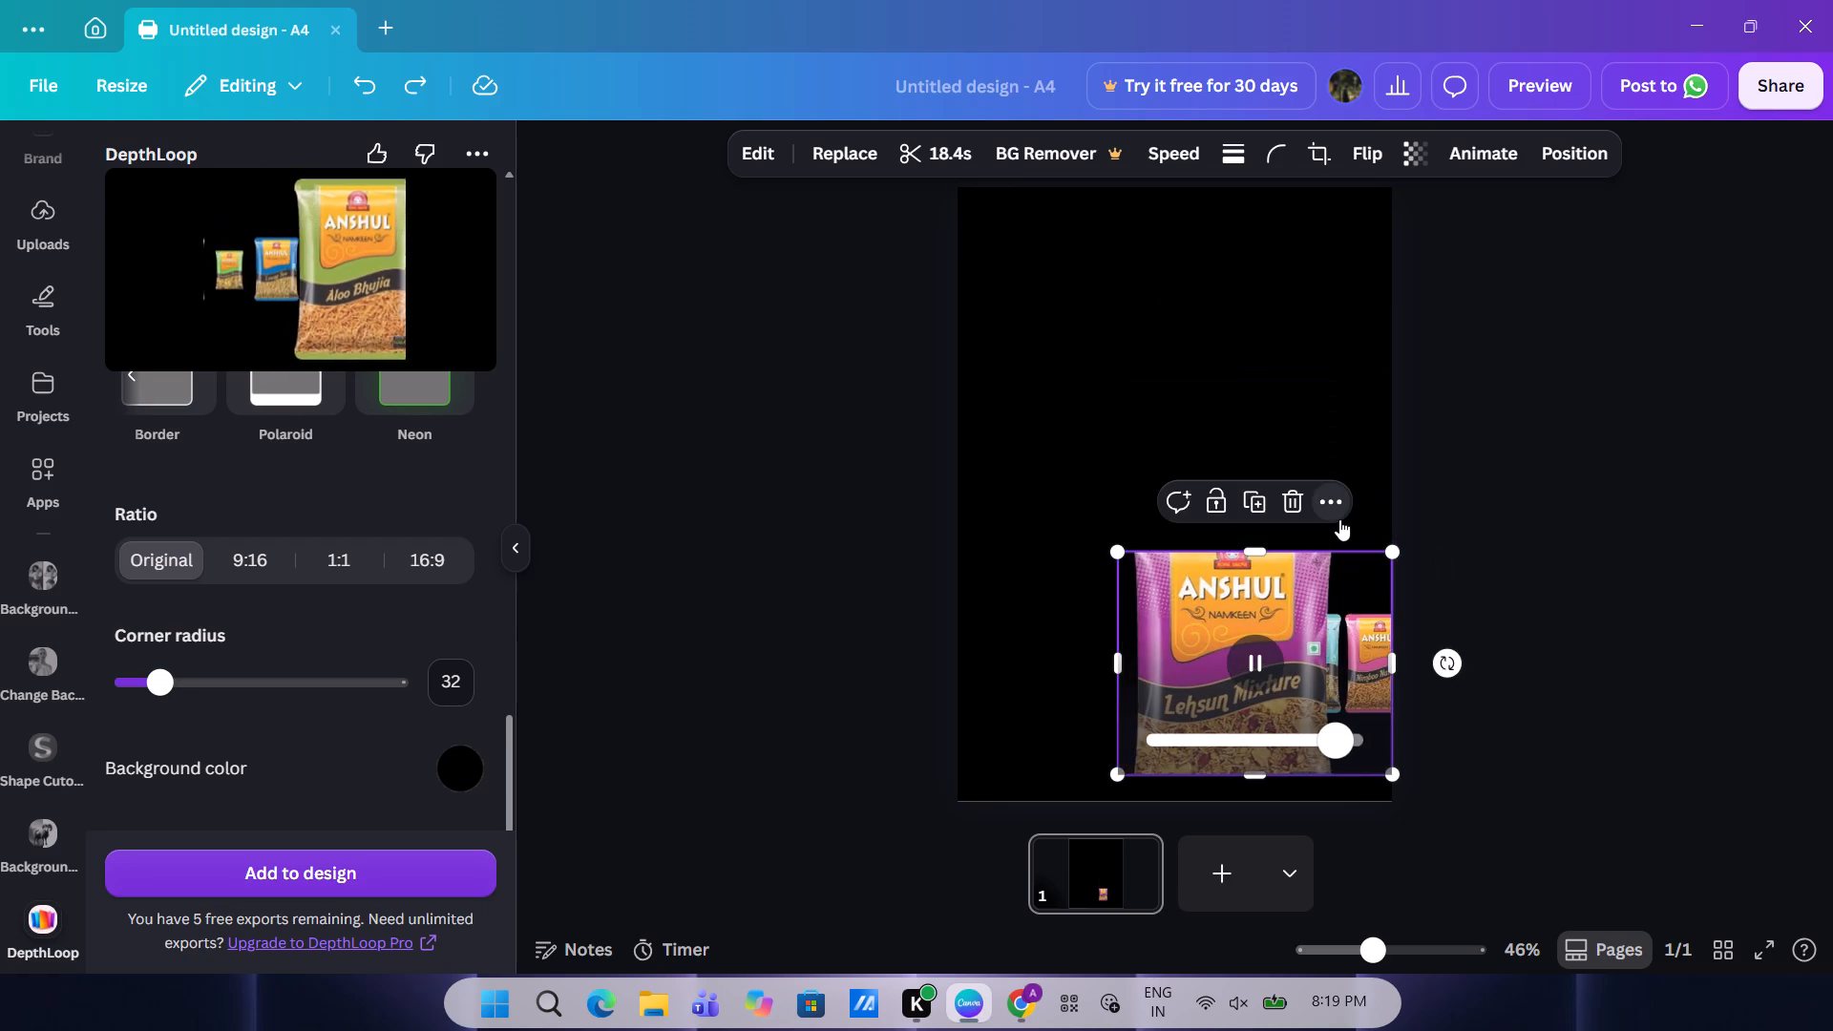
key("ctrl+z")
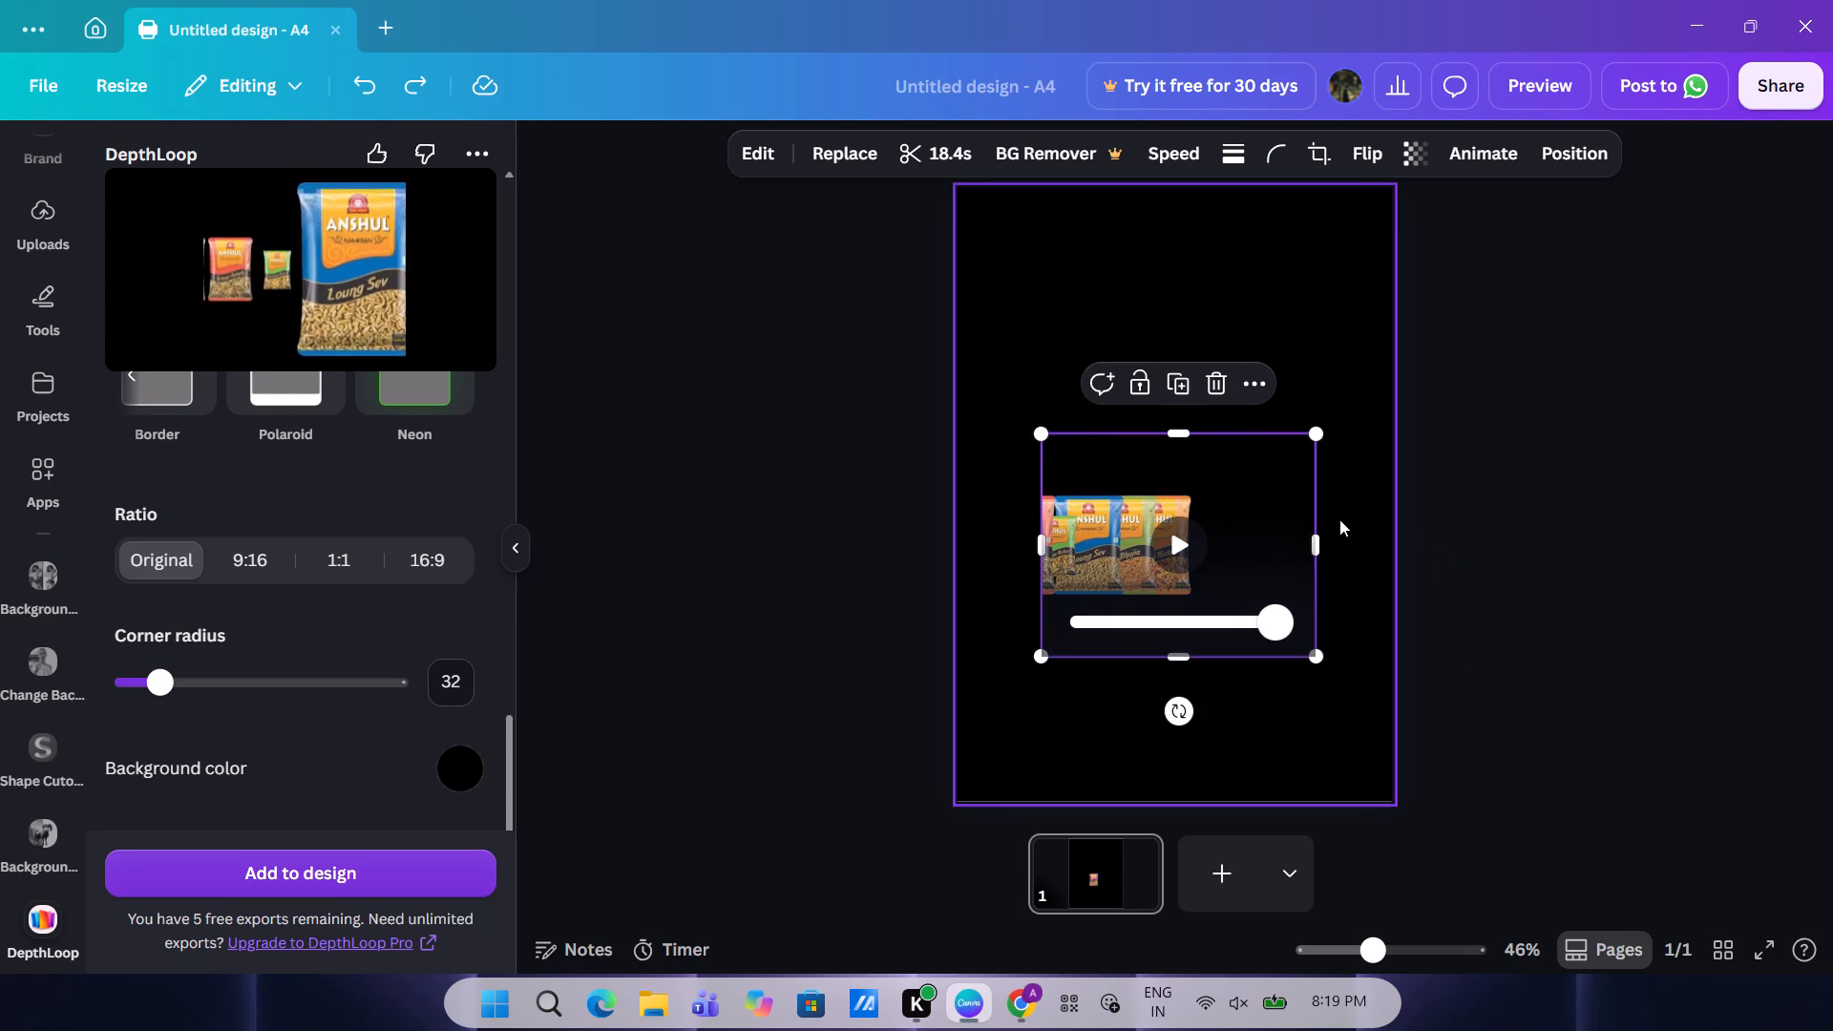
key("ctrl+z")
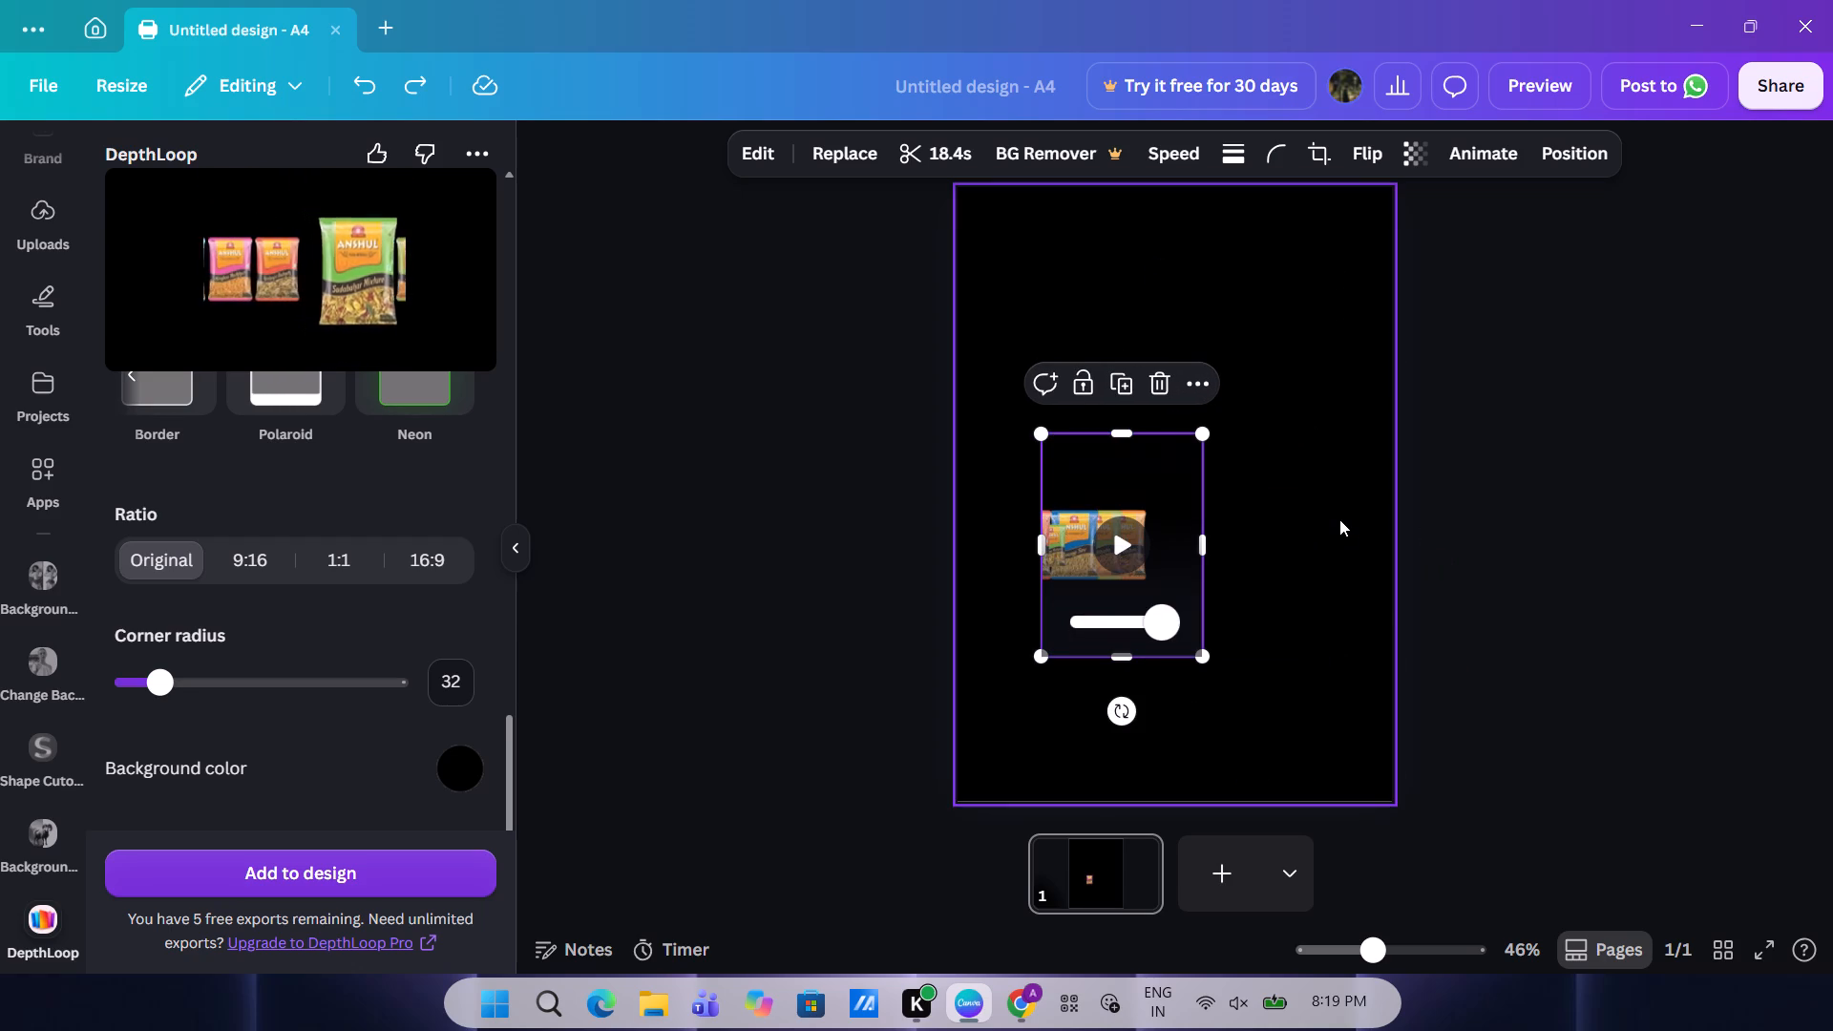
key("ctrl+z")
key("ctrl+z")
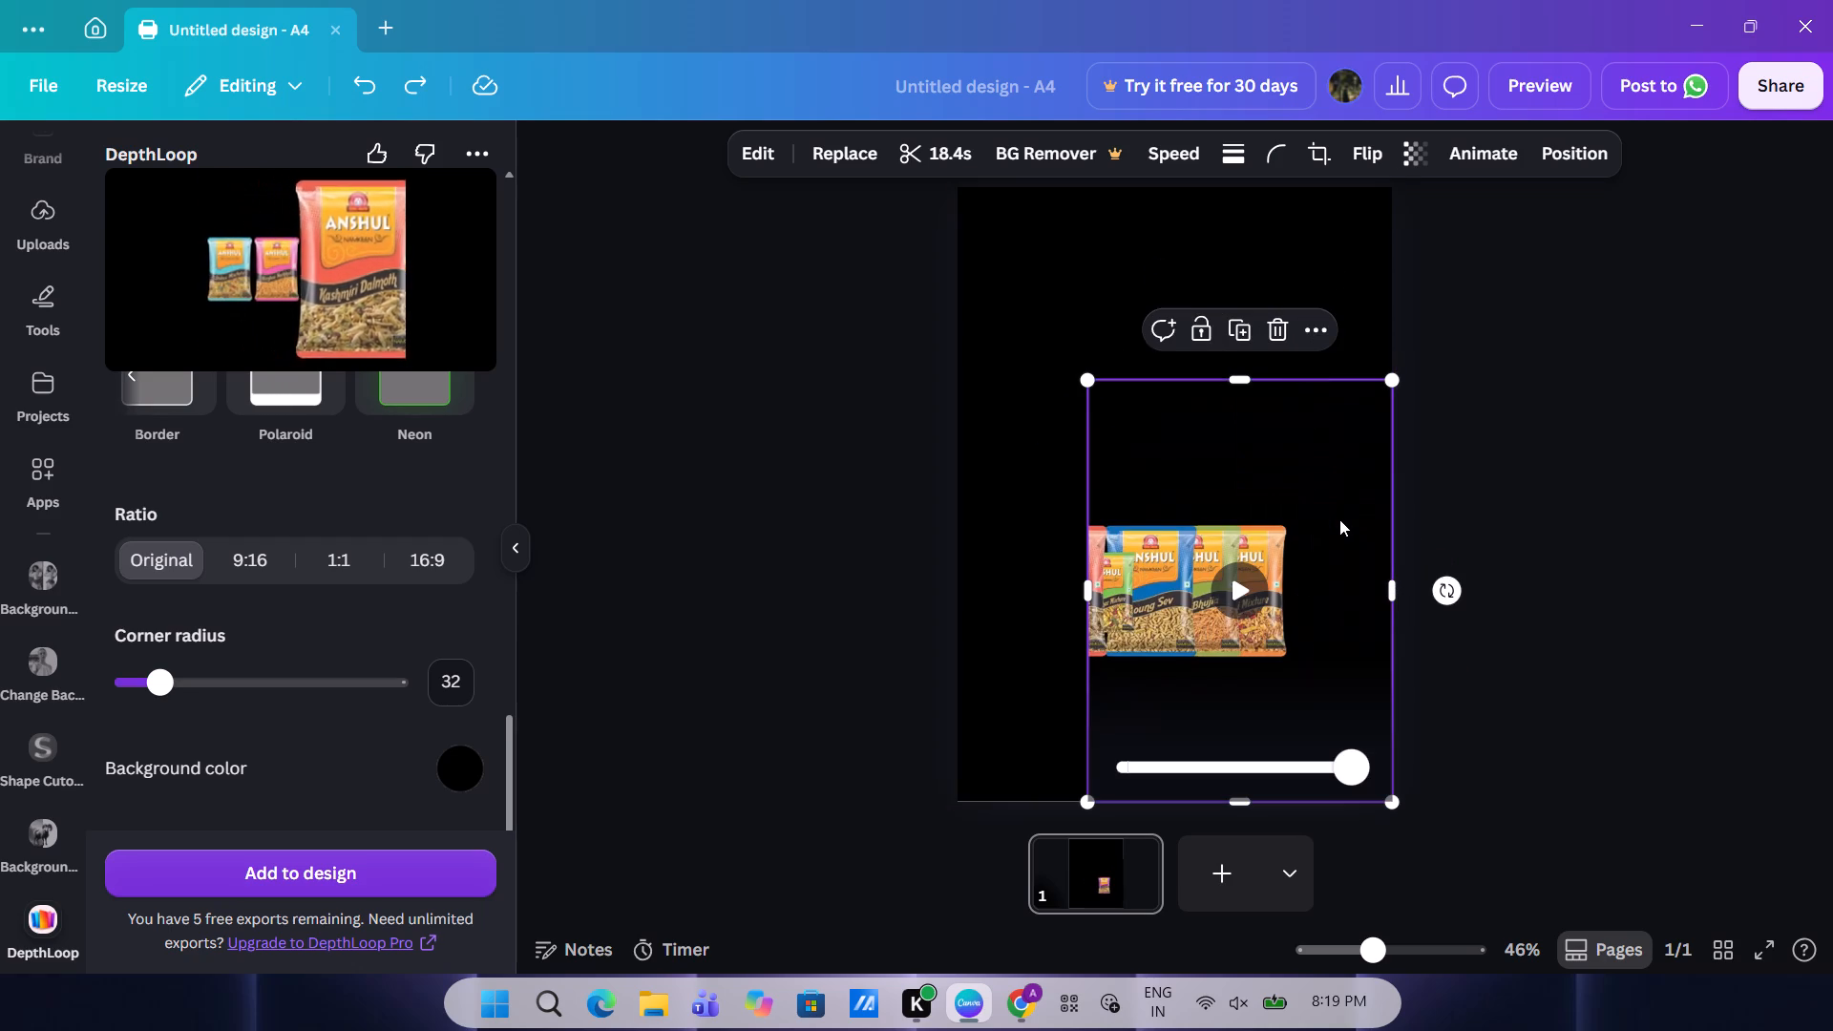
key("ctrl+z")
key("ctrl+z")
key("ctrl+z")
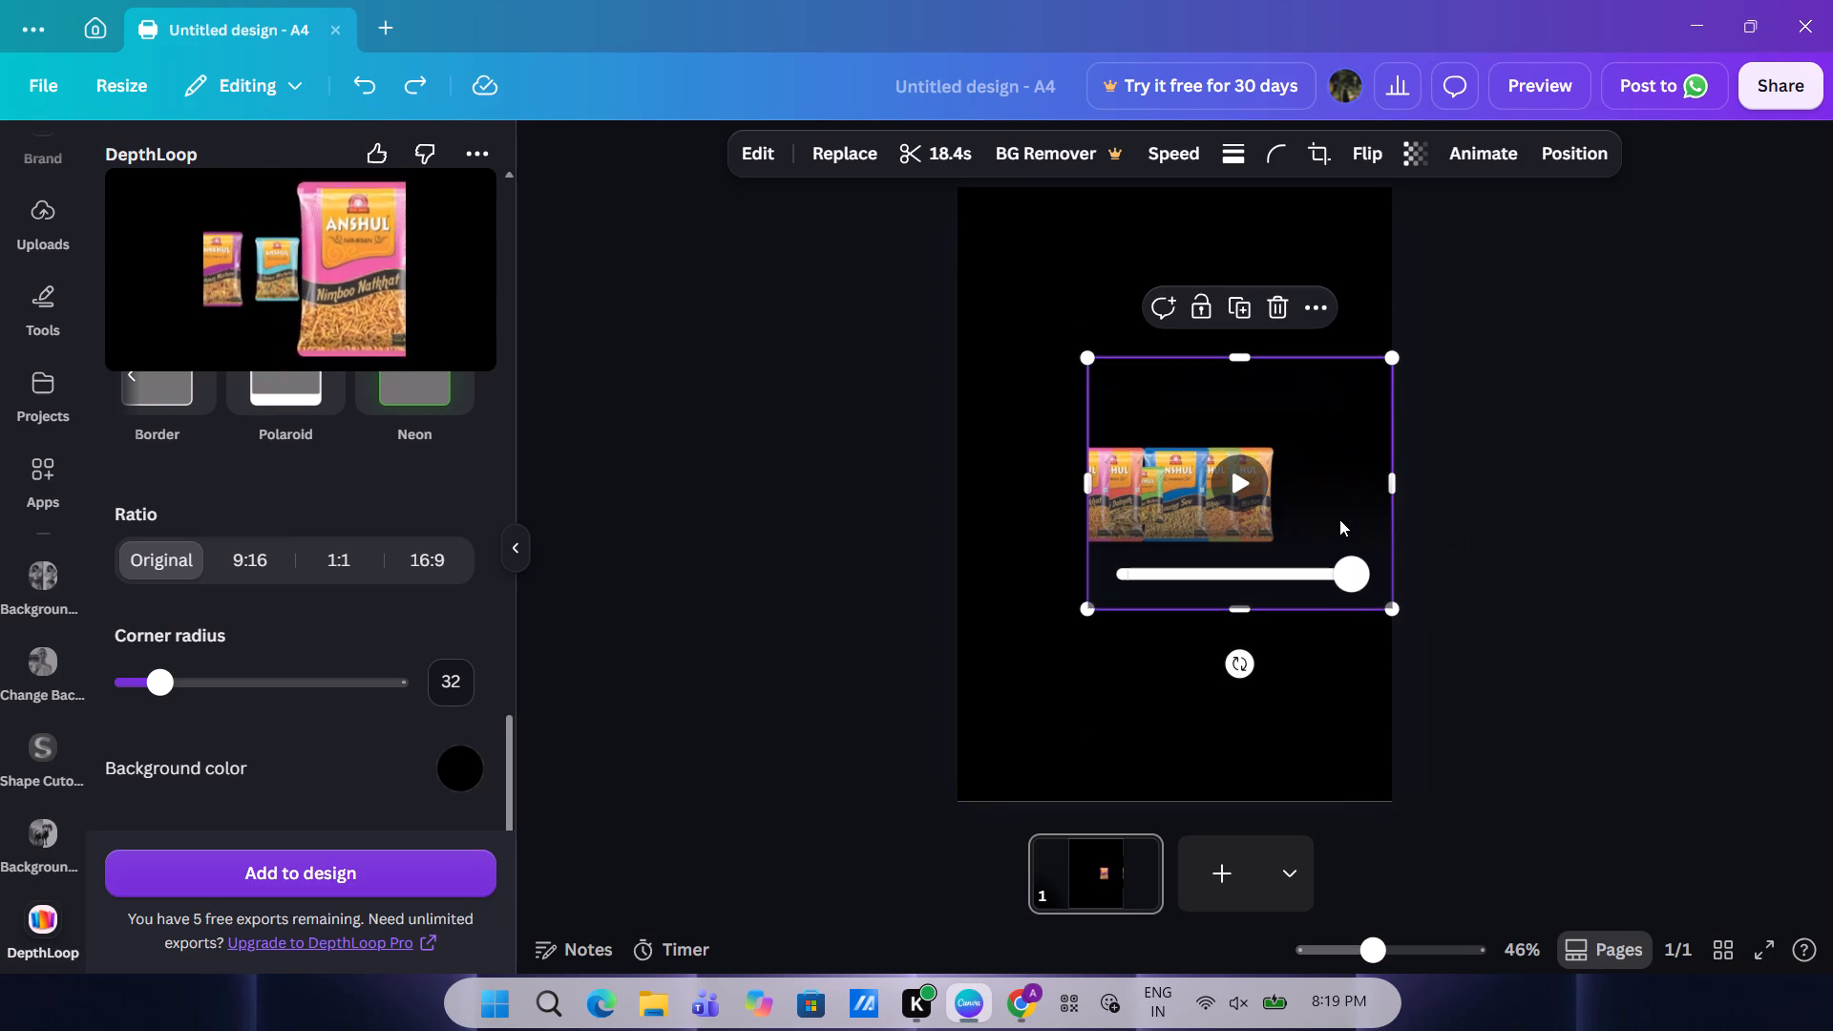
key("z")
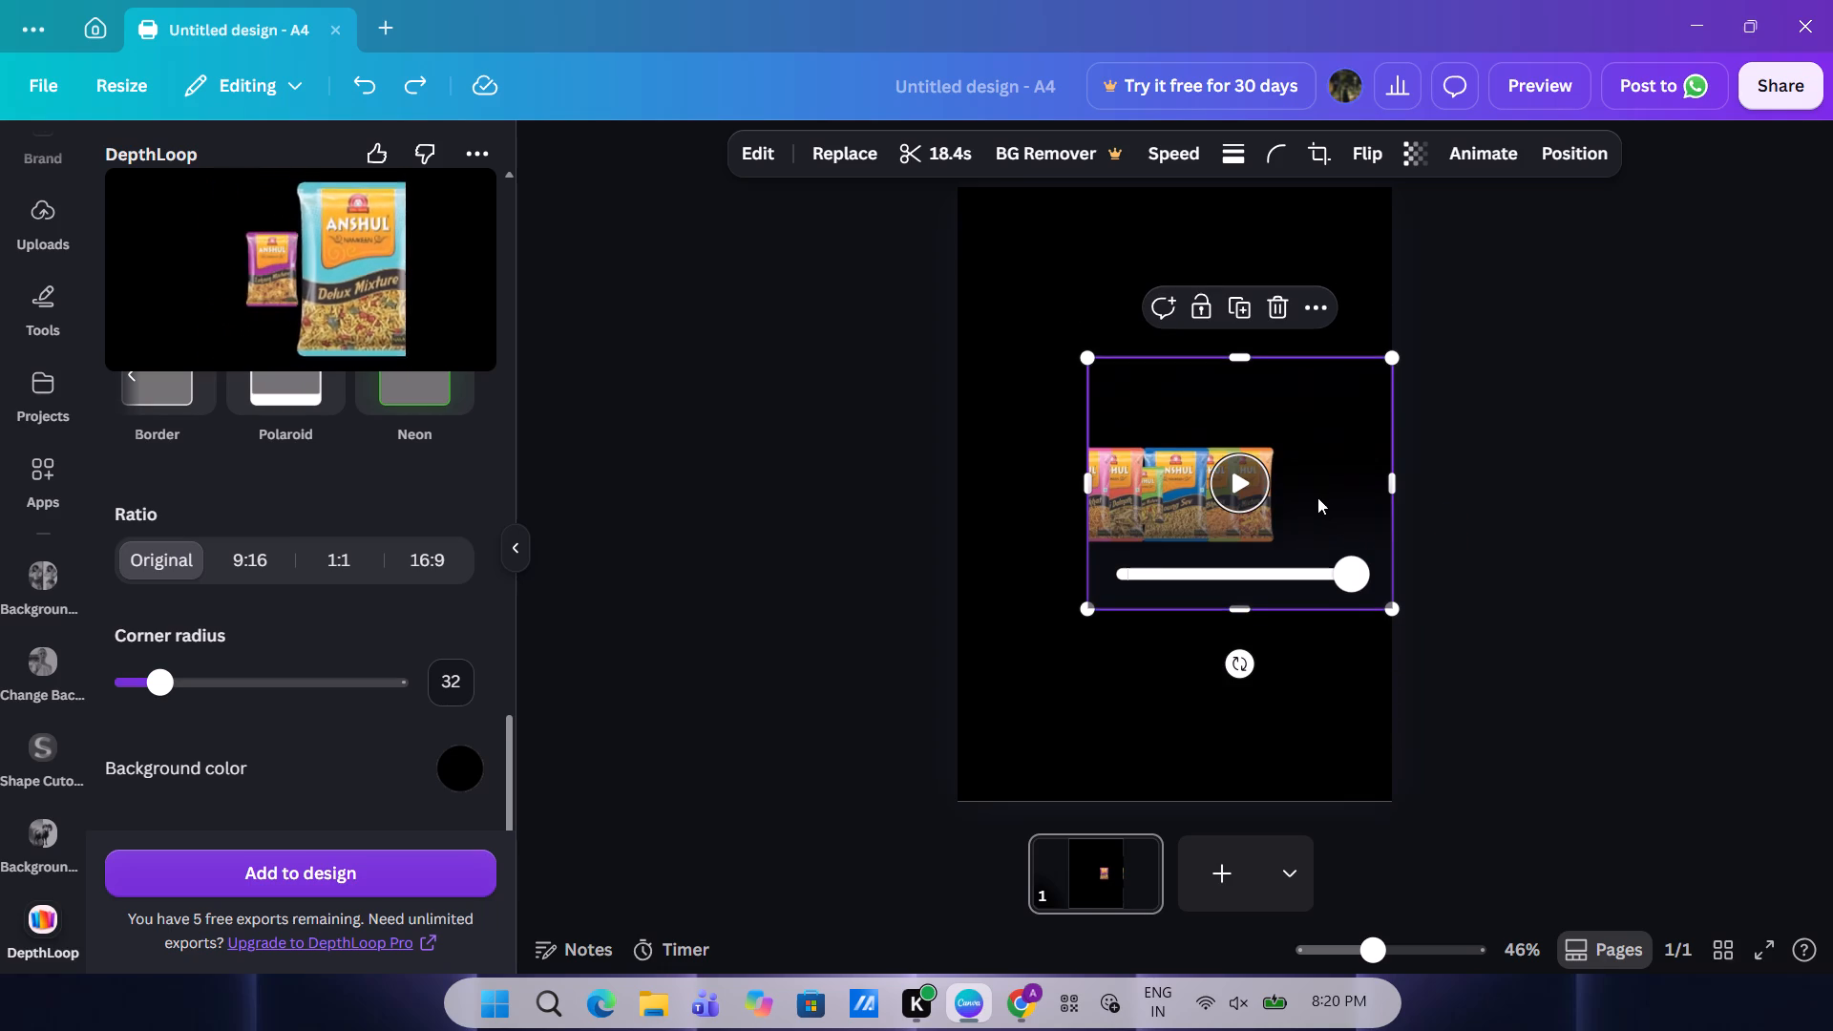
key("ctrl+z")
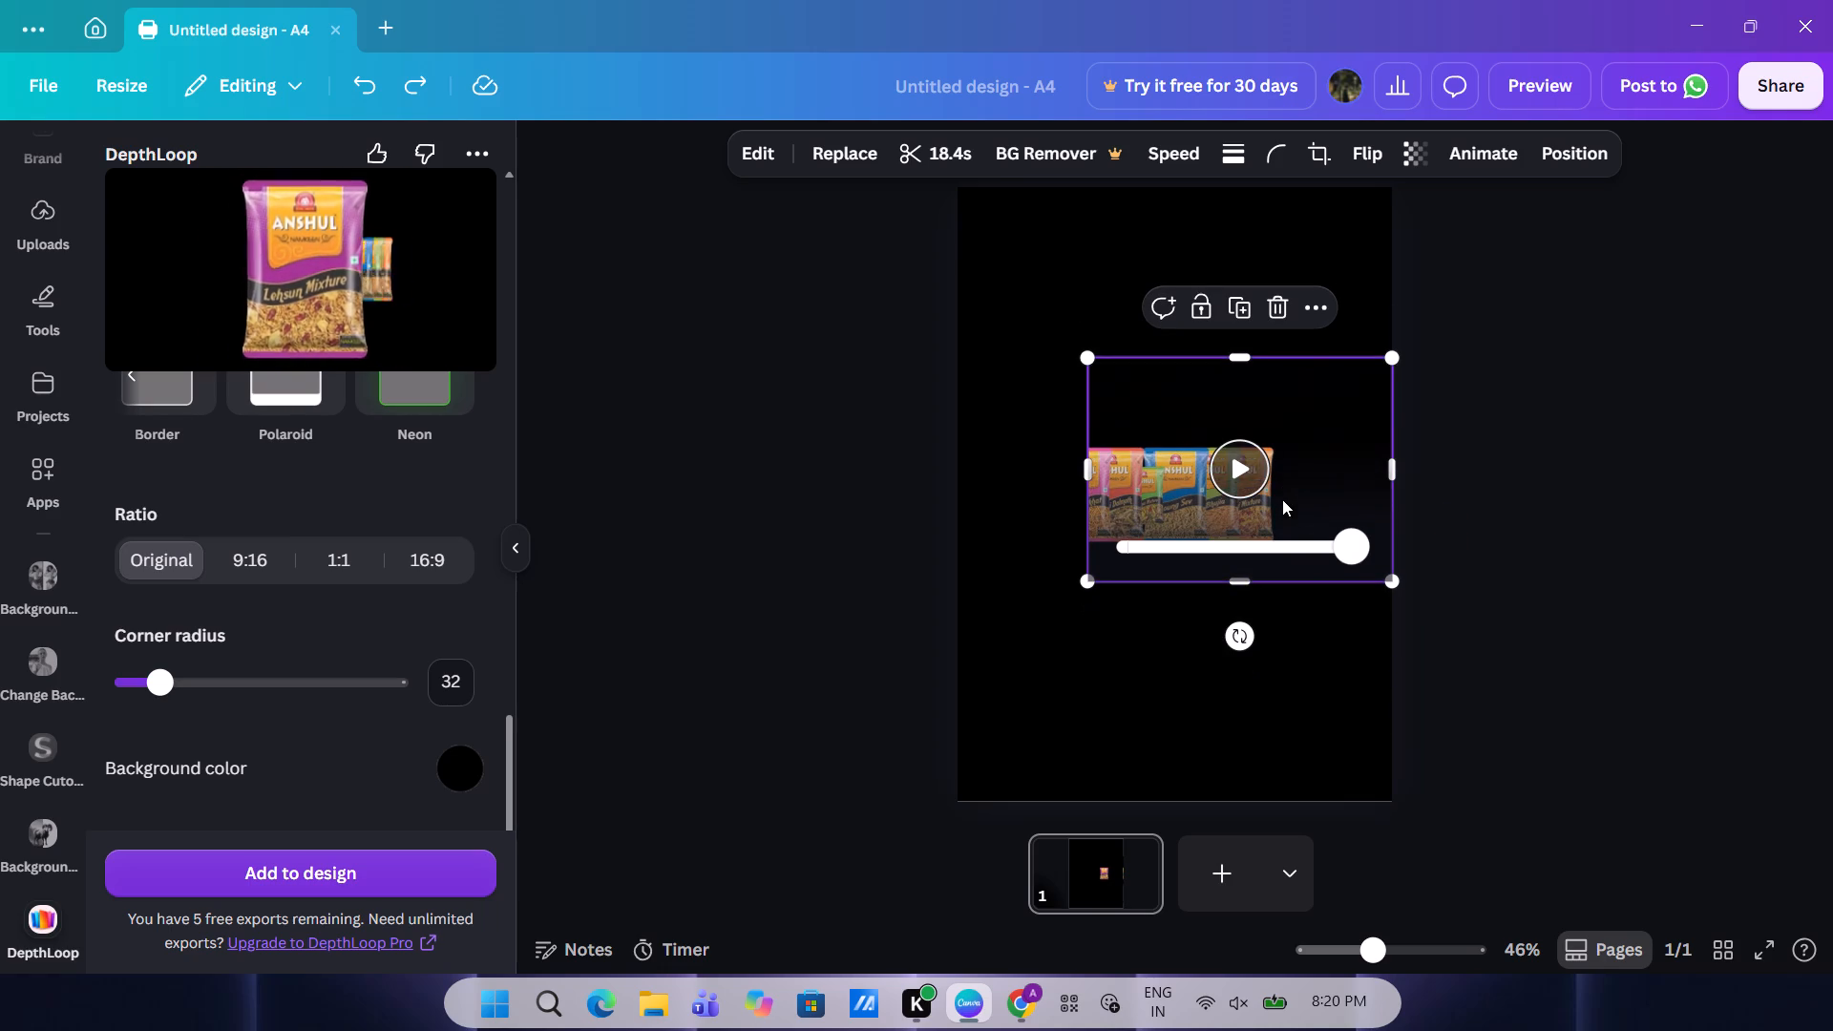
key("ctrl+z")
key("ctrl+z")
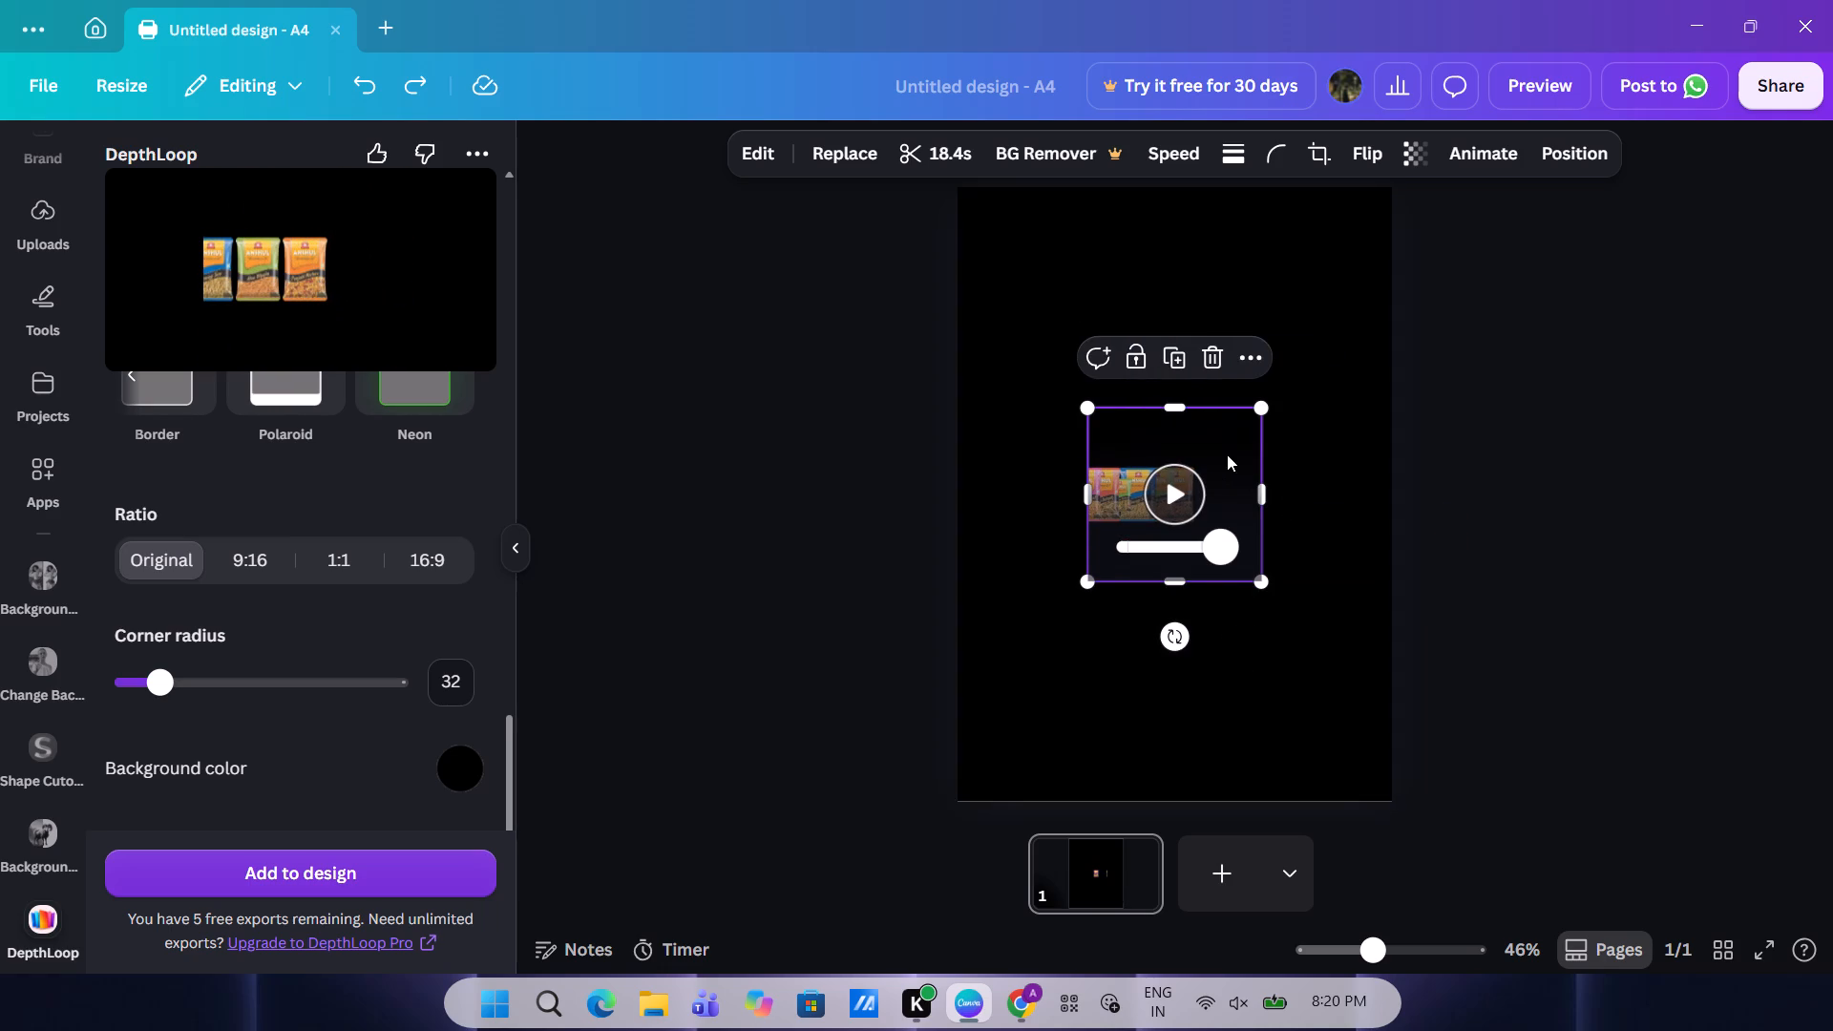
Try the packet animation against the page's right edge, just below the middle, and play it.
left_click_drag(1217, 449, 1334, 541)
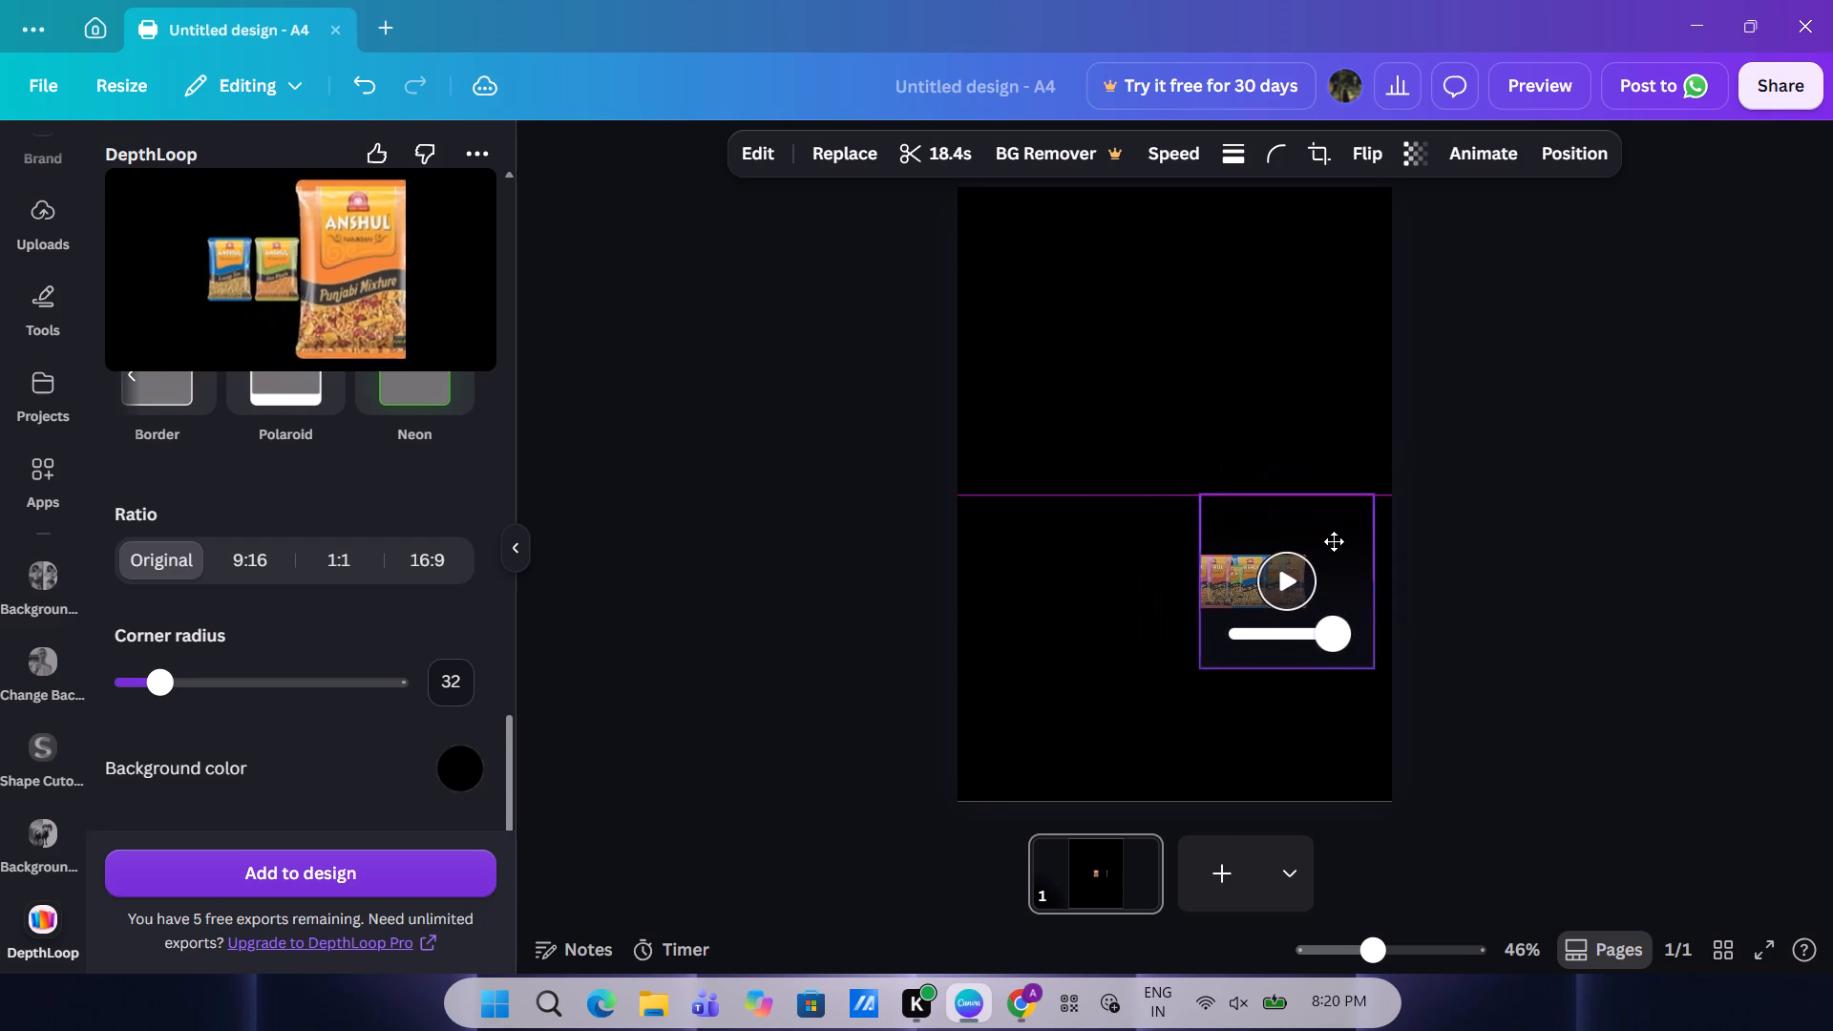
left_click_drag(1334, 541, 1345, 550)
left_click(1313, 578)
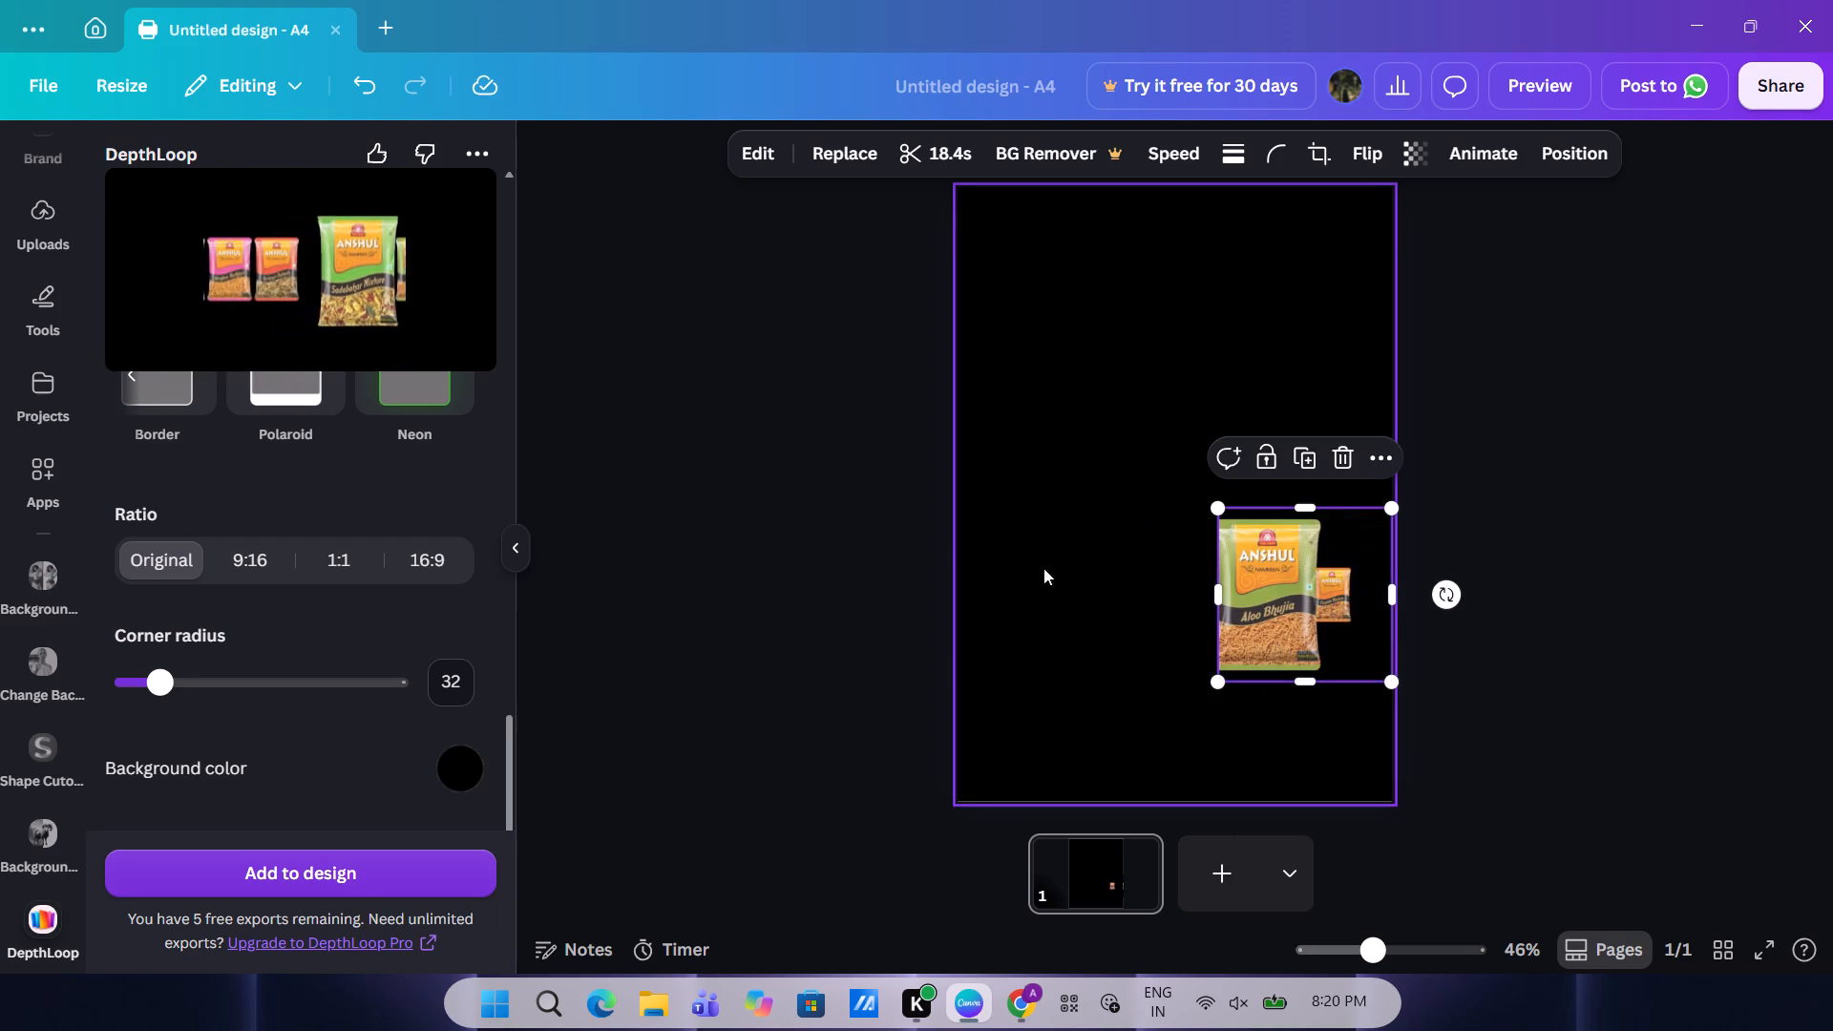
Move the packet animation to the bottom of the page, centered horizontally.
left_click_drag(1296, 548, 1148, 687)
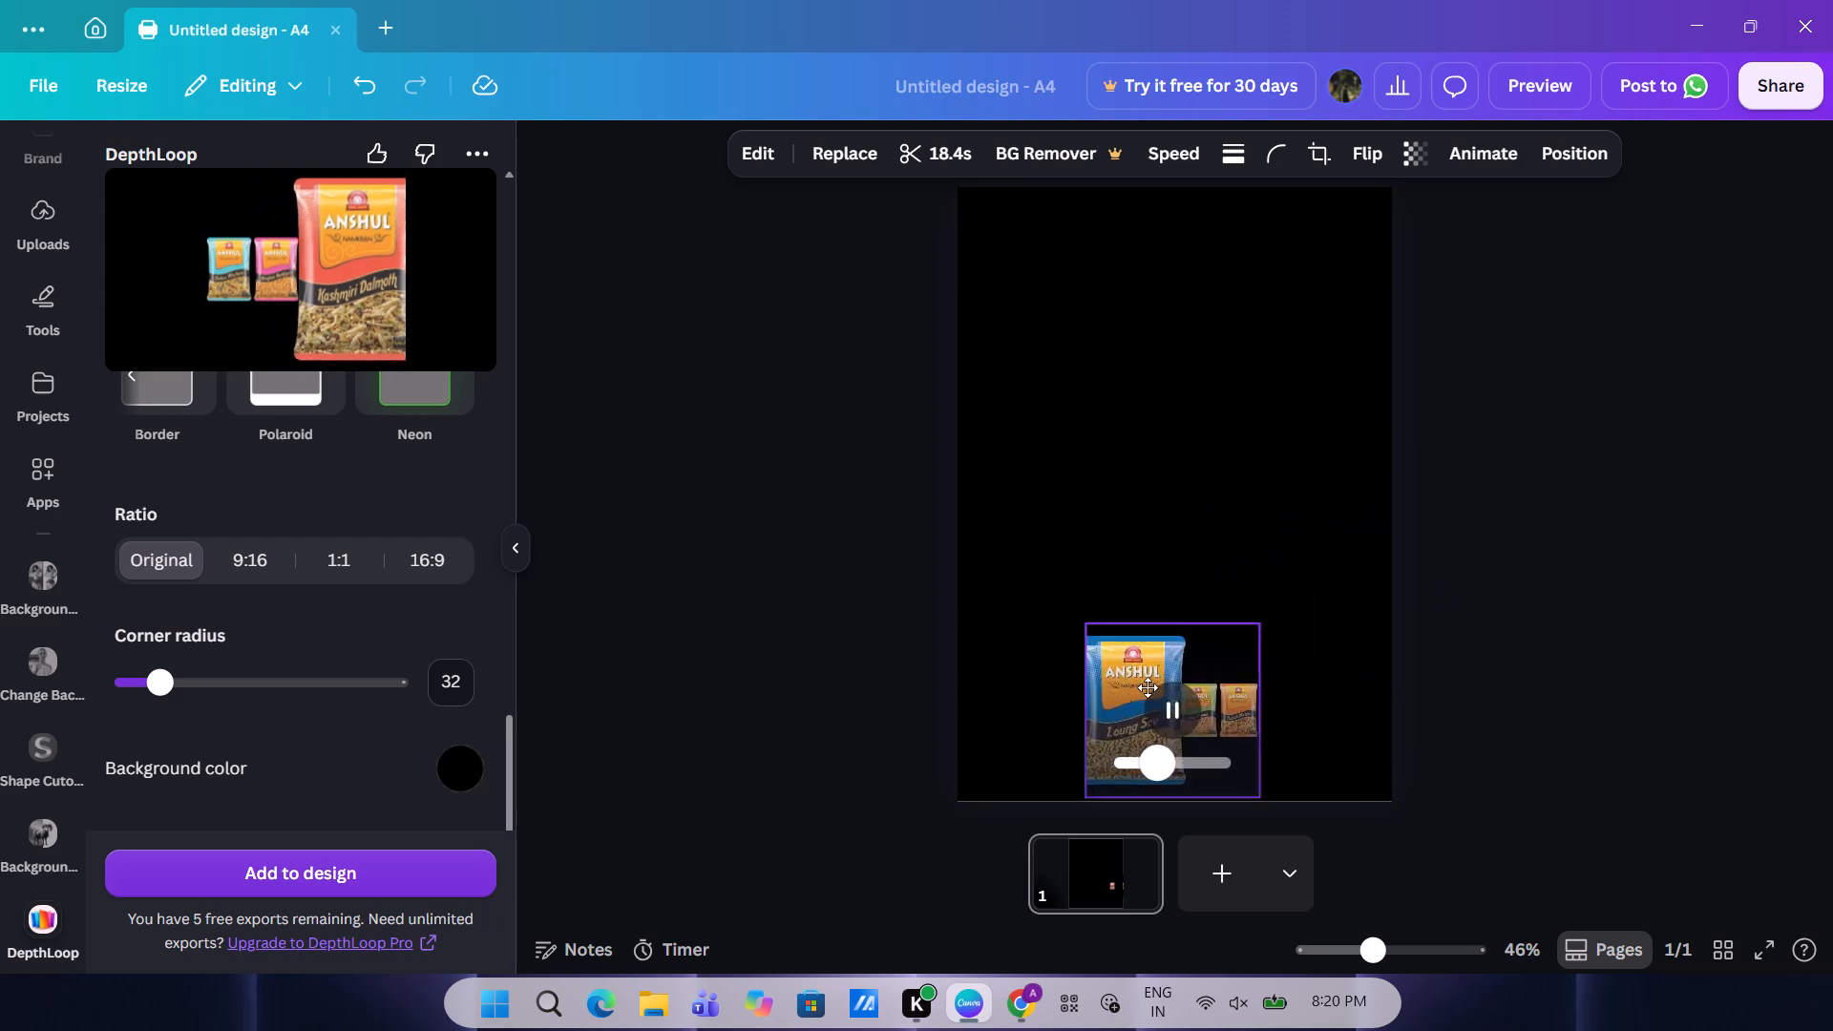
left_click_drag(1148, 687, 1169, 666)
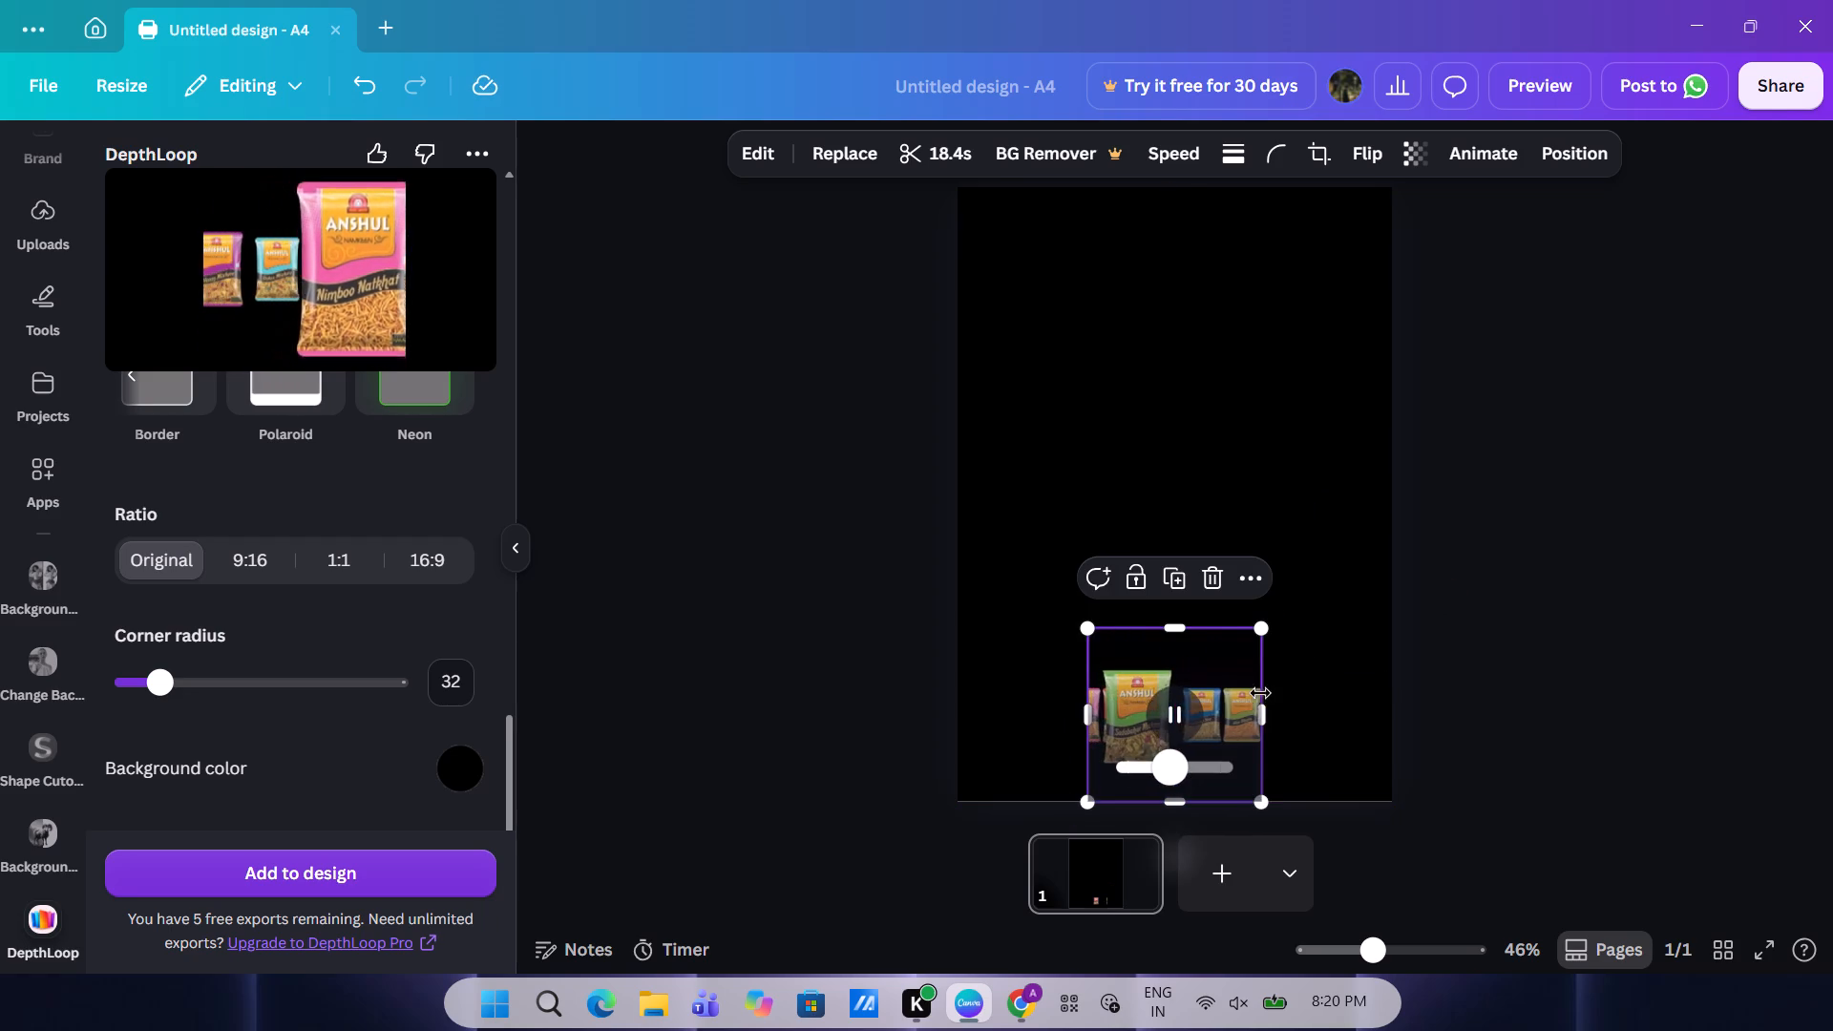
Stretch the packet animation across the full page width of 21, keeping it about 8.4 high, and play it.
left_click_drag(1268, 724, 1482, 719)
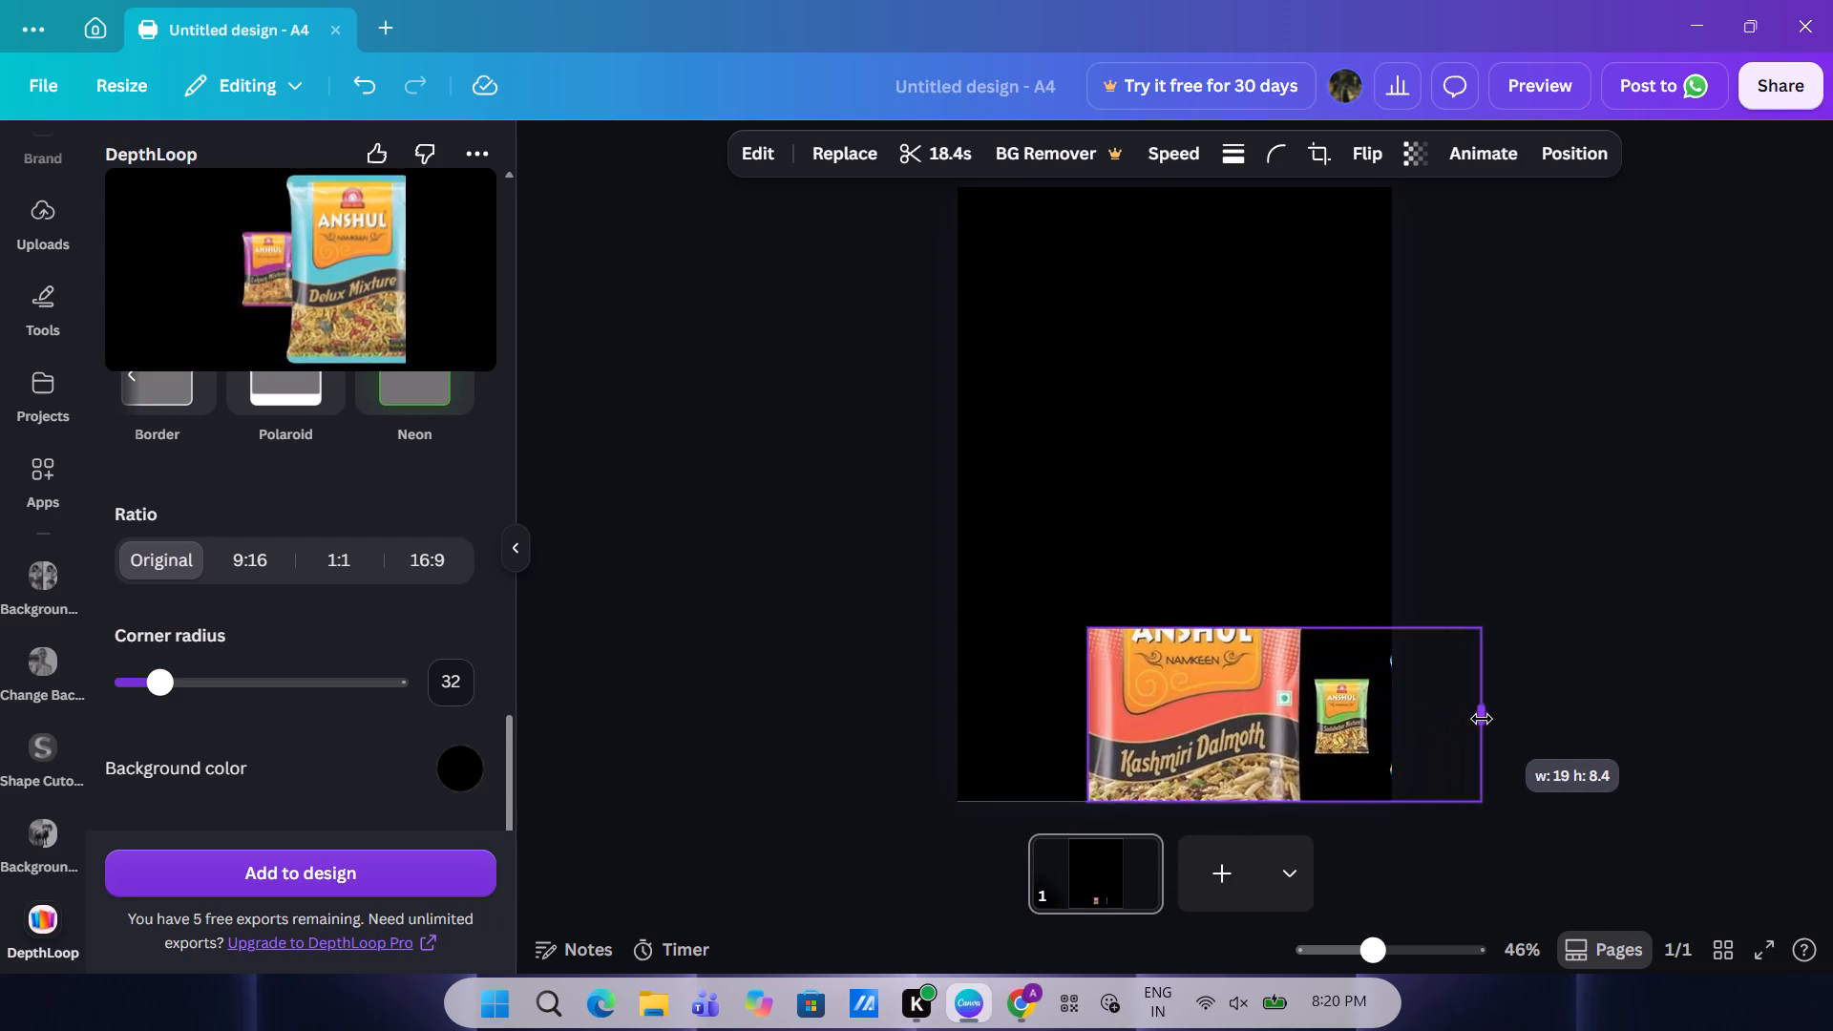
left_click_drag(1482, 719, 1395, 715)
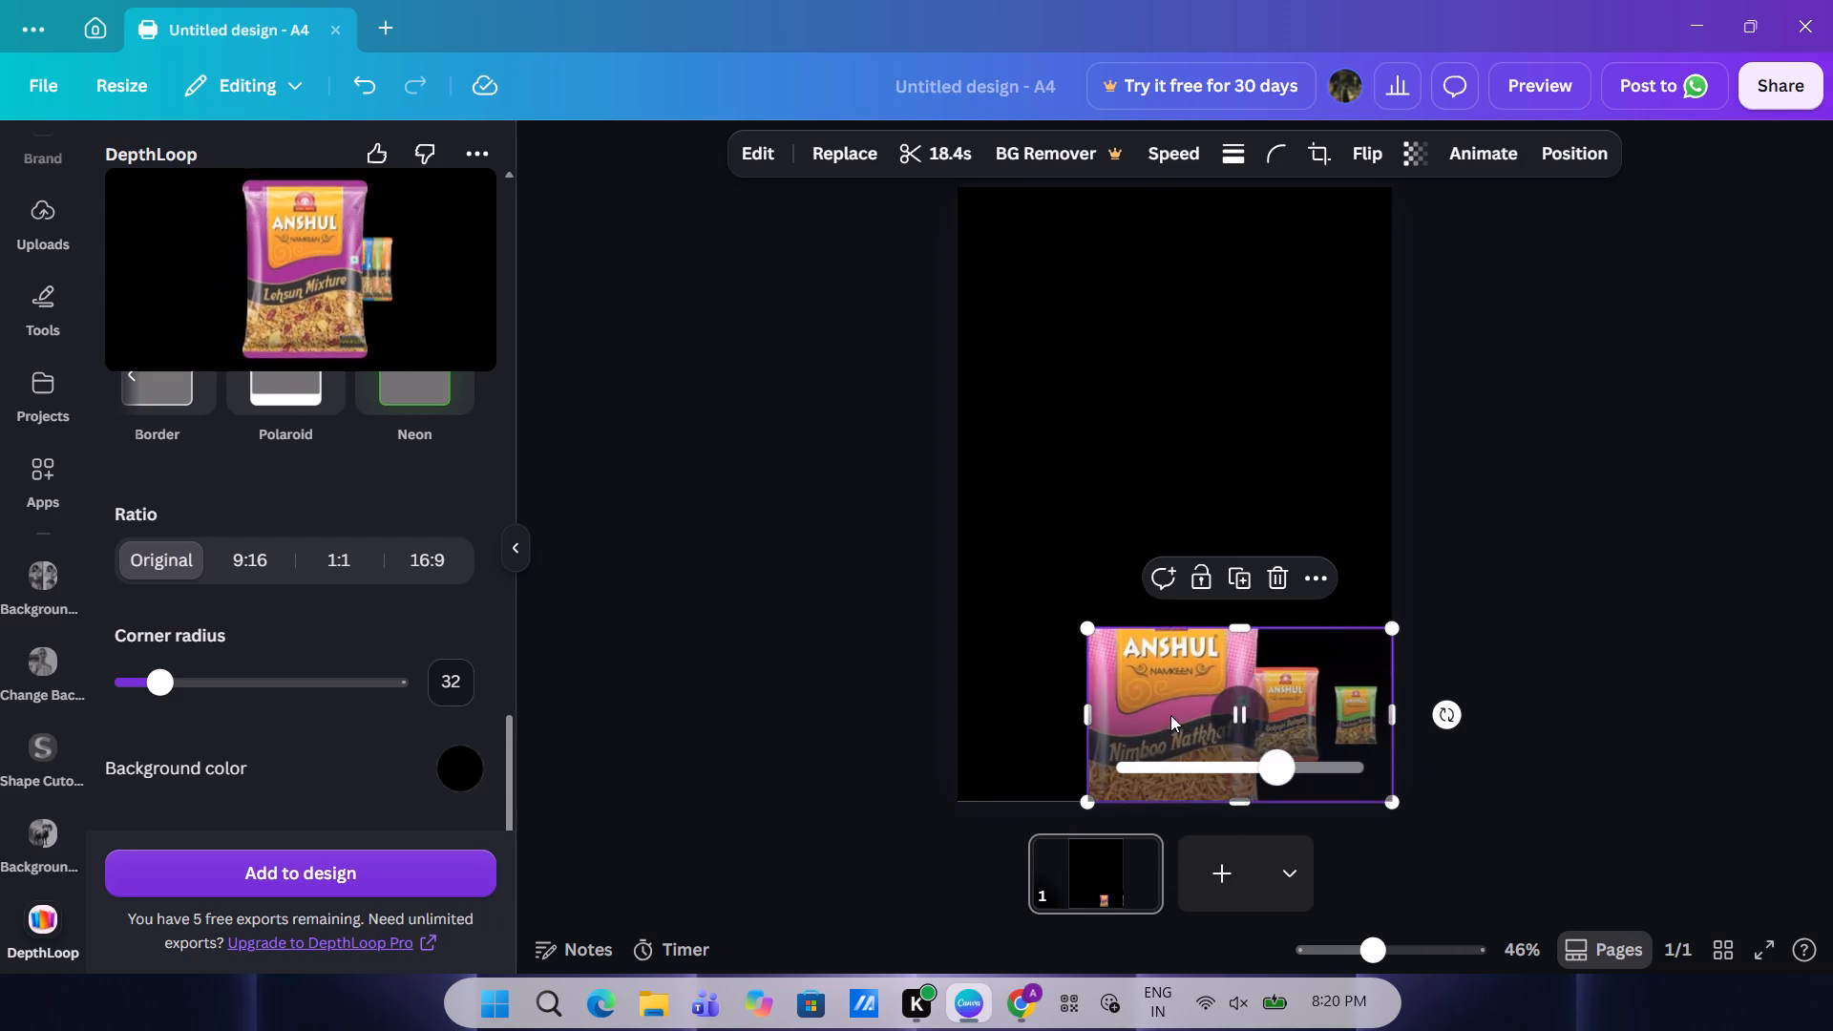
left_click_drag(1090, 715, 962, 709)
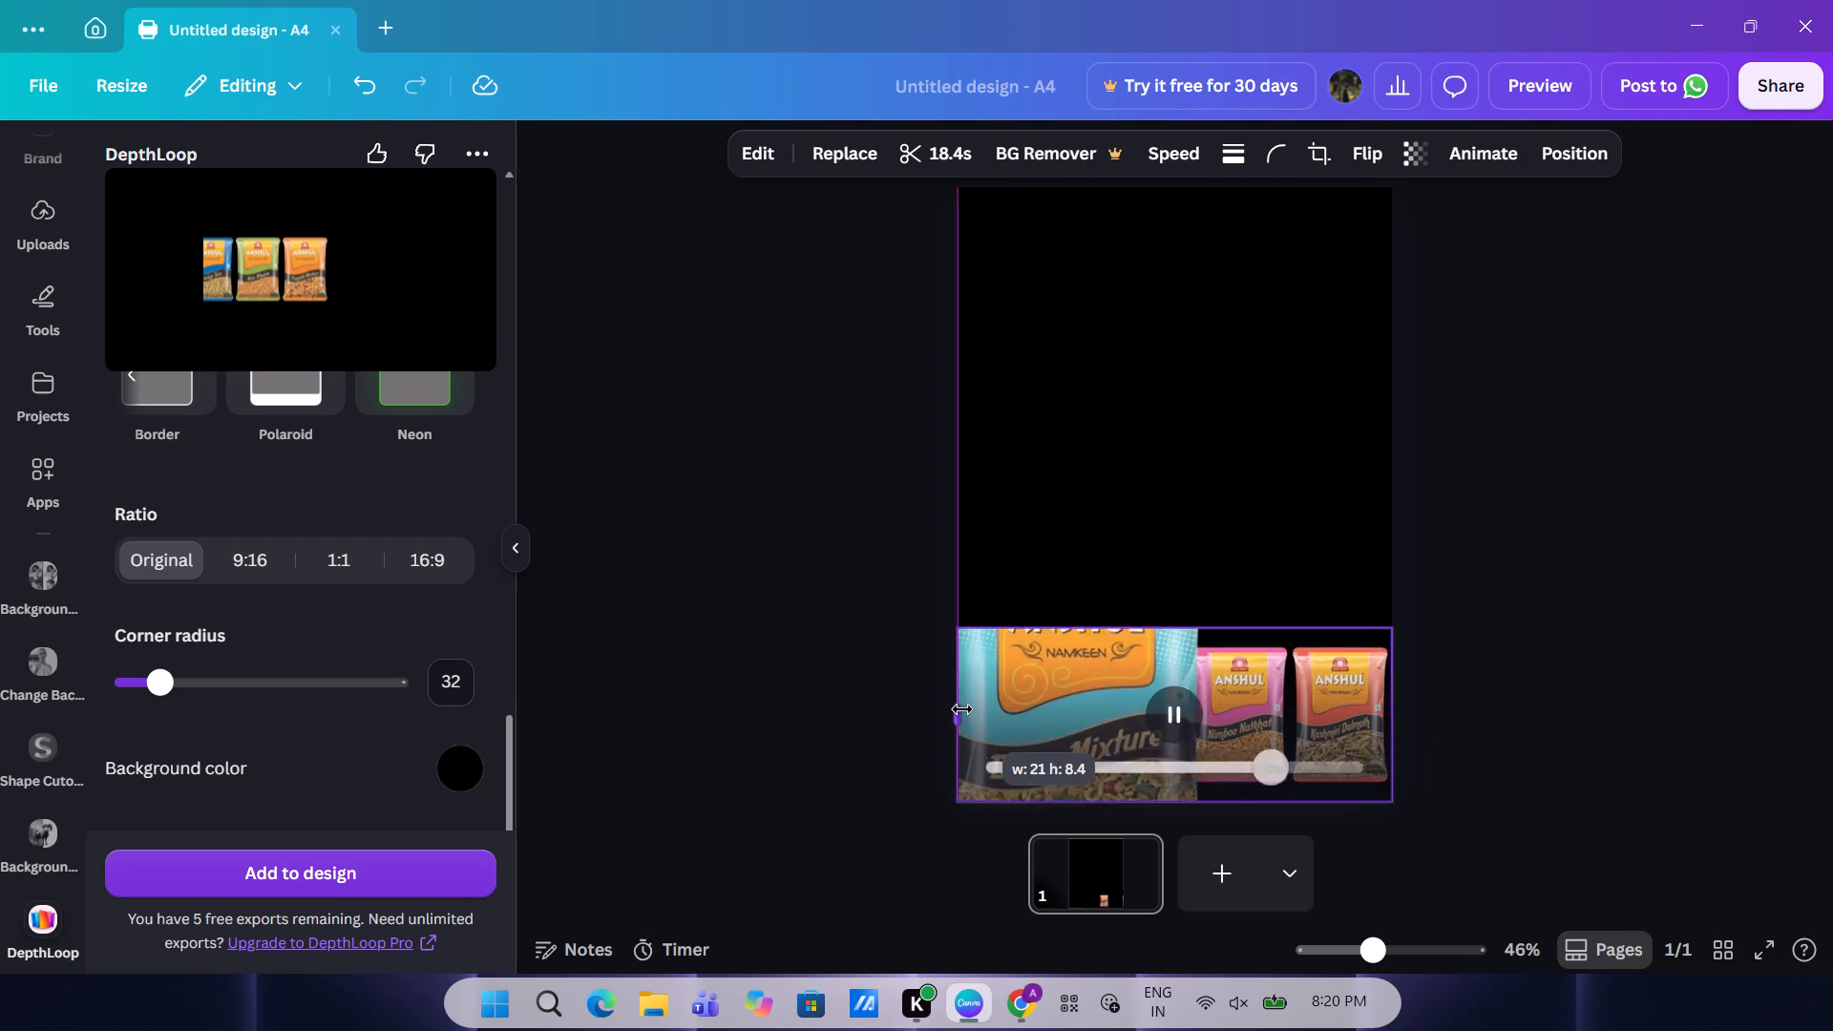
left_click_drag(962, 709, 958, 708)
left_click(1183, 633)
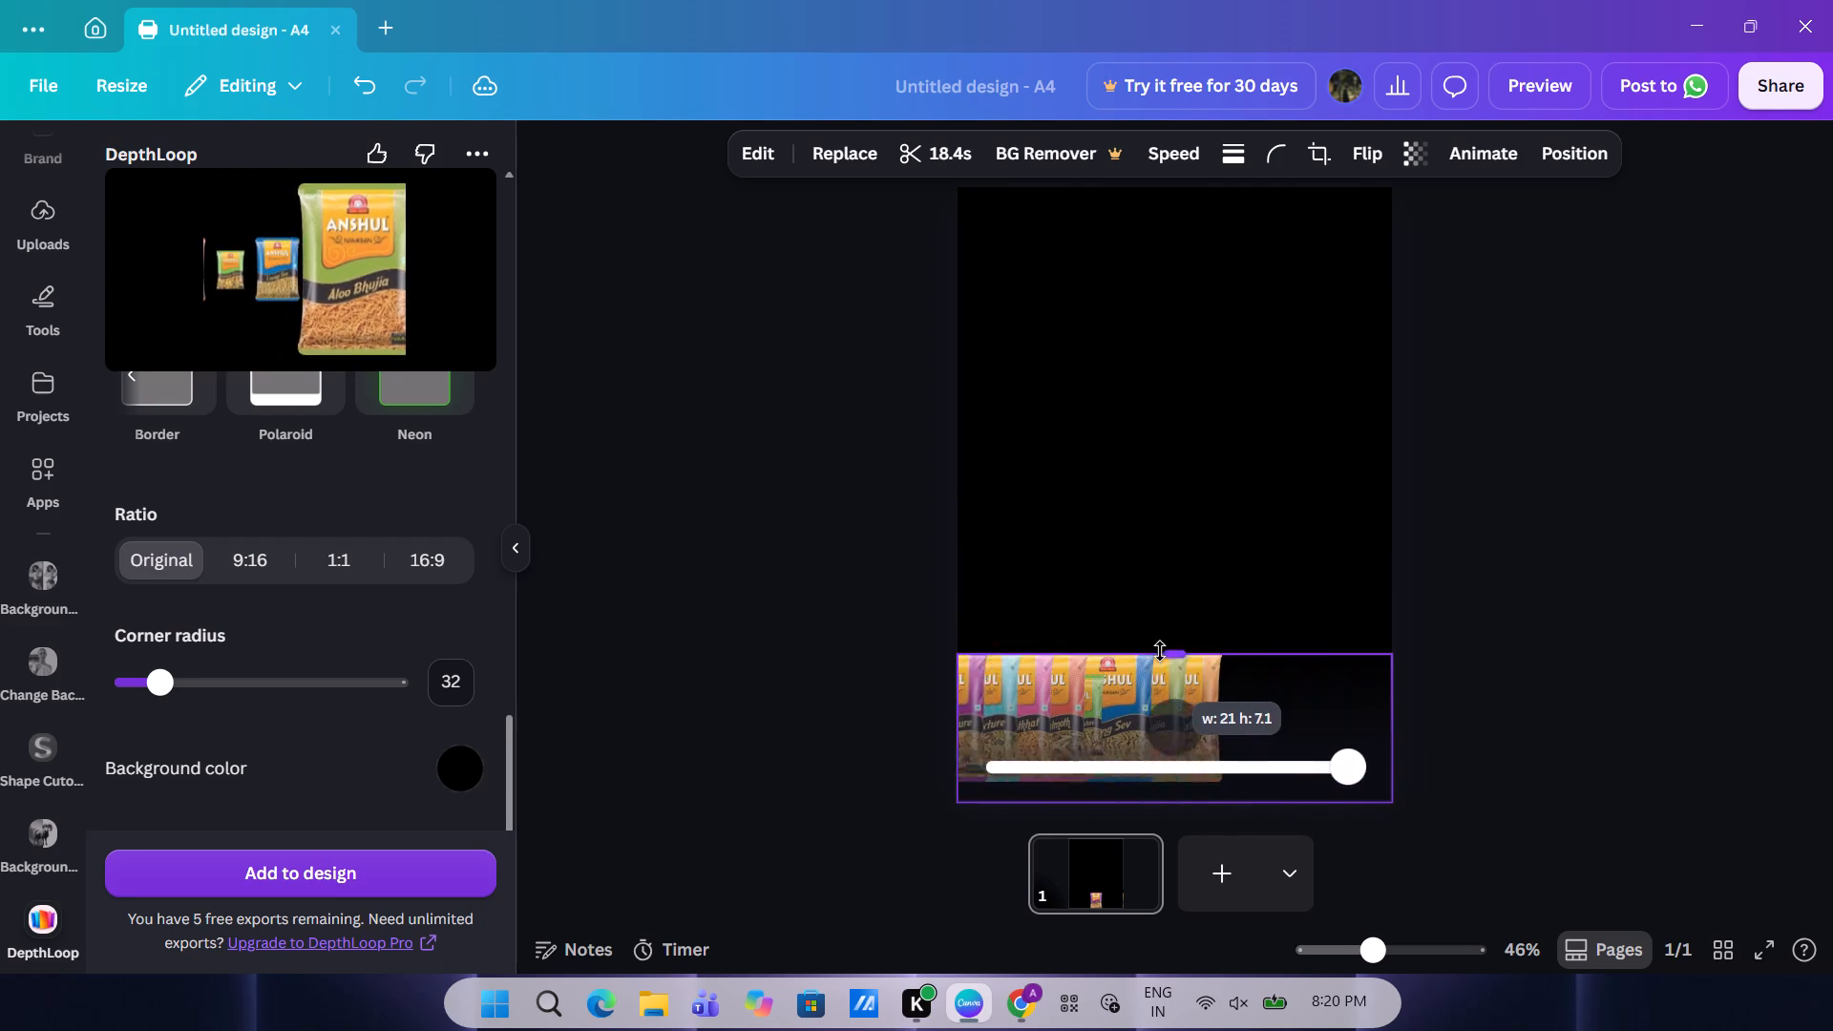
left_click(1177, 695)
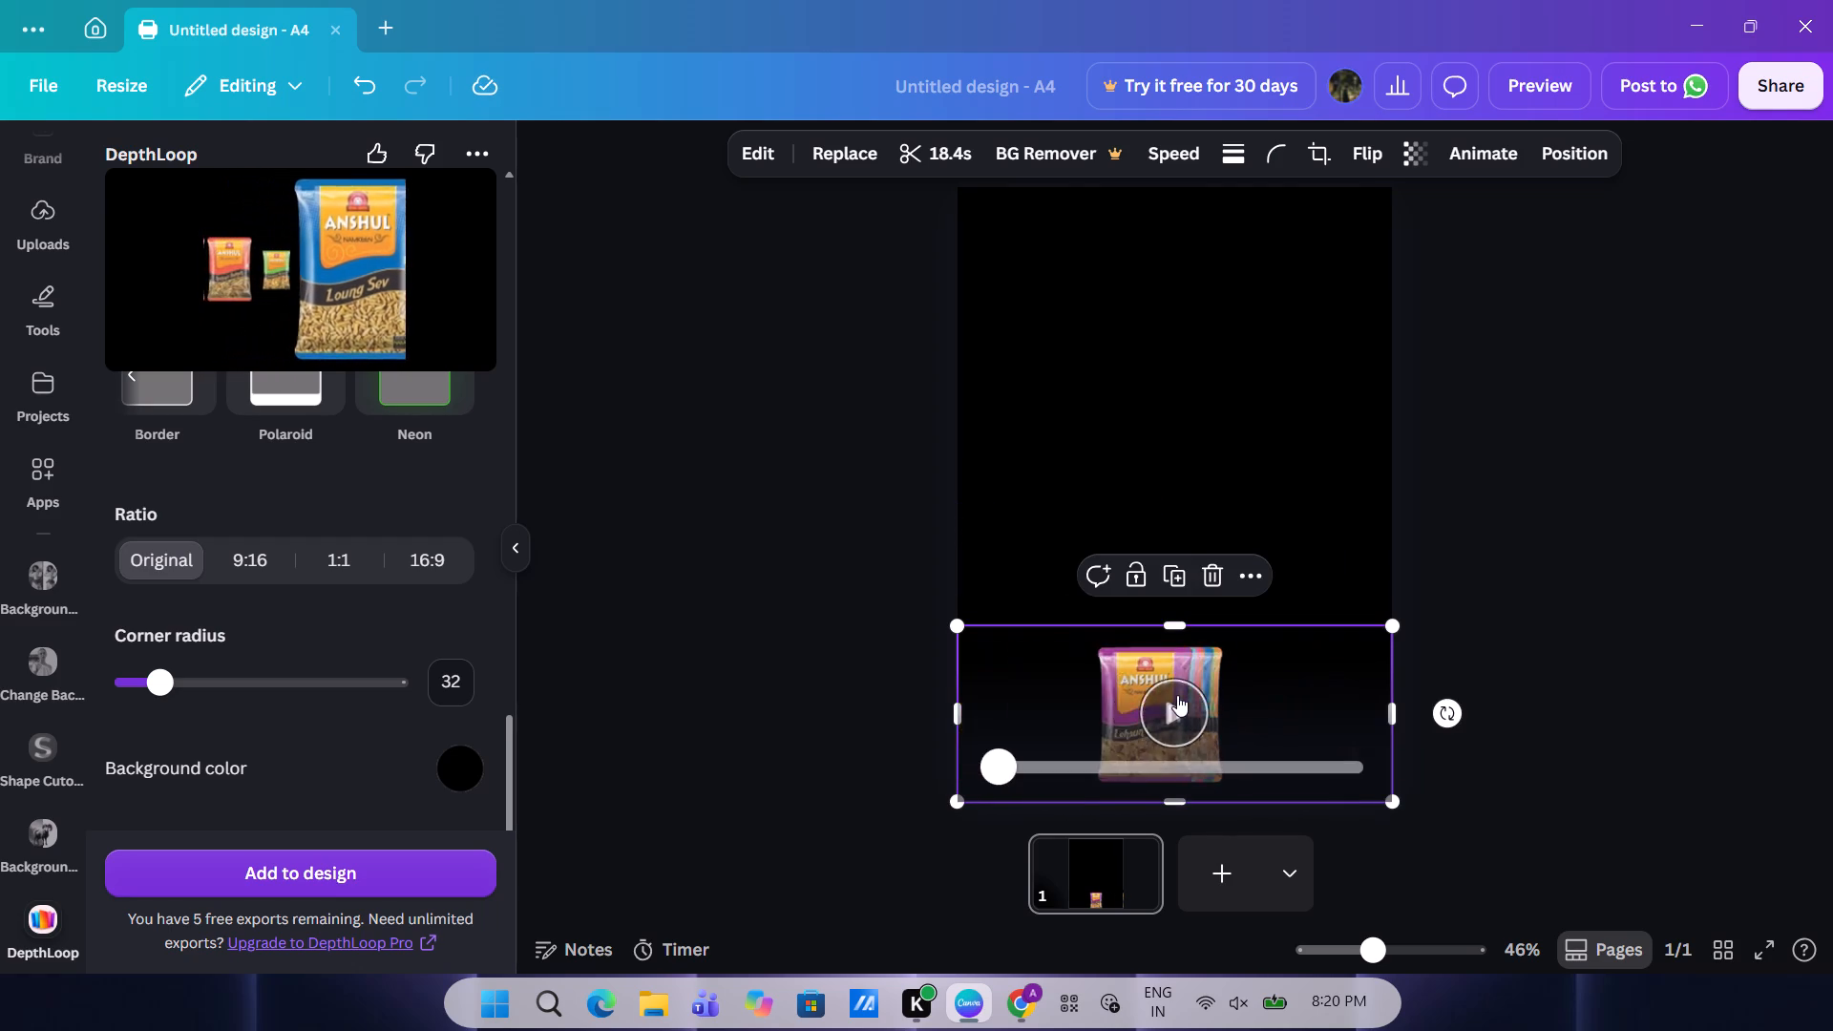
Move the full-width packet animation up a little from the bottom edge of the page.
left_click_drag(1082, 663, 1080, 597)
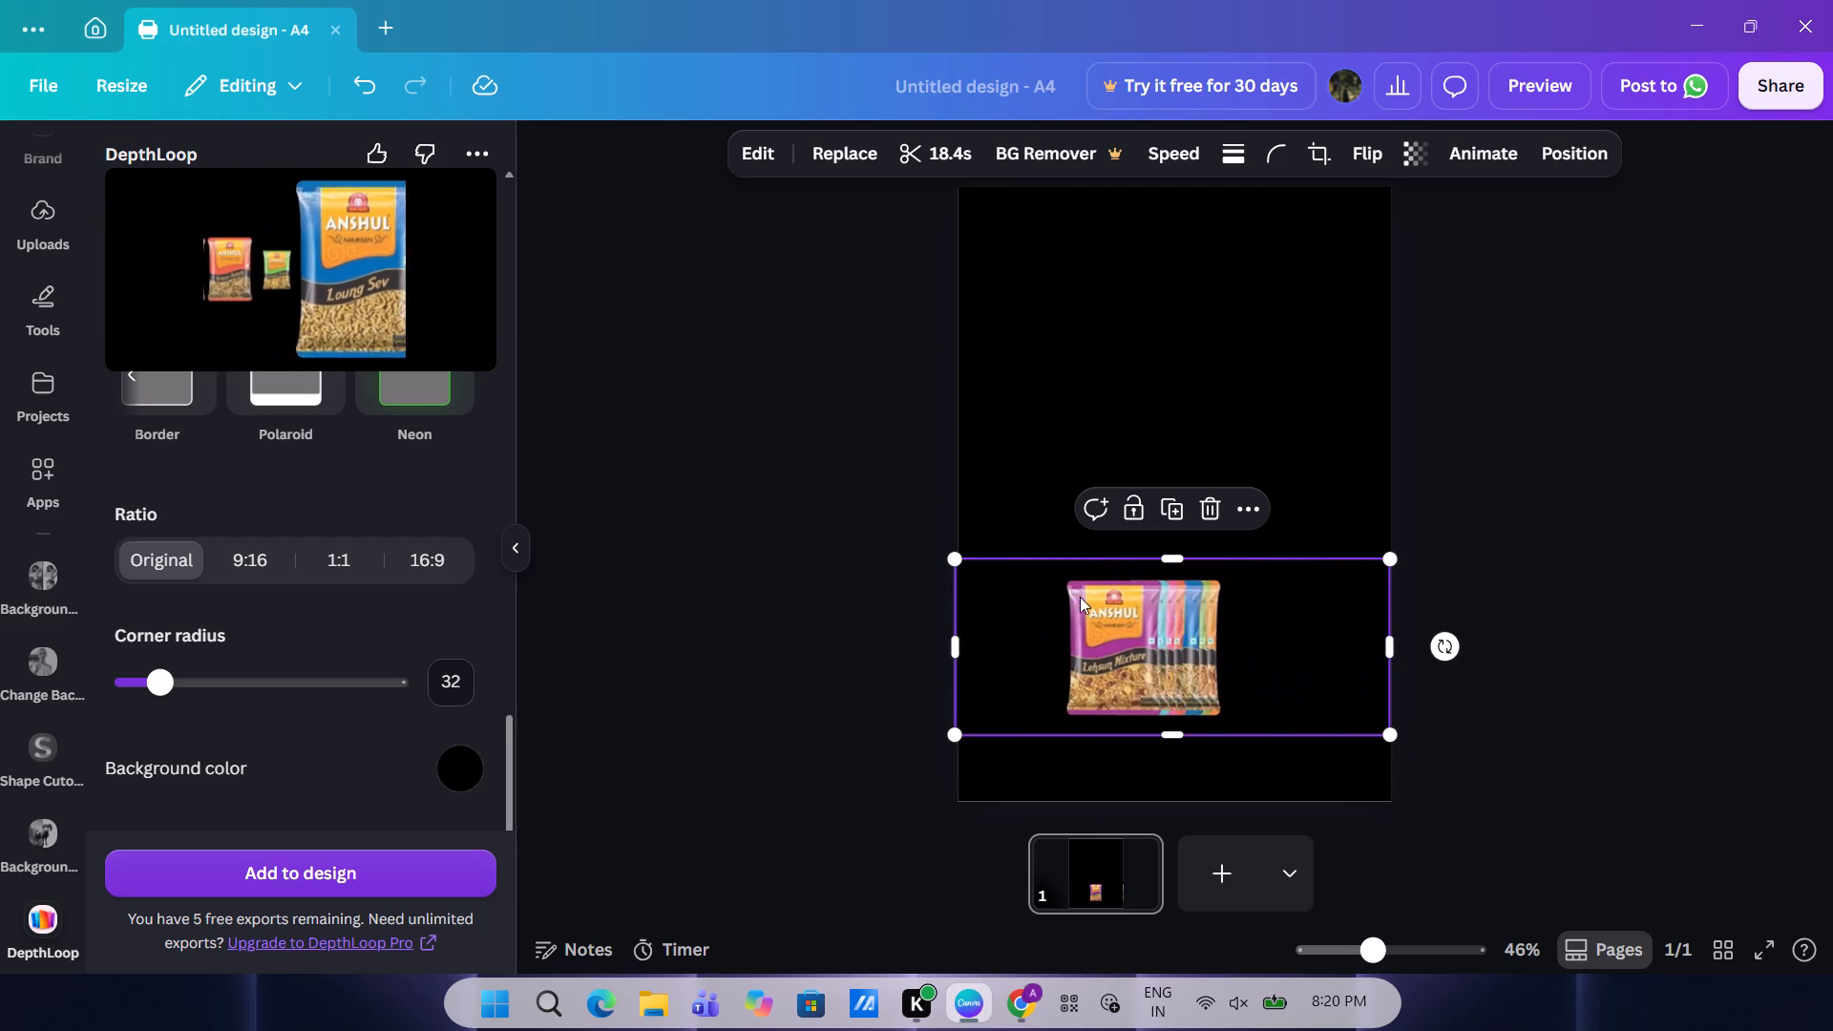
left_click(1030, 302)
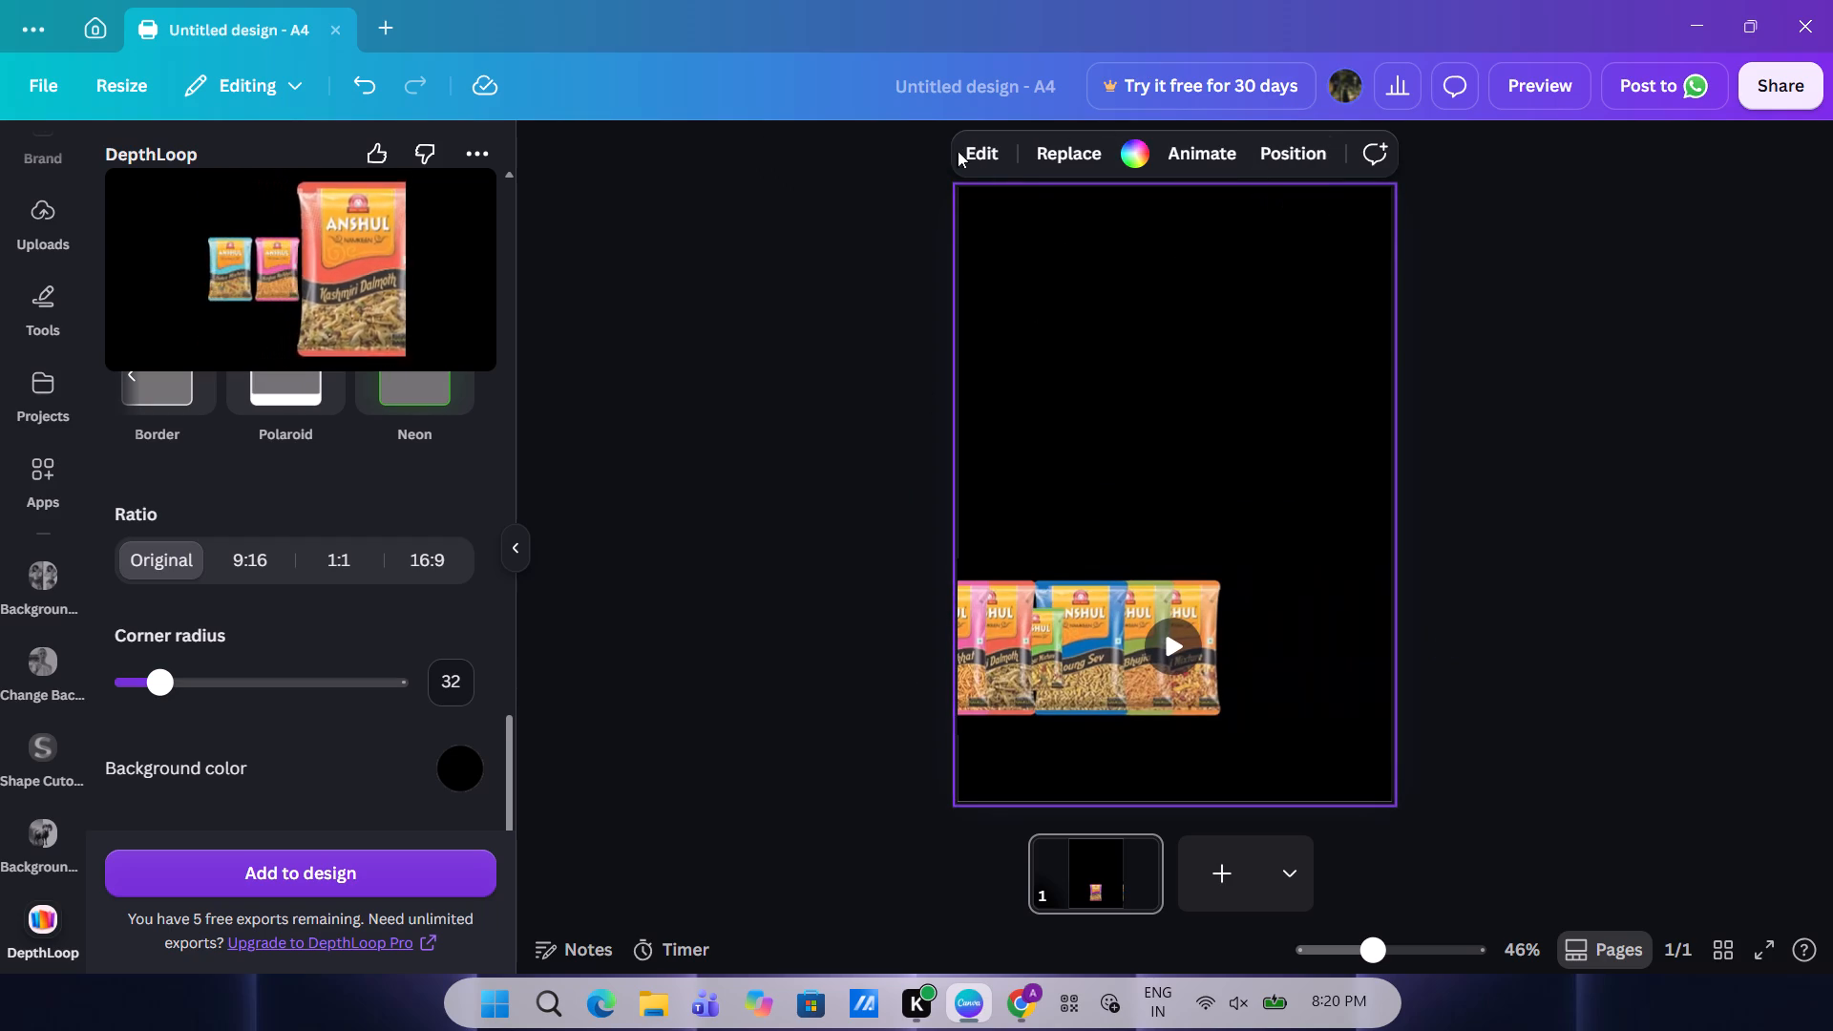
Rename the design as presentation.
left_click(1000, 182)
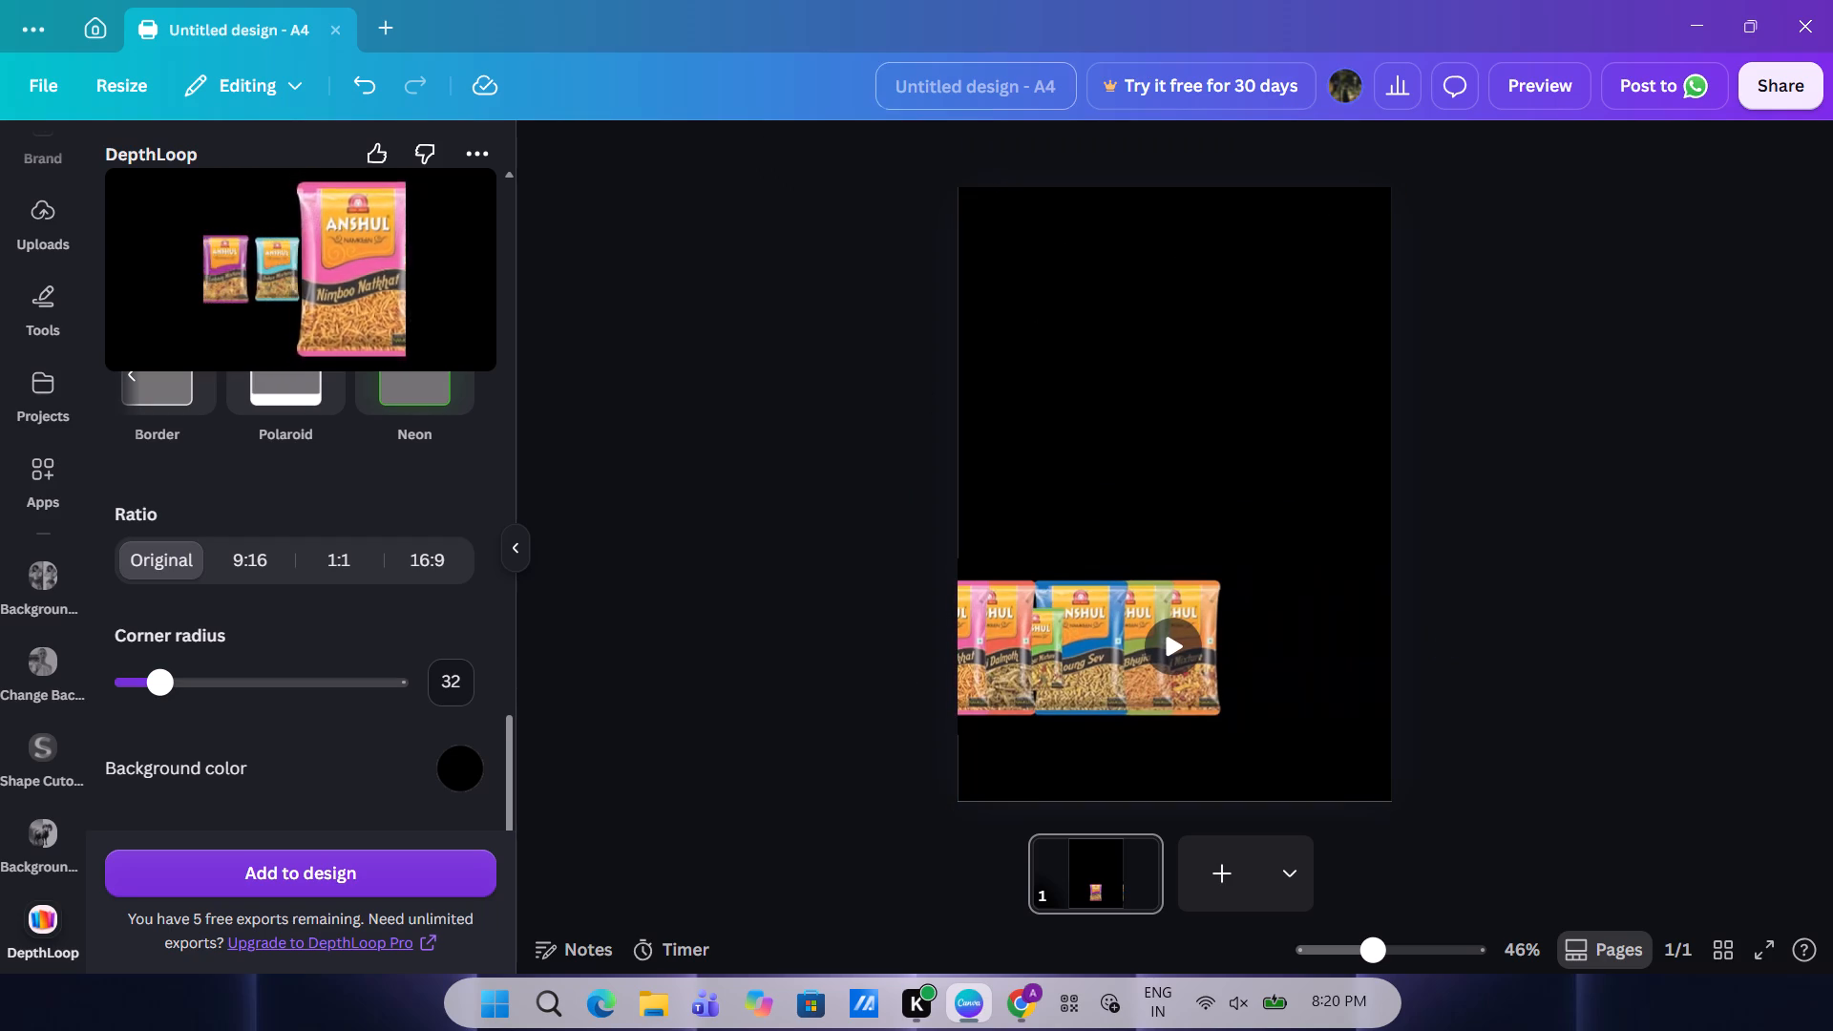
left_click(986, 101)
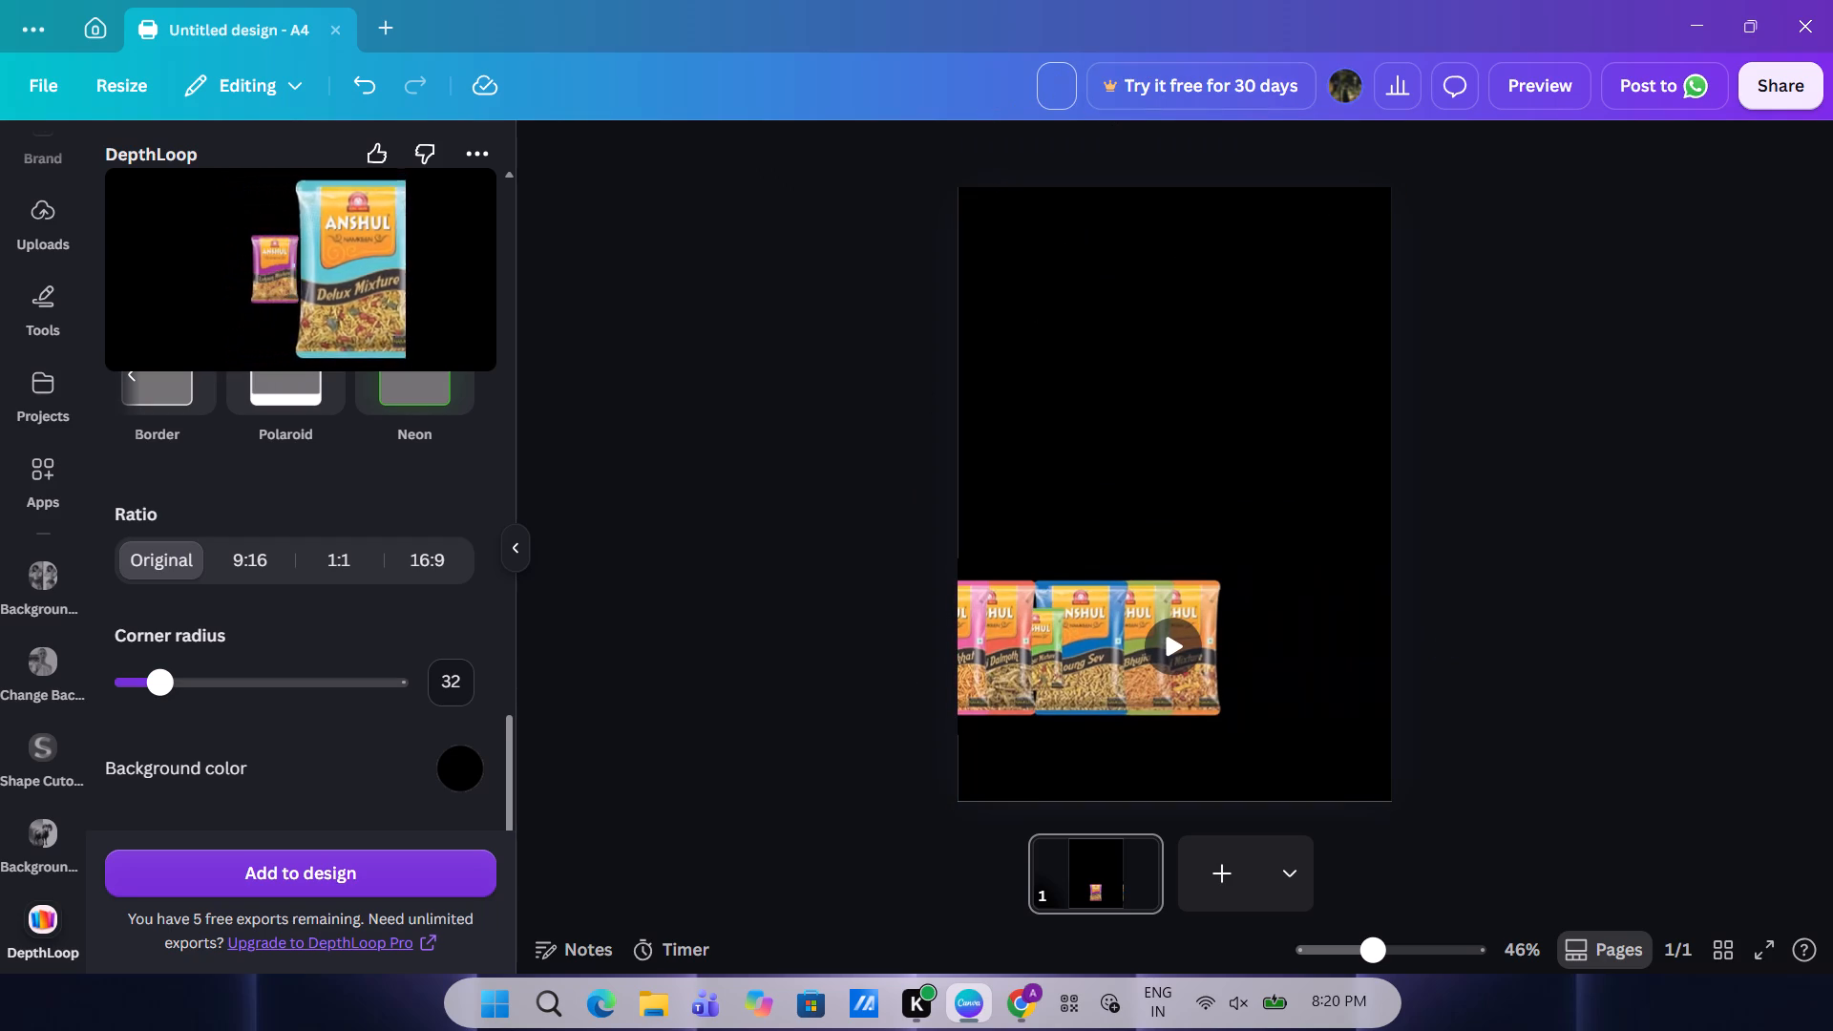
type("prez")
key("BackSpace")
type("sebt")
key("BackSpace")
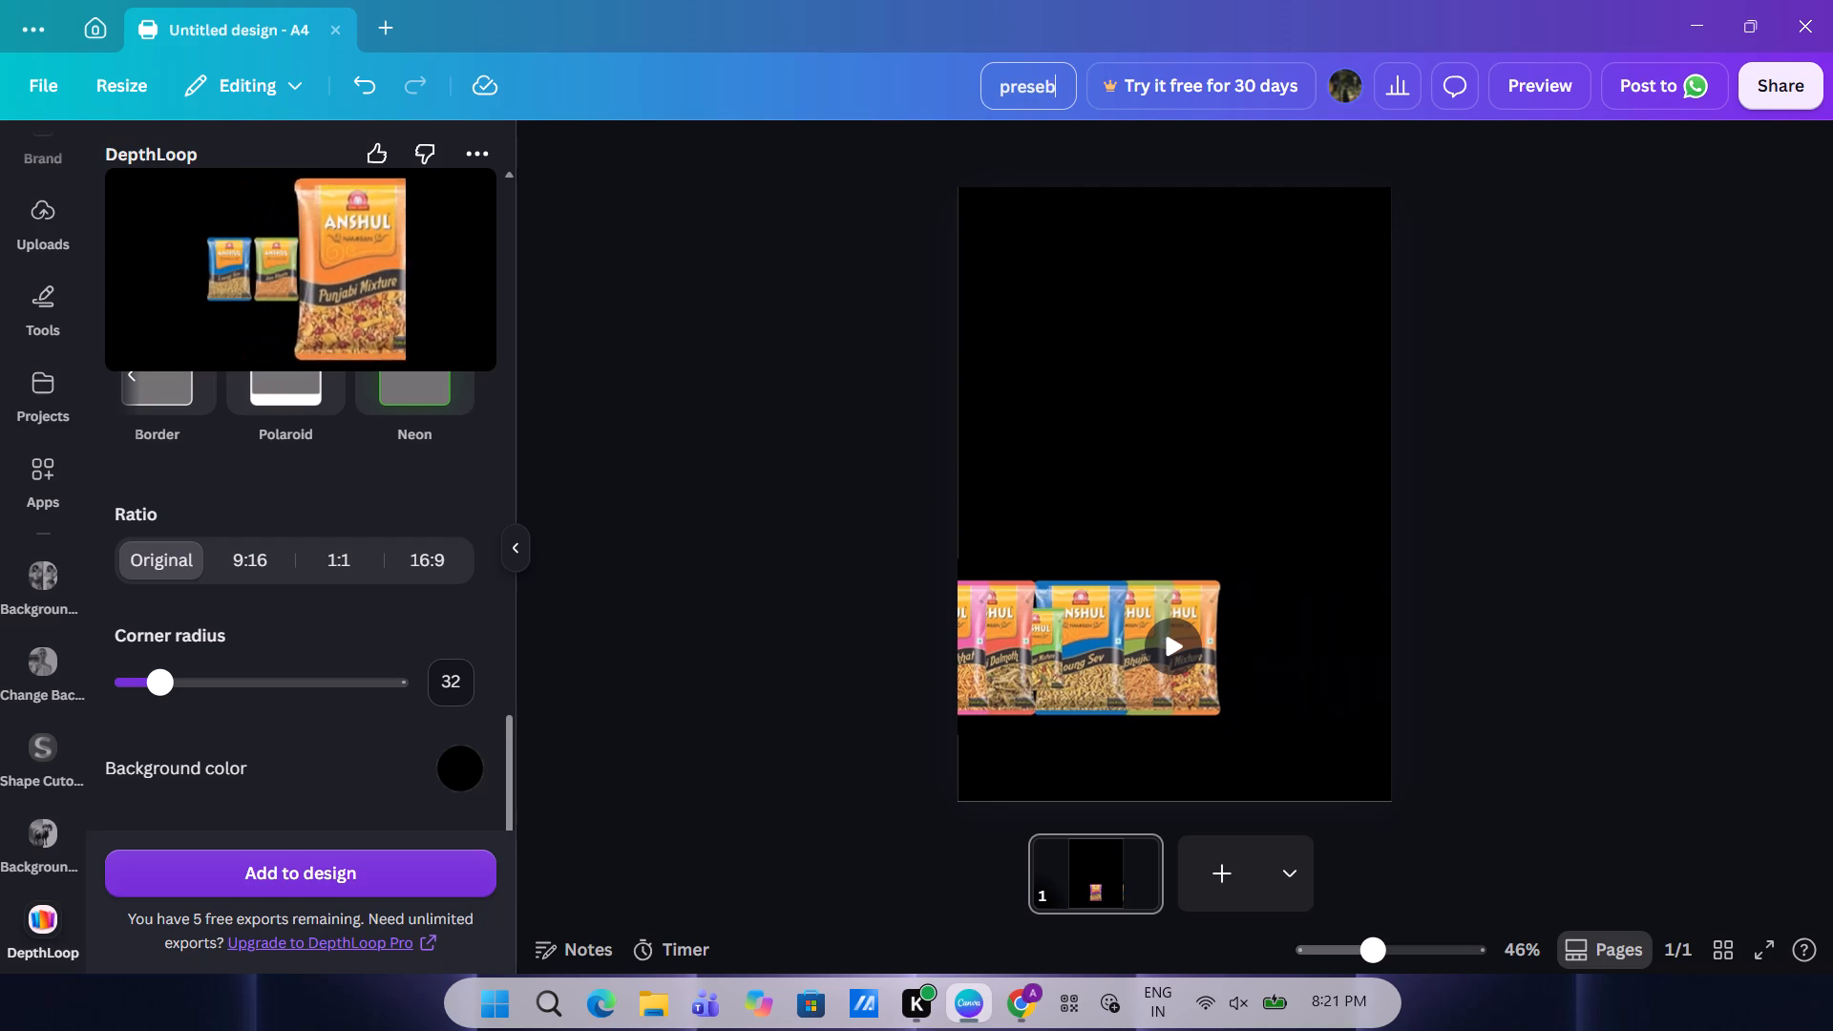
key("BackSpace")
type("ntation")
key("Return")
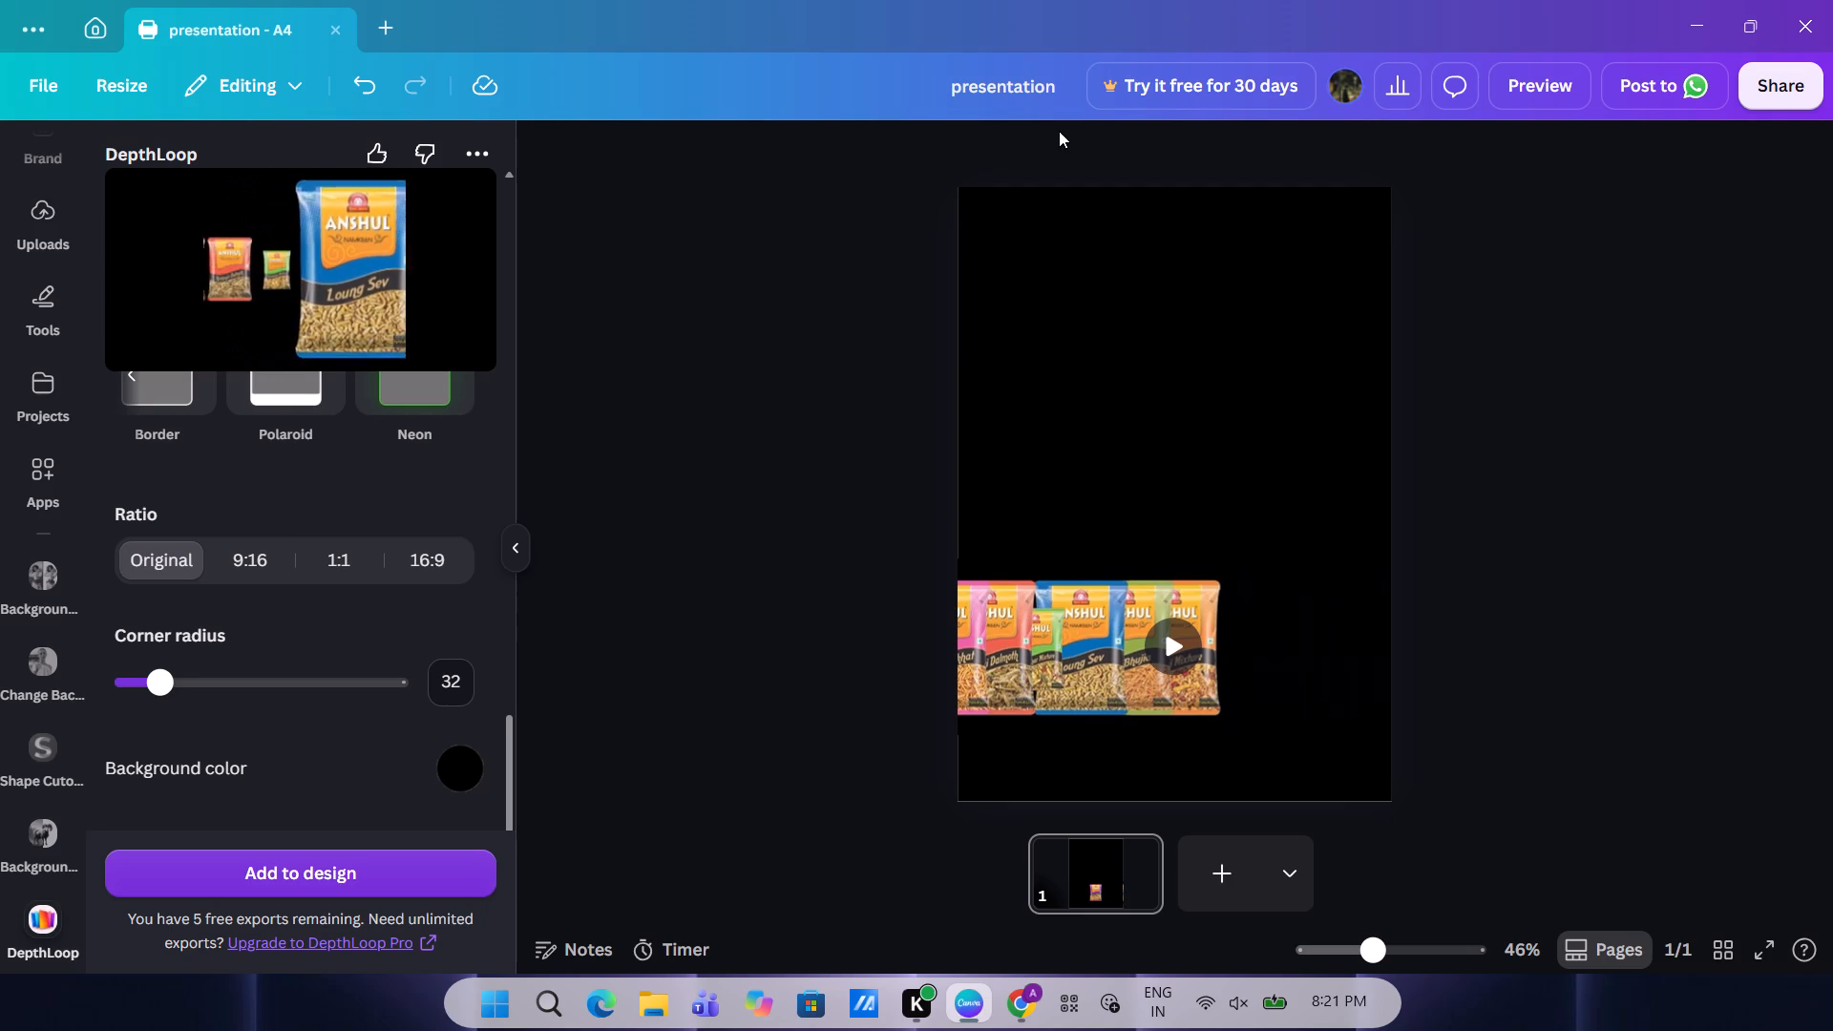
left_click(1034, 94)
key("Return")
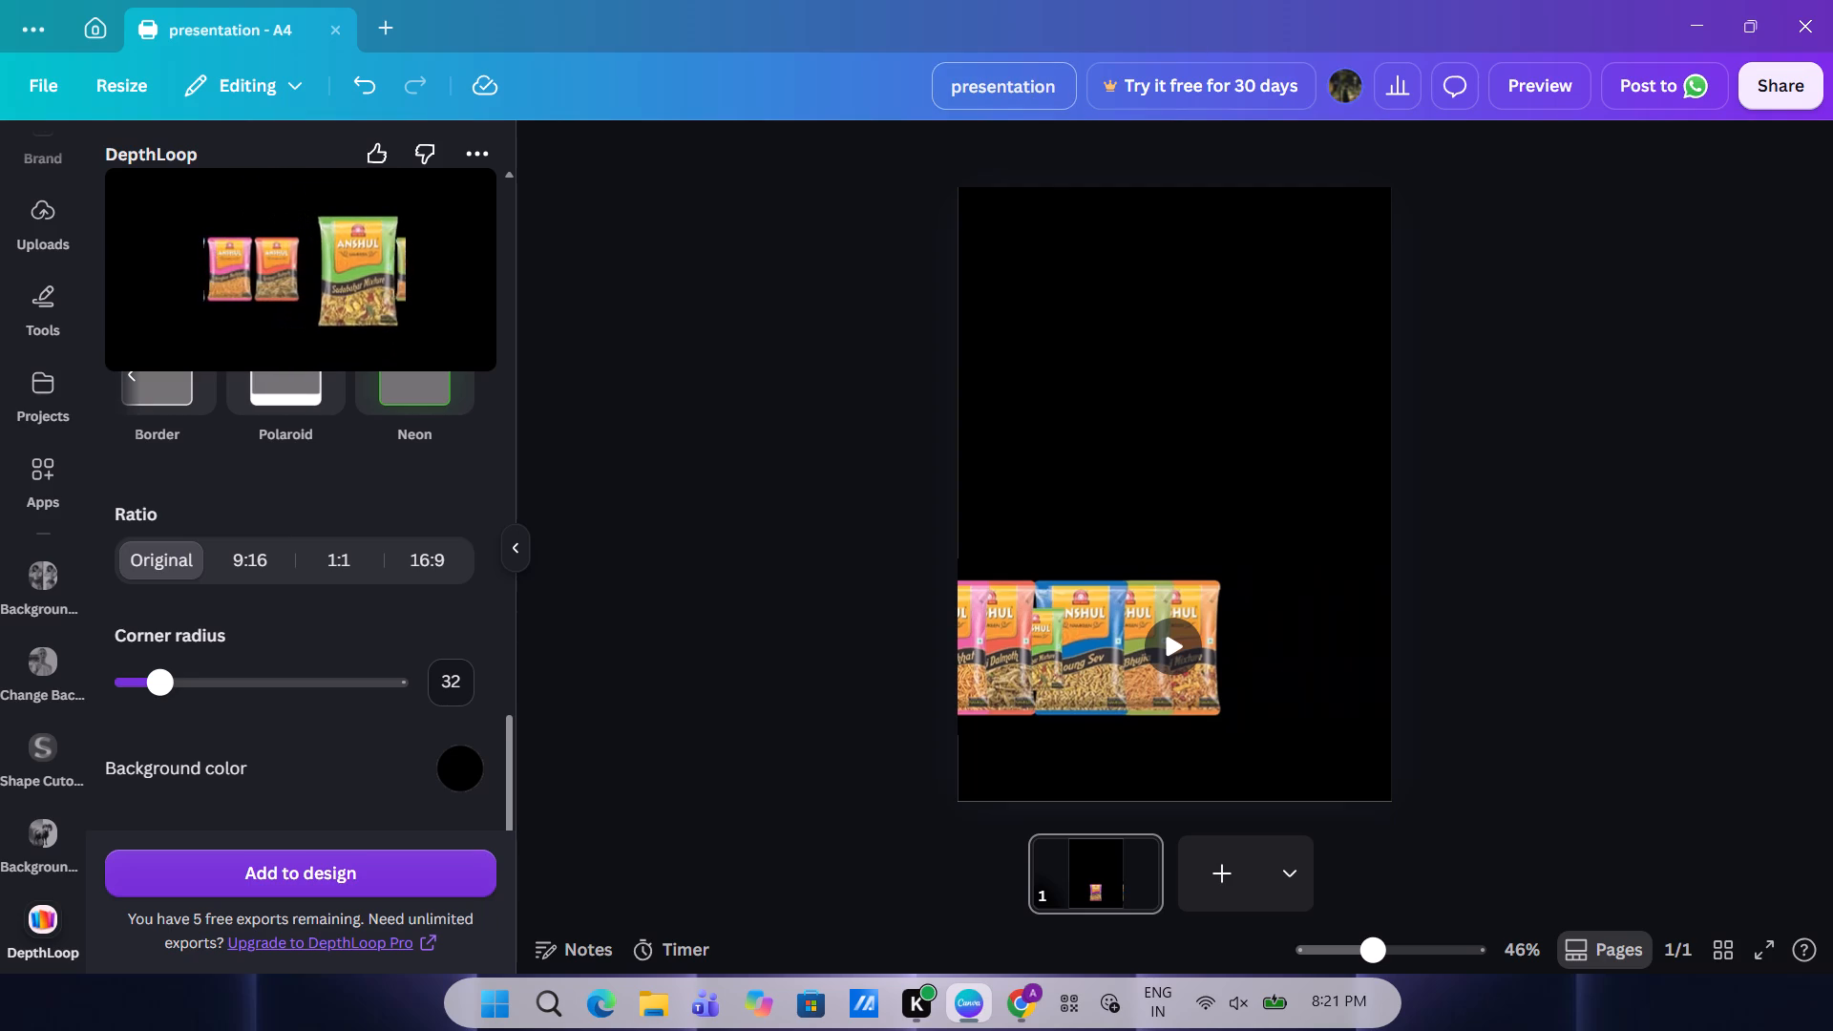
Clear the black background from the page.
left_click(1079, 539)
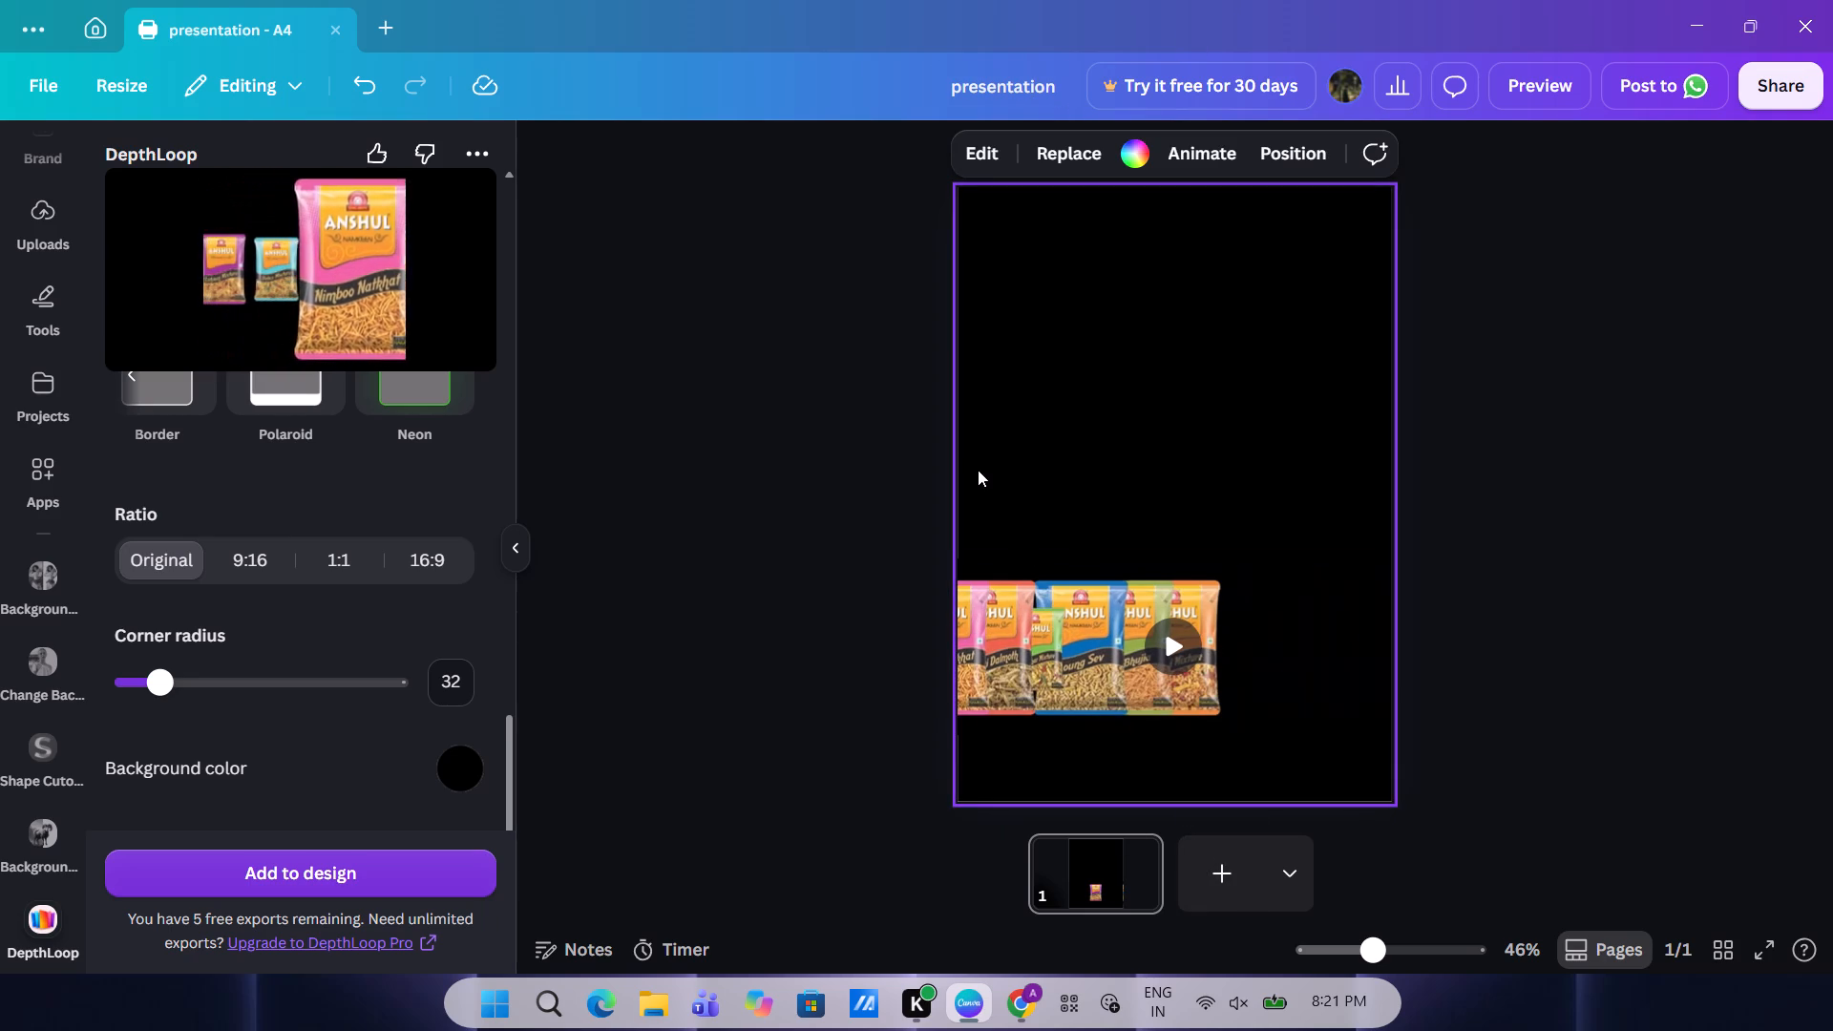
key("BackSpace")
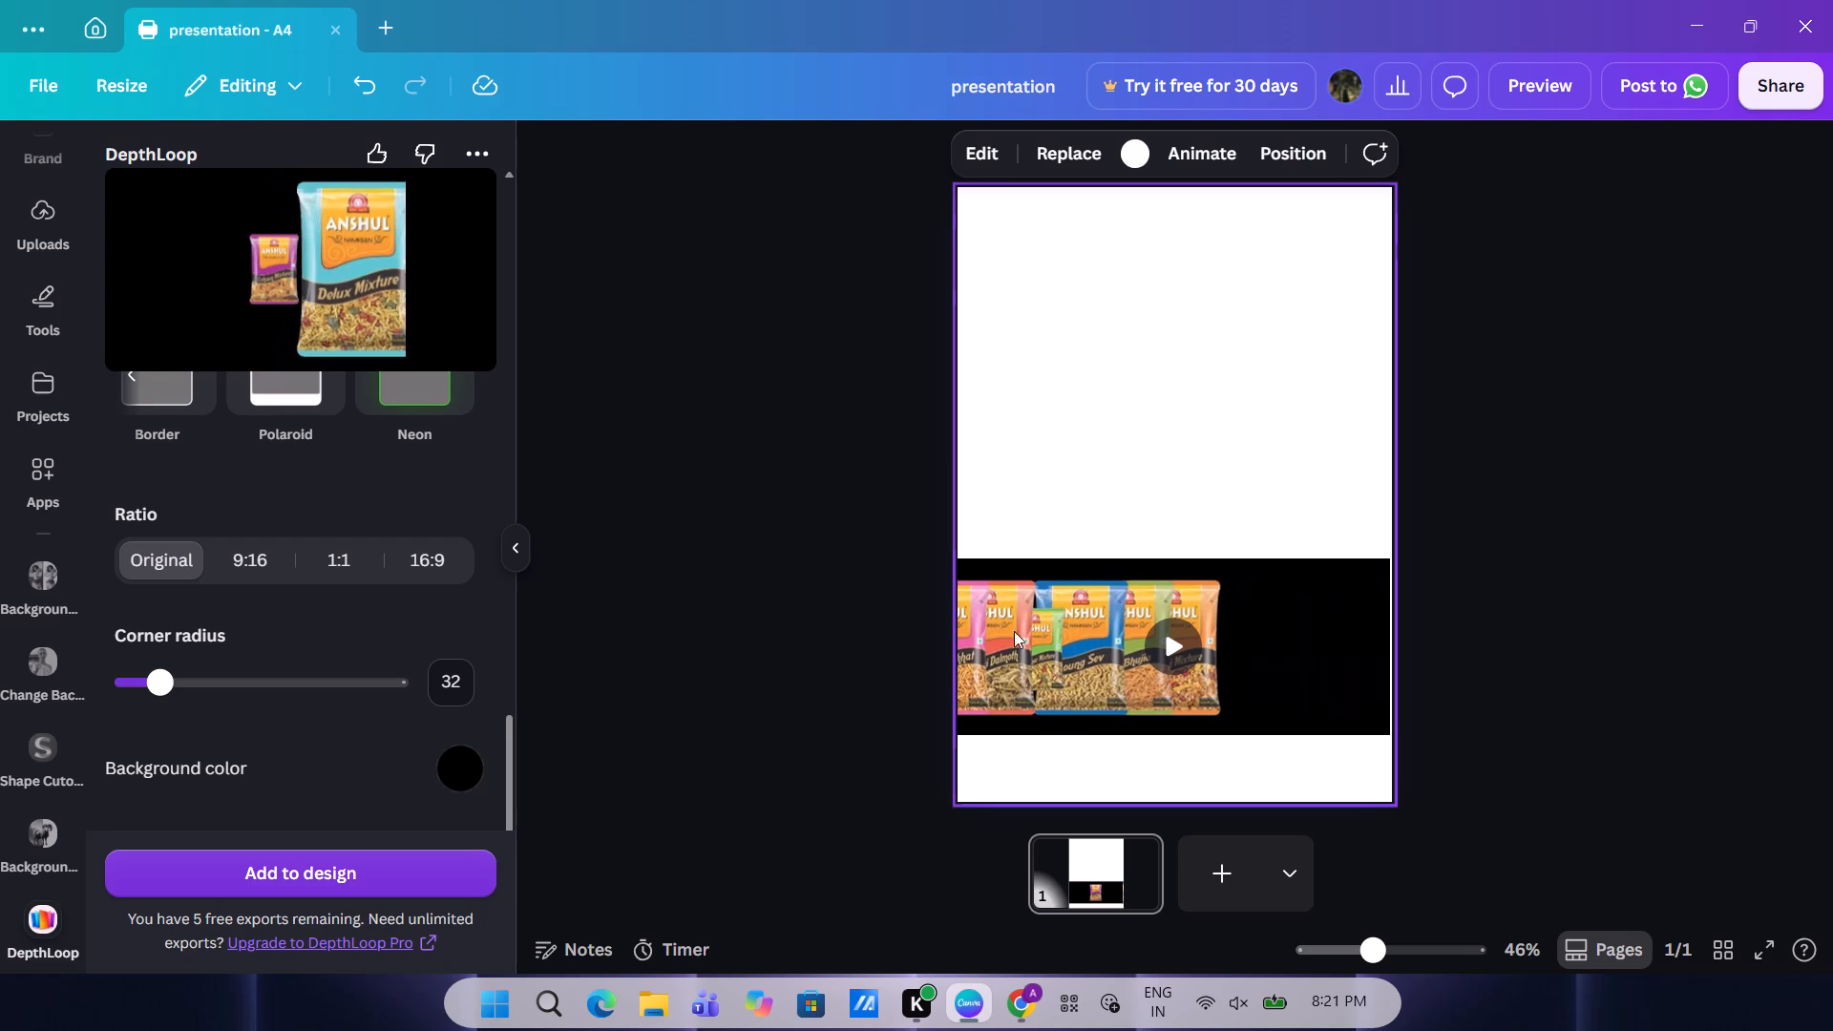
Delete the packet animation from the page.
left_click(1051, 636)
key("backslash")
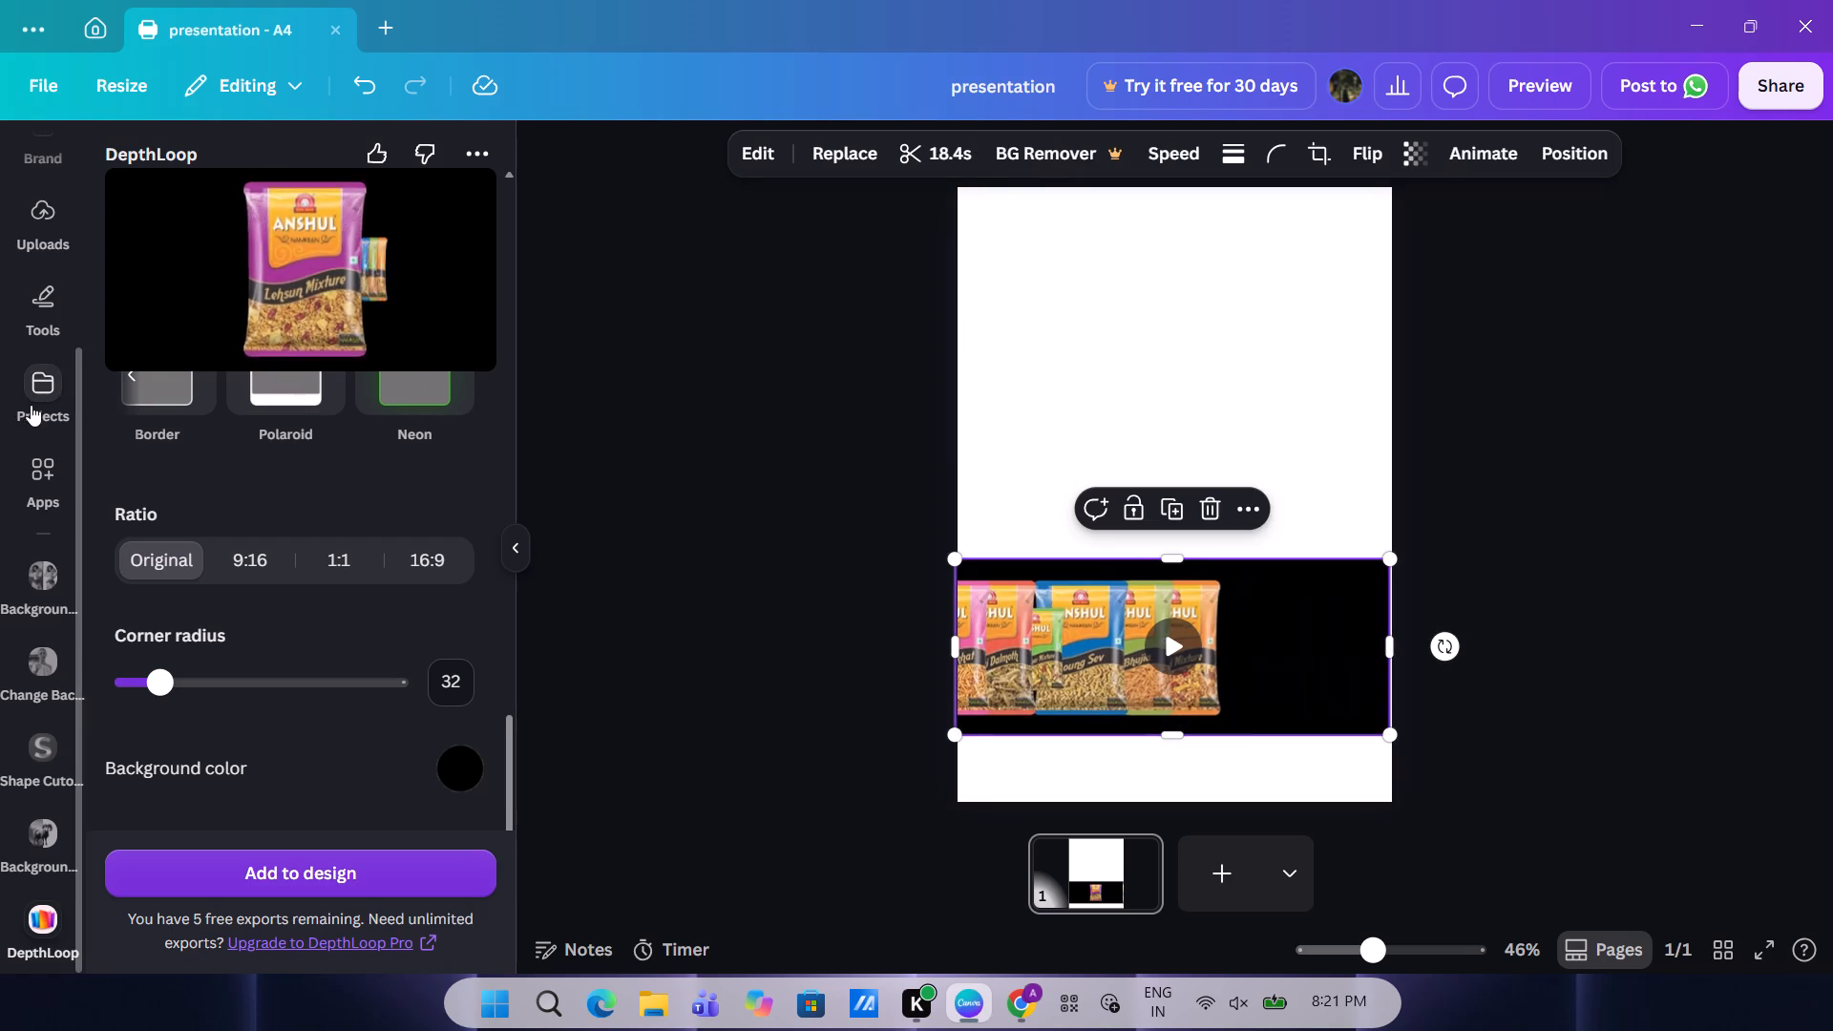
left_click(936, 165)
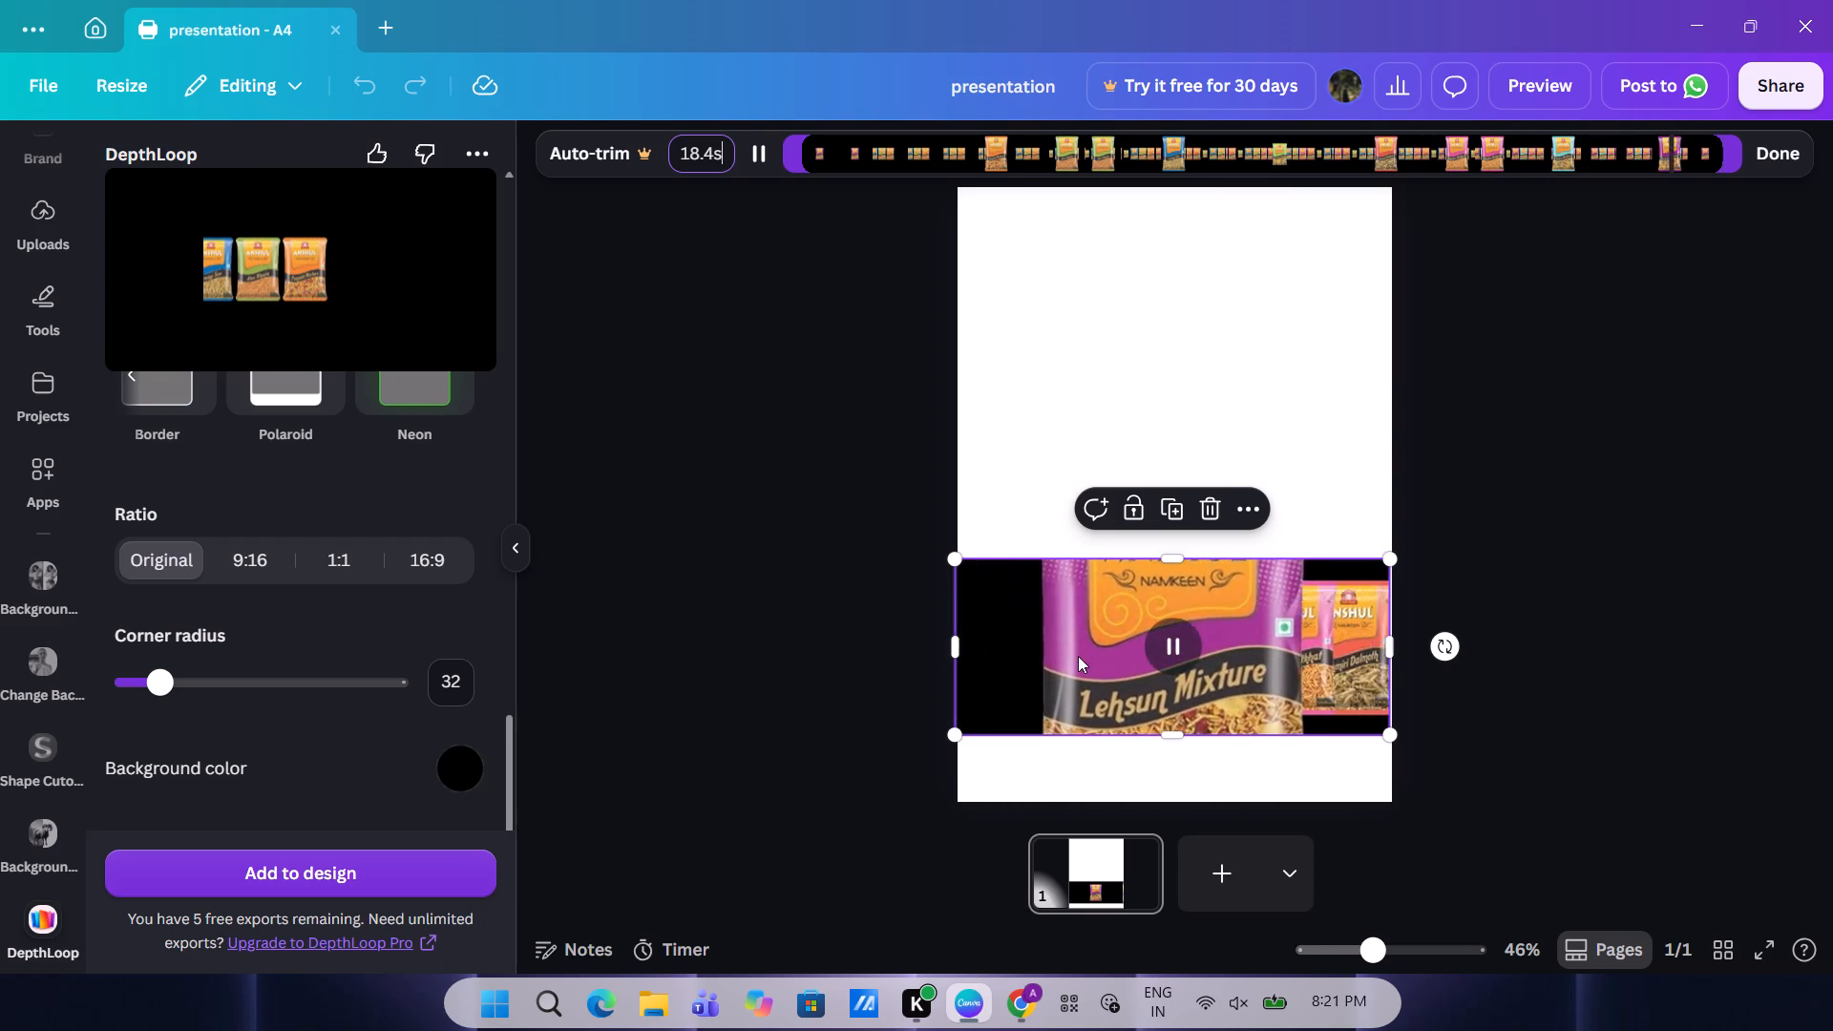
left_click_drag(1078, 656, 1039, 670)
key("BackSpace")
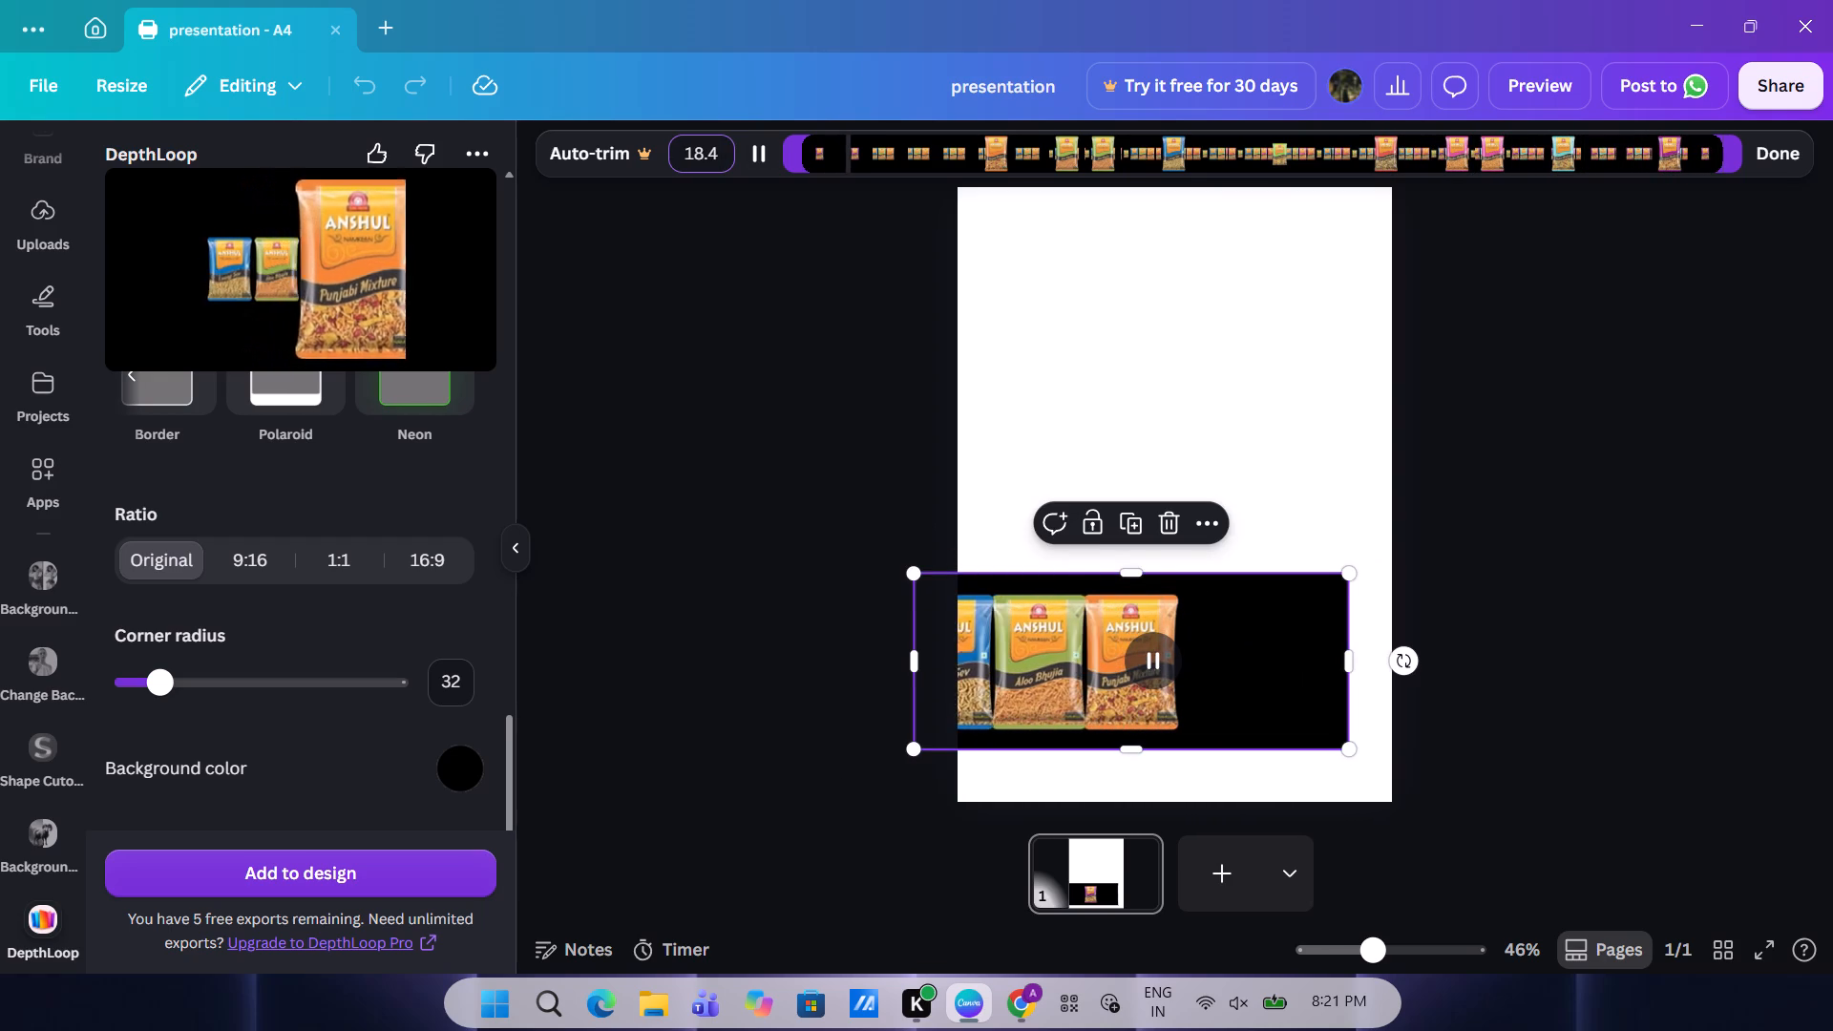
left_click(1046, 618)
key("BackSpace")
left_click(1255, 623)
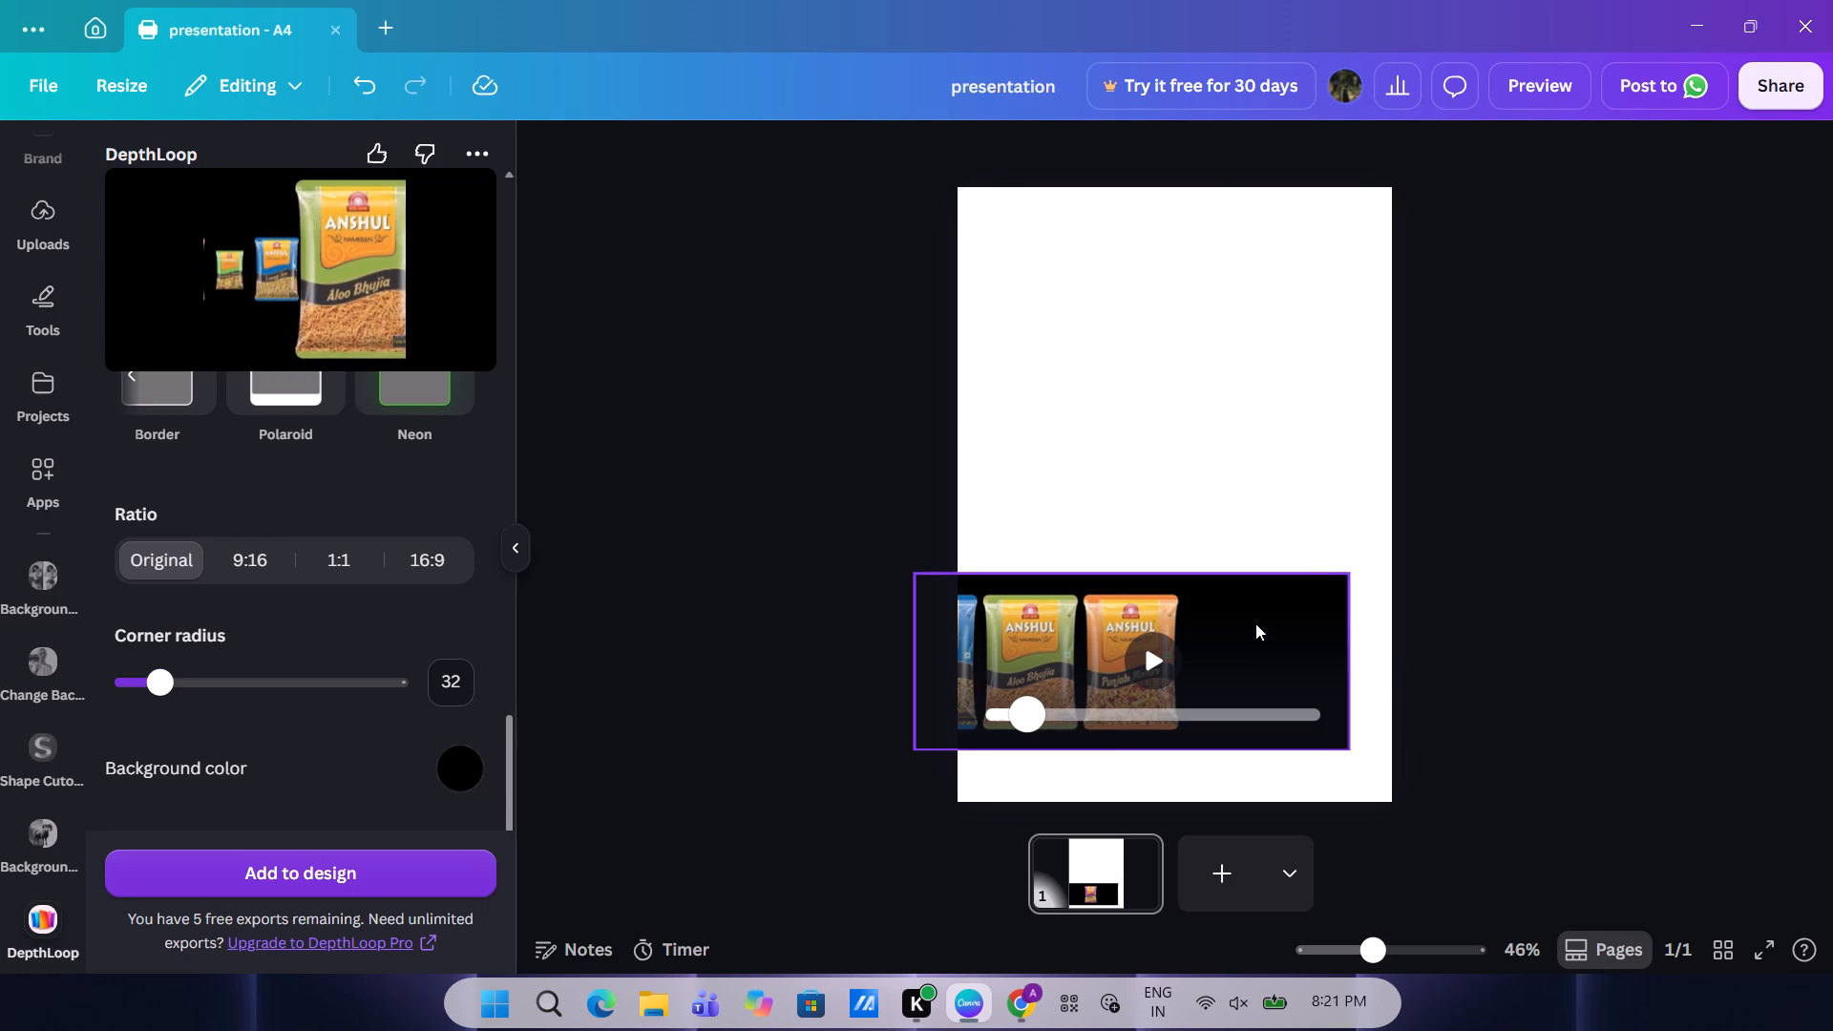
key("Insert")
key("BackSpace")
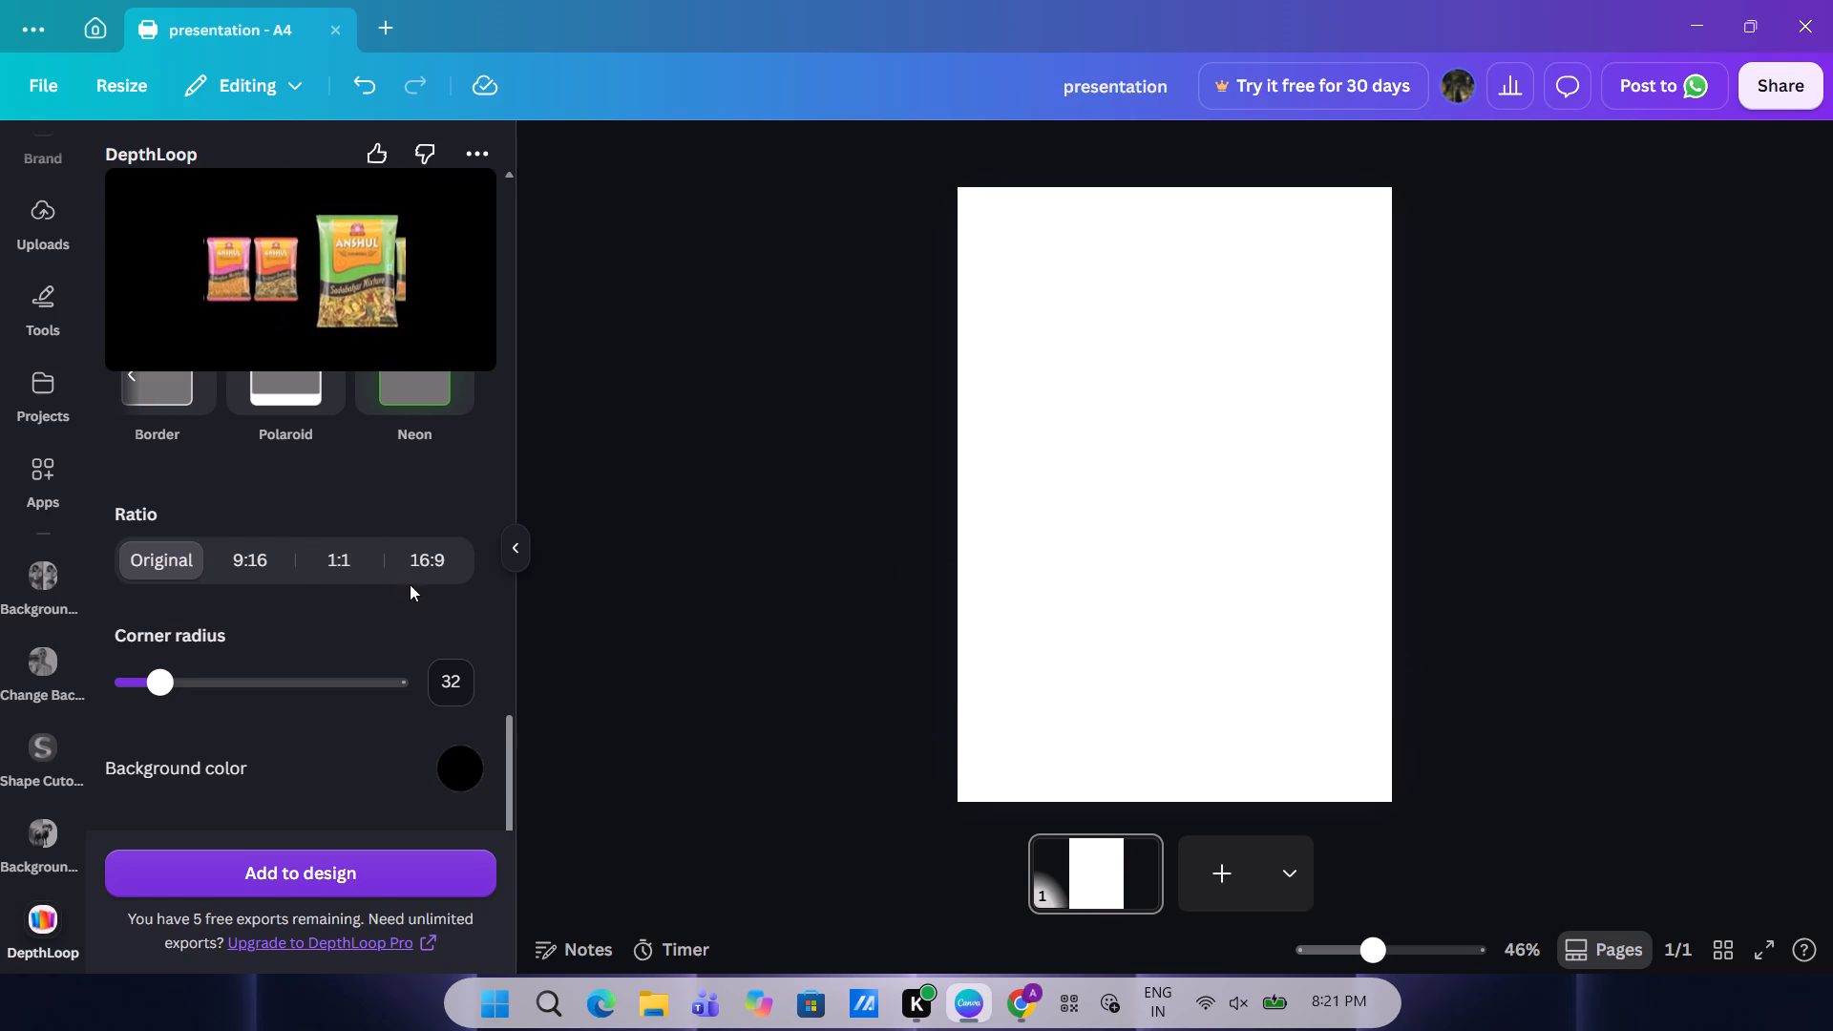
Change the packet carousel's ratio to 9:16 in DepthLoop and start adding the new animation to the design.
left_click(422, 563)
scroll(390, 558, "left", 2)
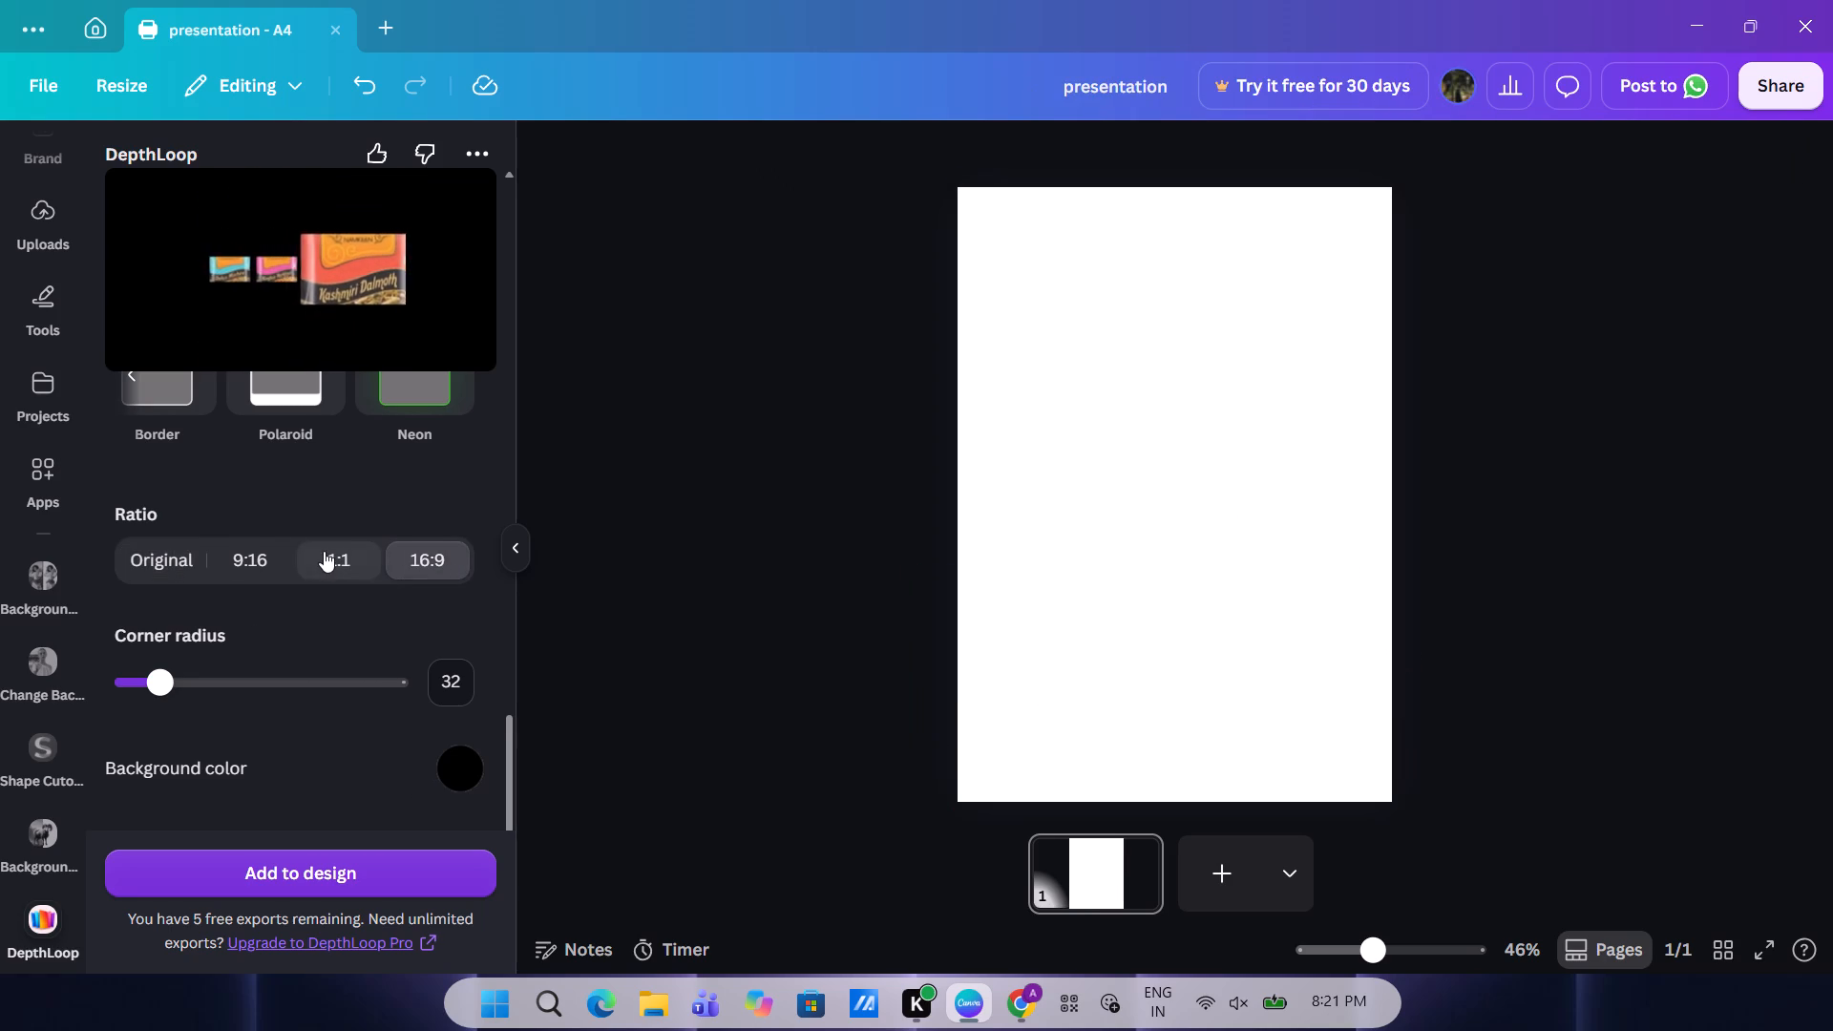
left_click(264, 565)
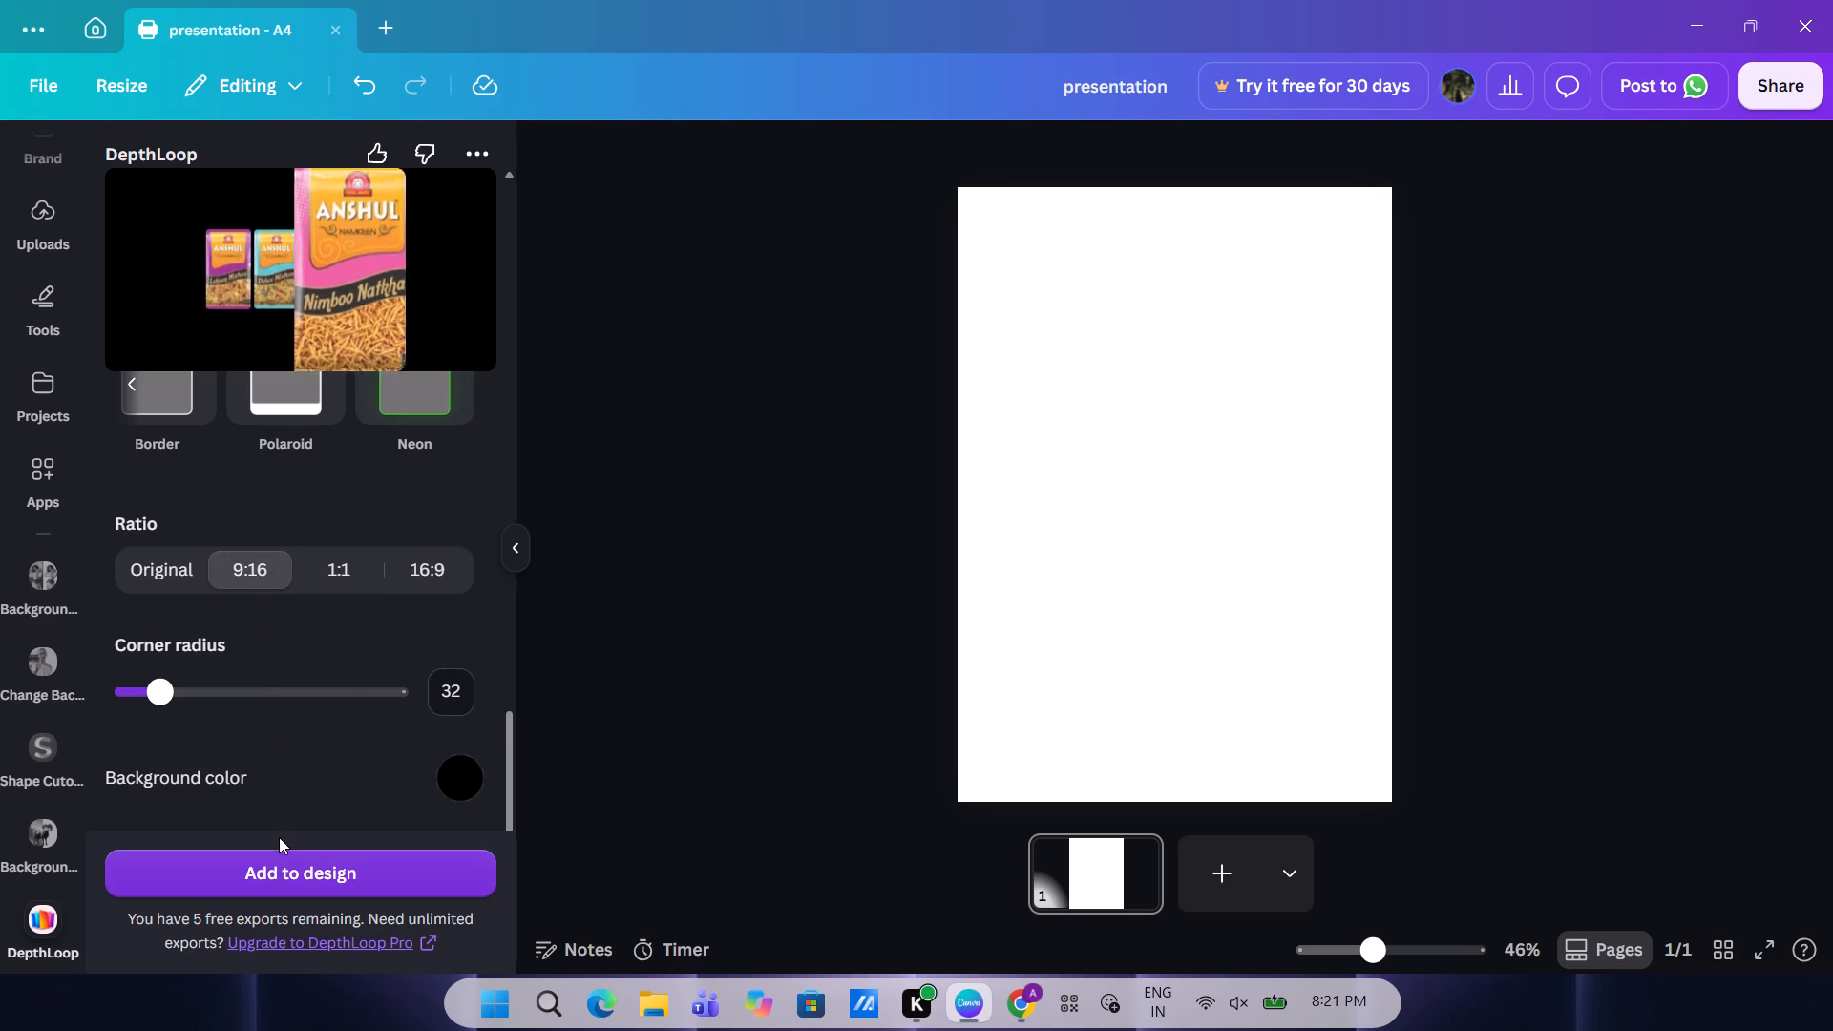
left_click(276, 859)
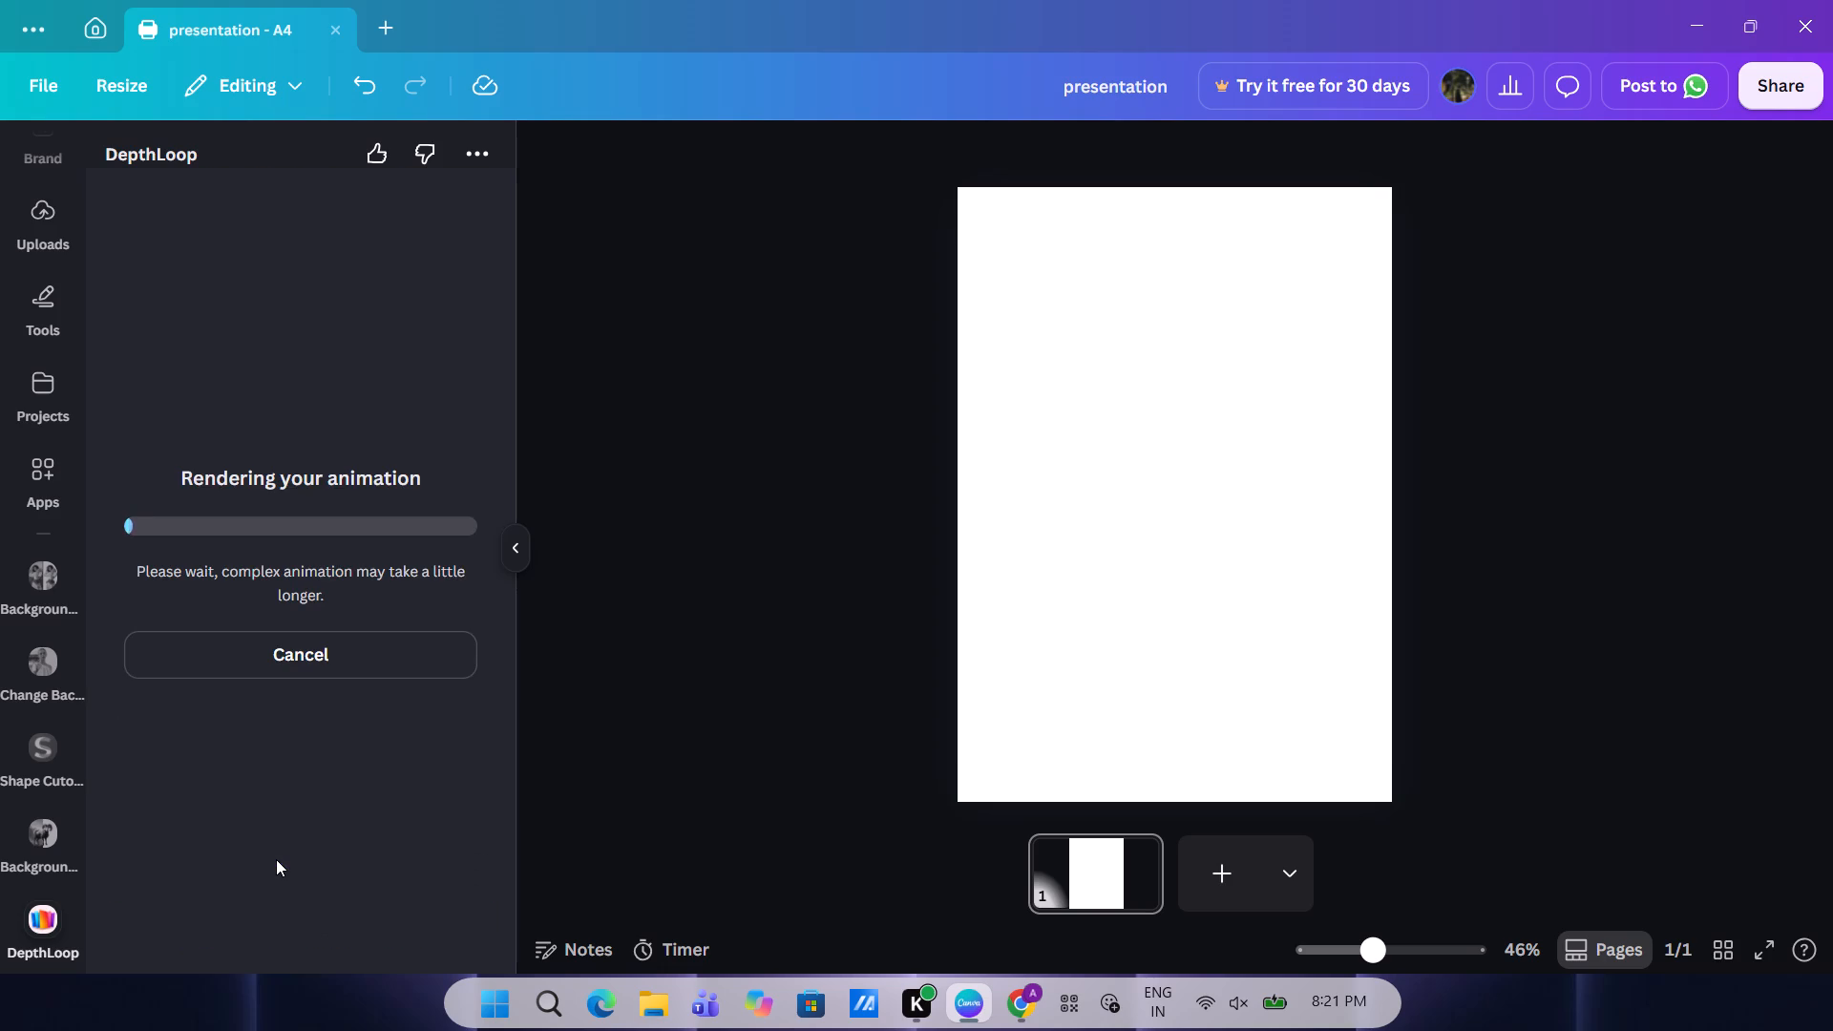
Set the empty page's background colour to solid black.
left_click(1074, 624)
left_click(1222, 176)
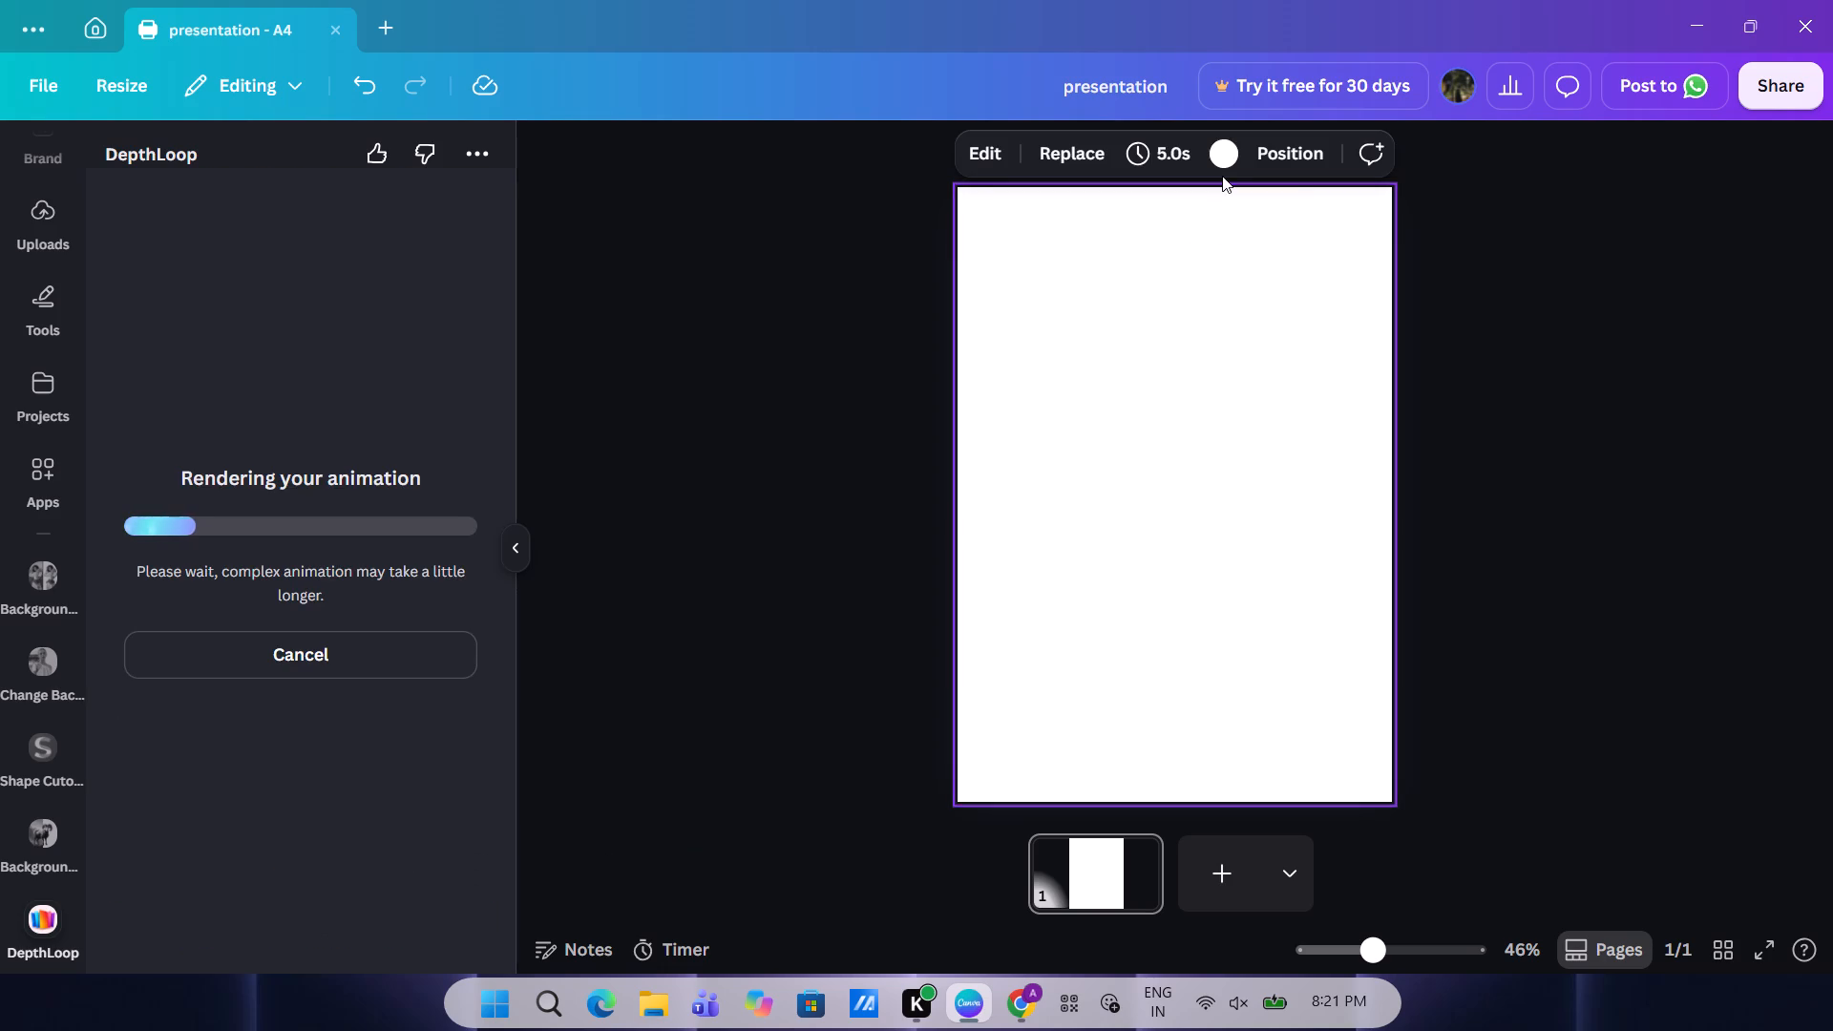
left_click(1223, 155)
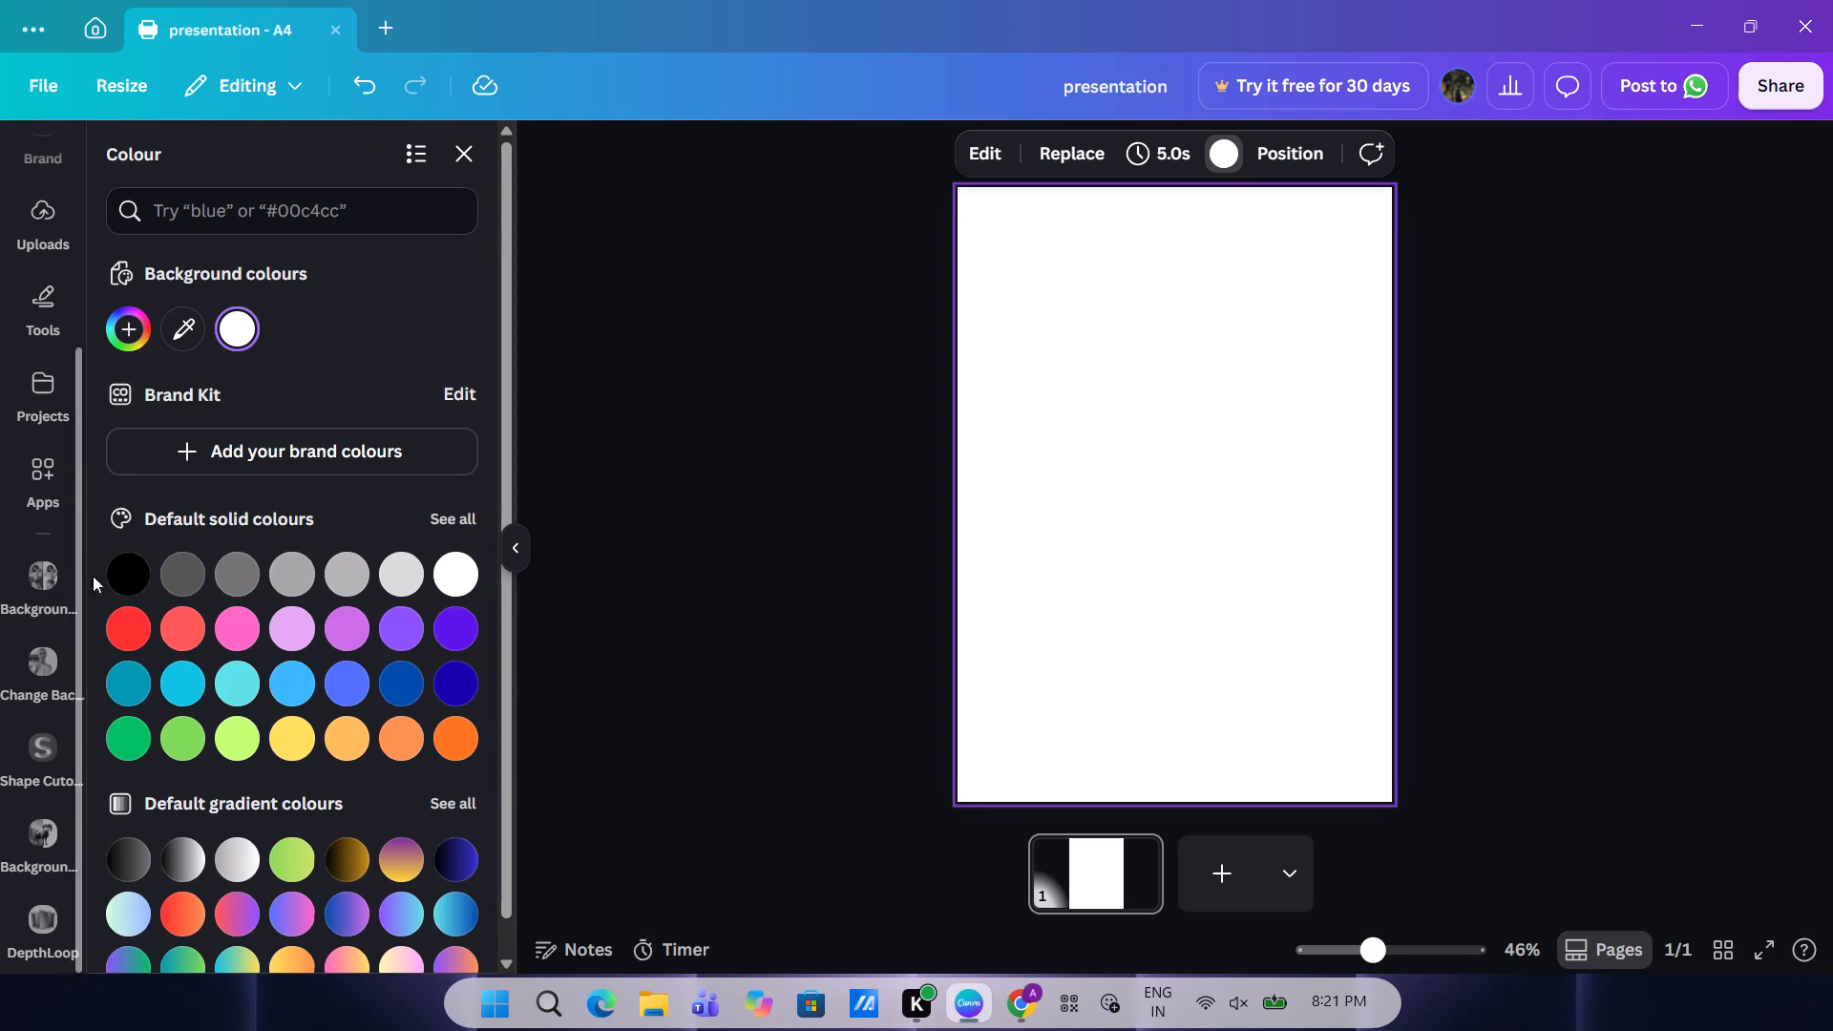
left_click_drag(98, 574, 114, 581)
left_click(114, 581)
left_click(730, 598)
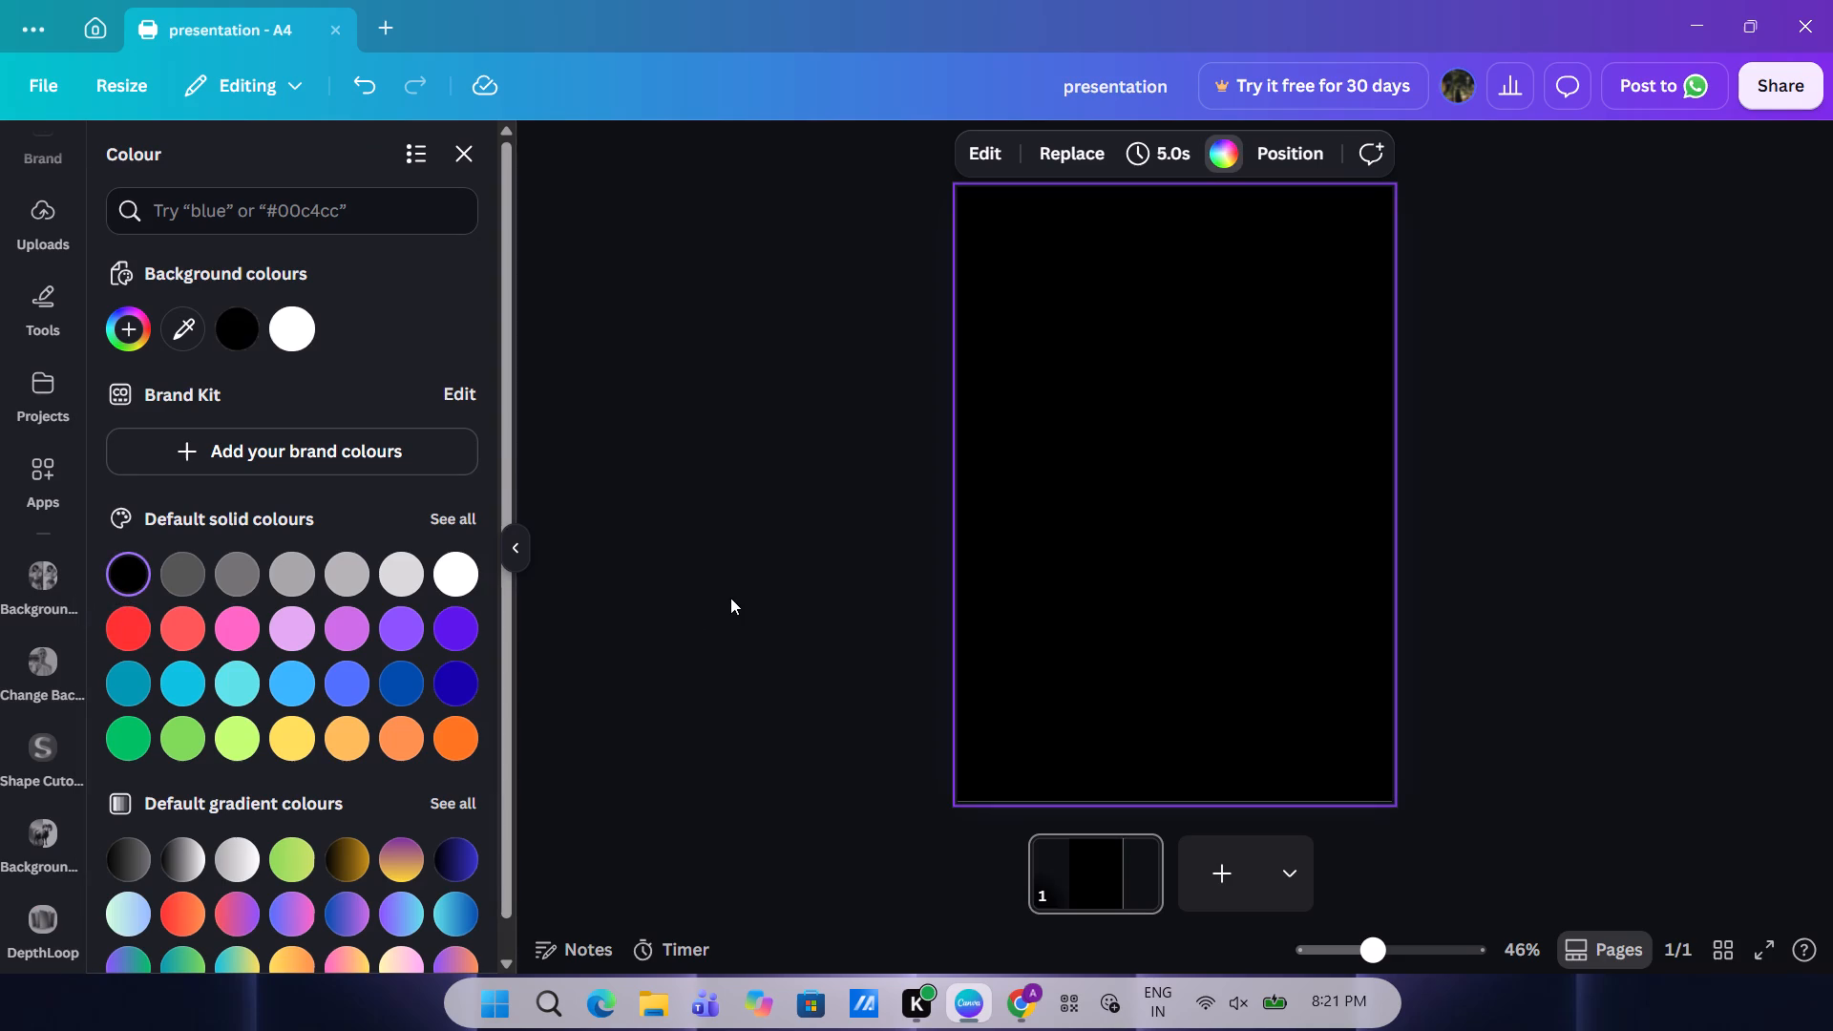
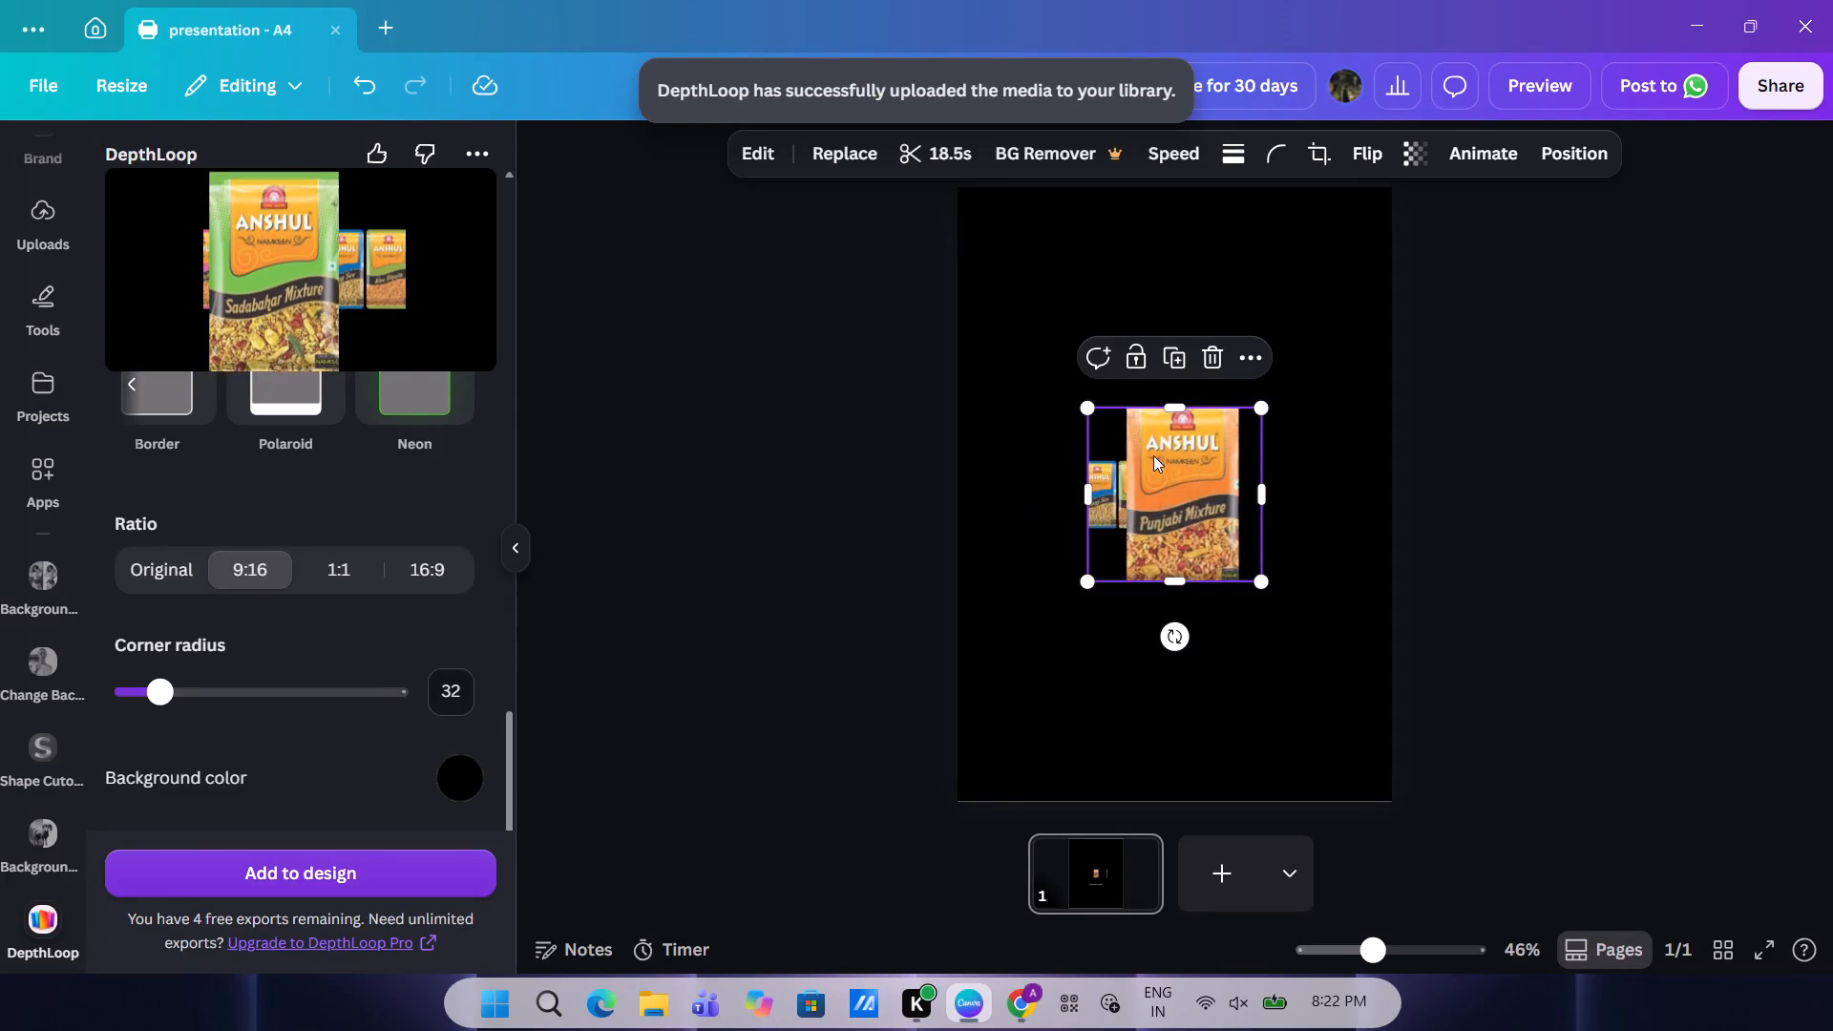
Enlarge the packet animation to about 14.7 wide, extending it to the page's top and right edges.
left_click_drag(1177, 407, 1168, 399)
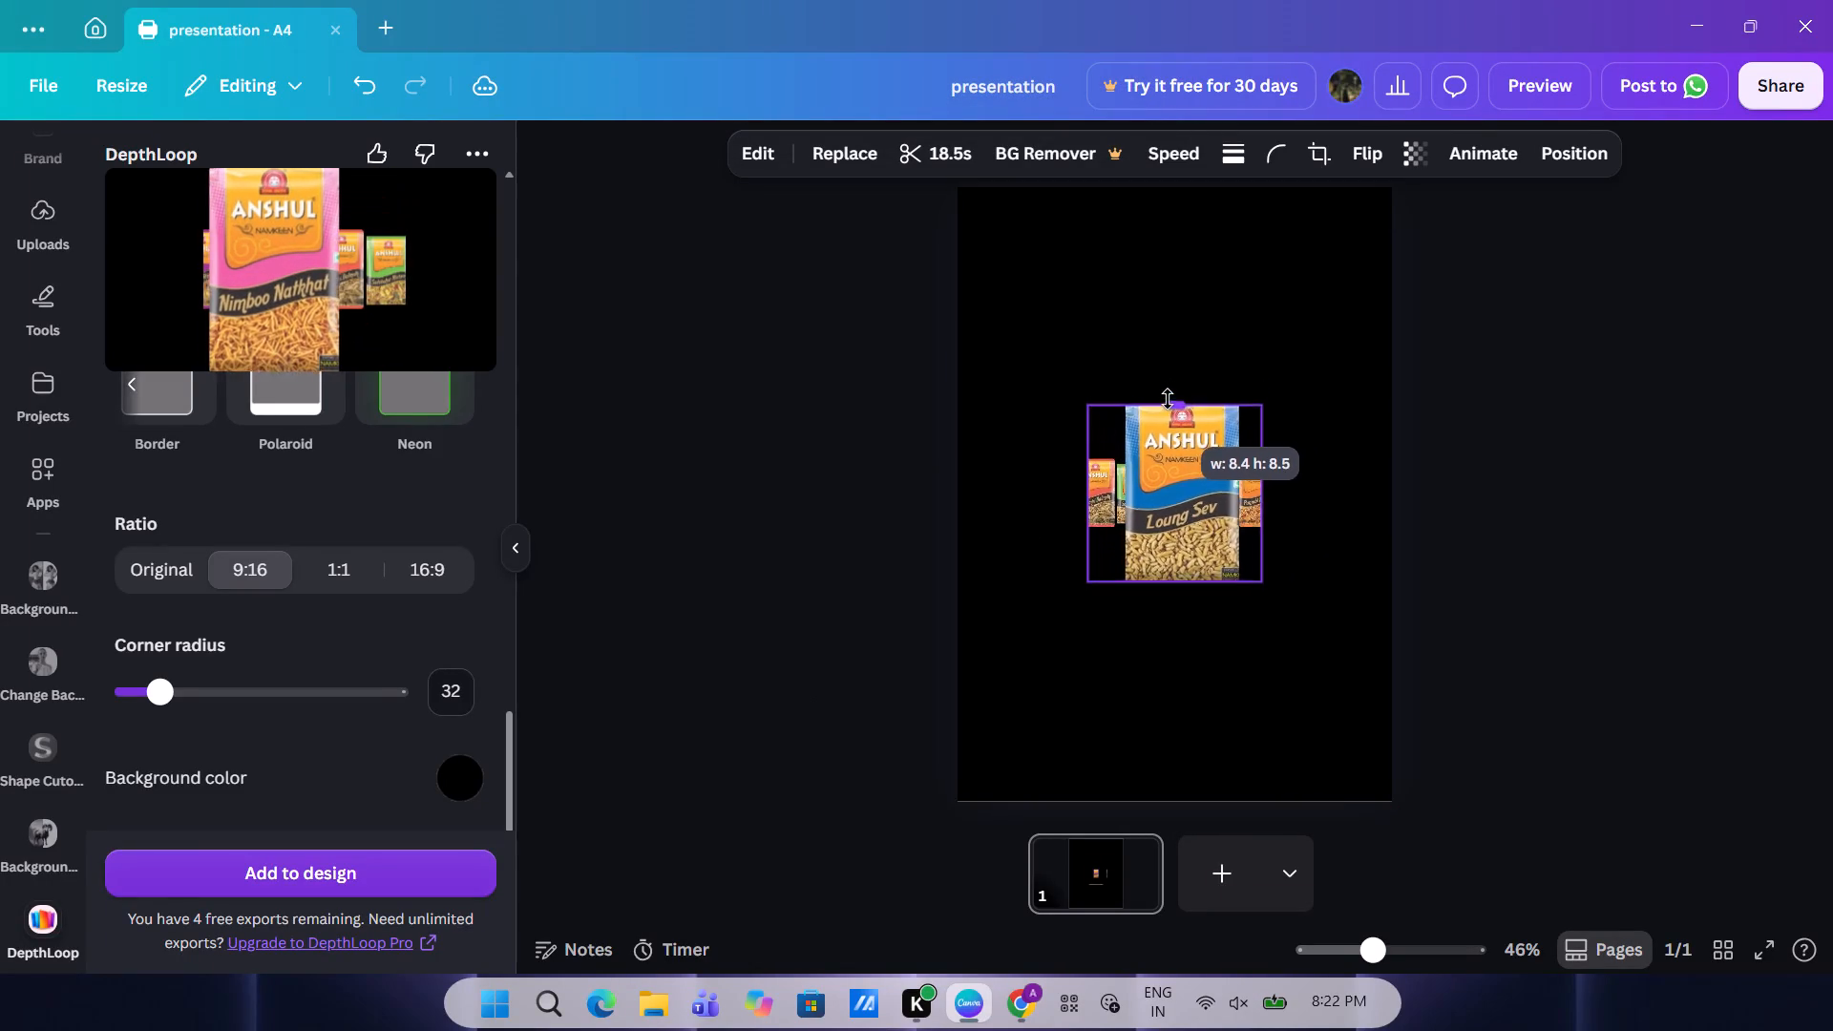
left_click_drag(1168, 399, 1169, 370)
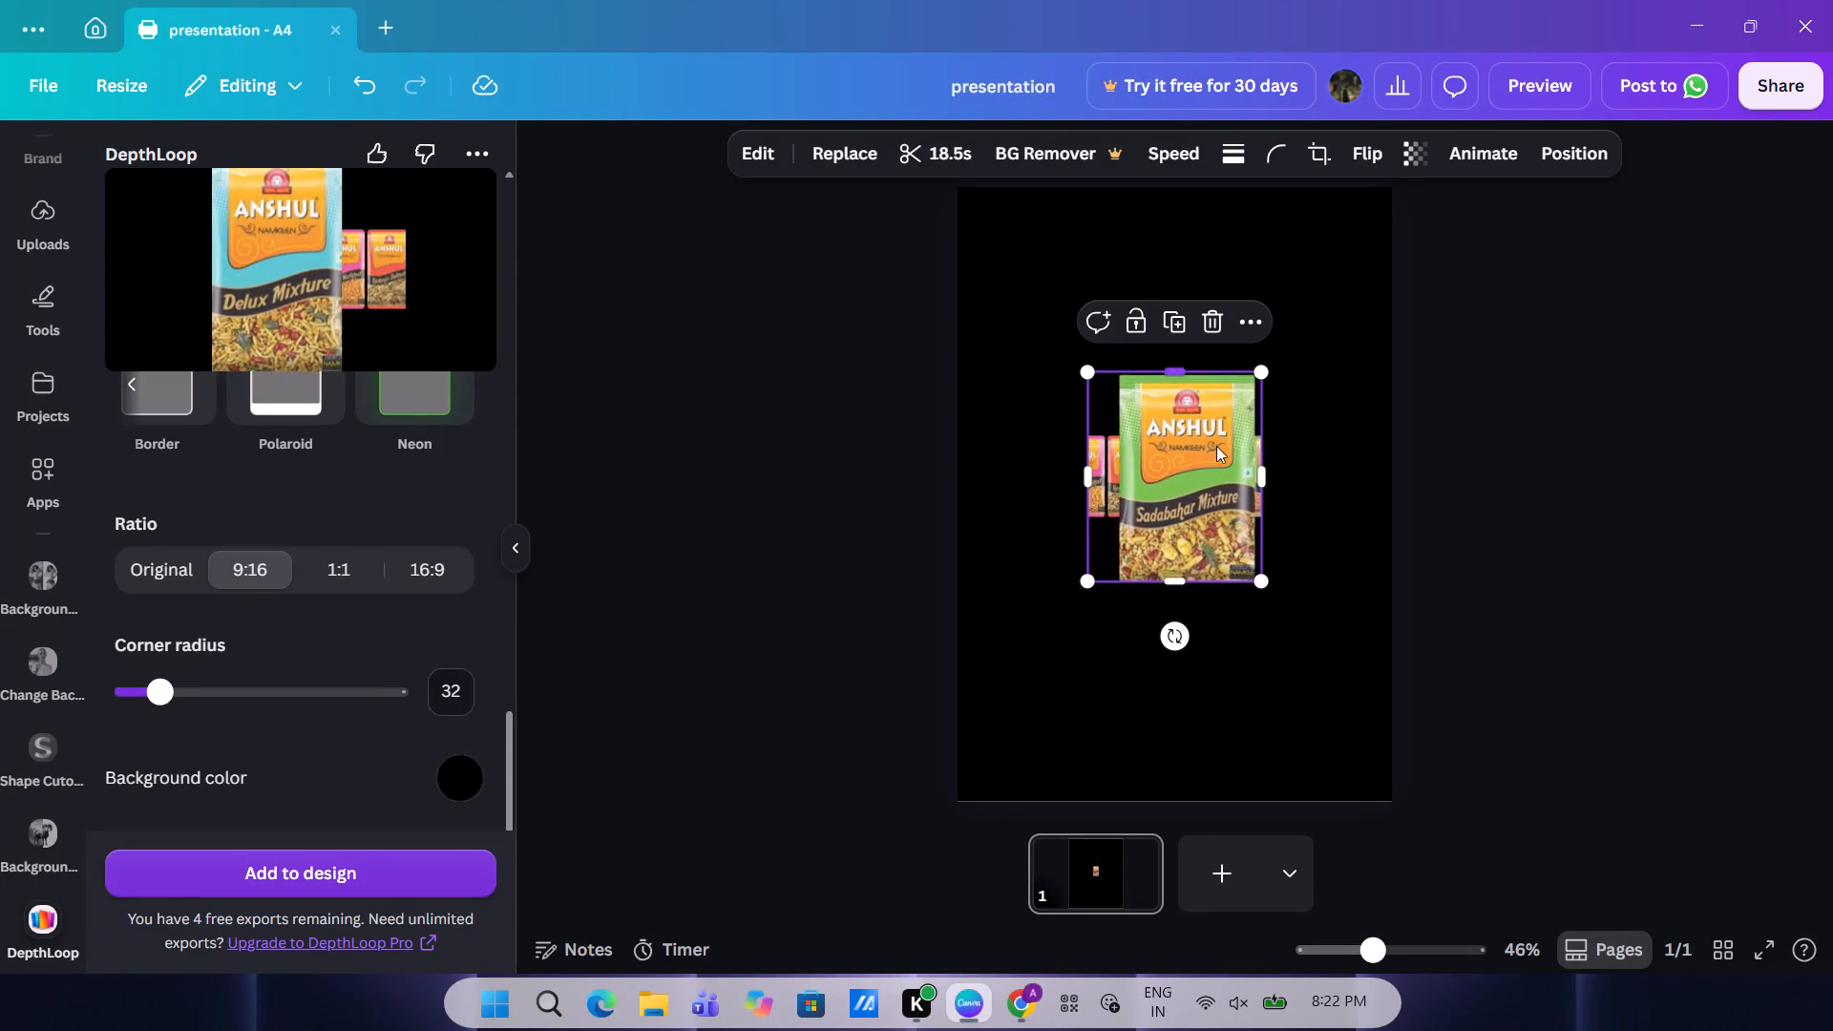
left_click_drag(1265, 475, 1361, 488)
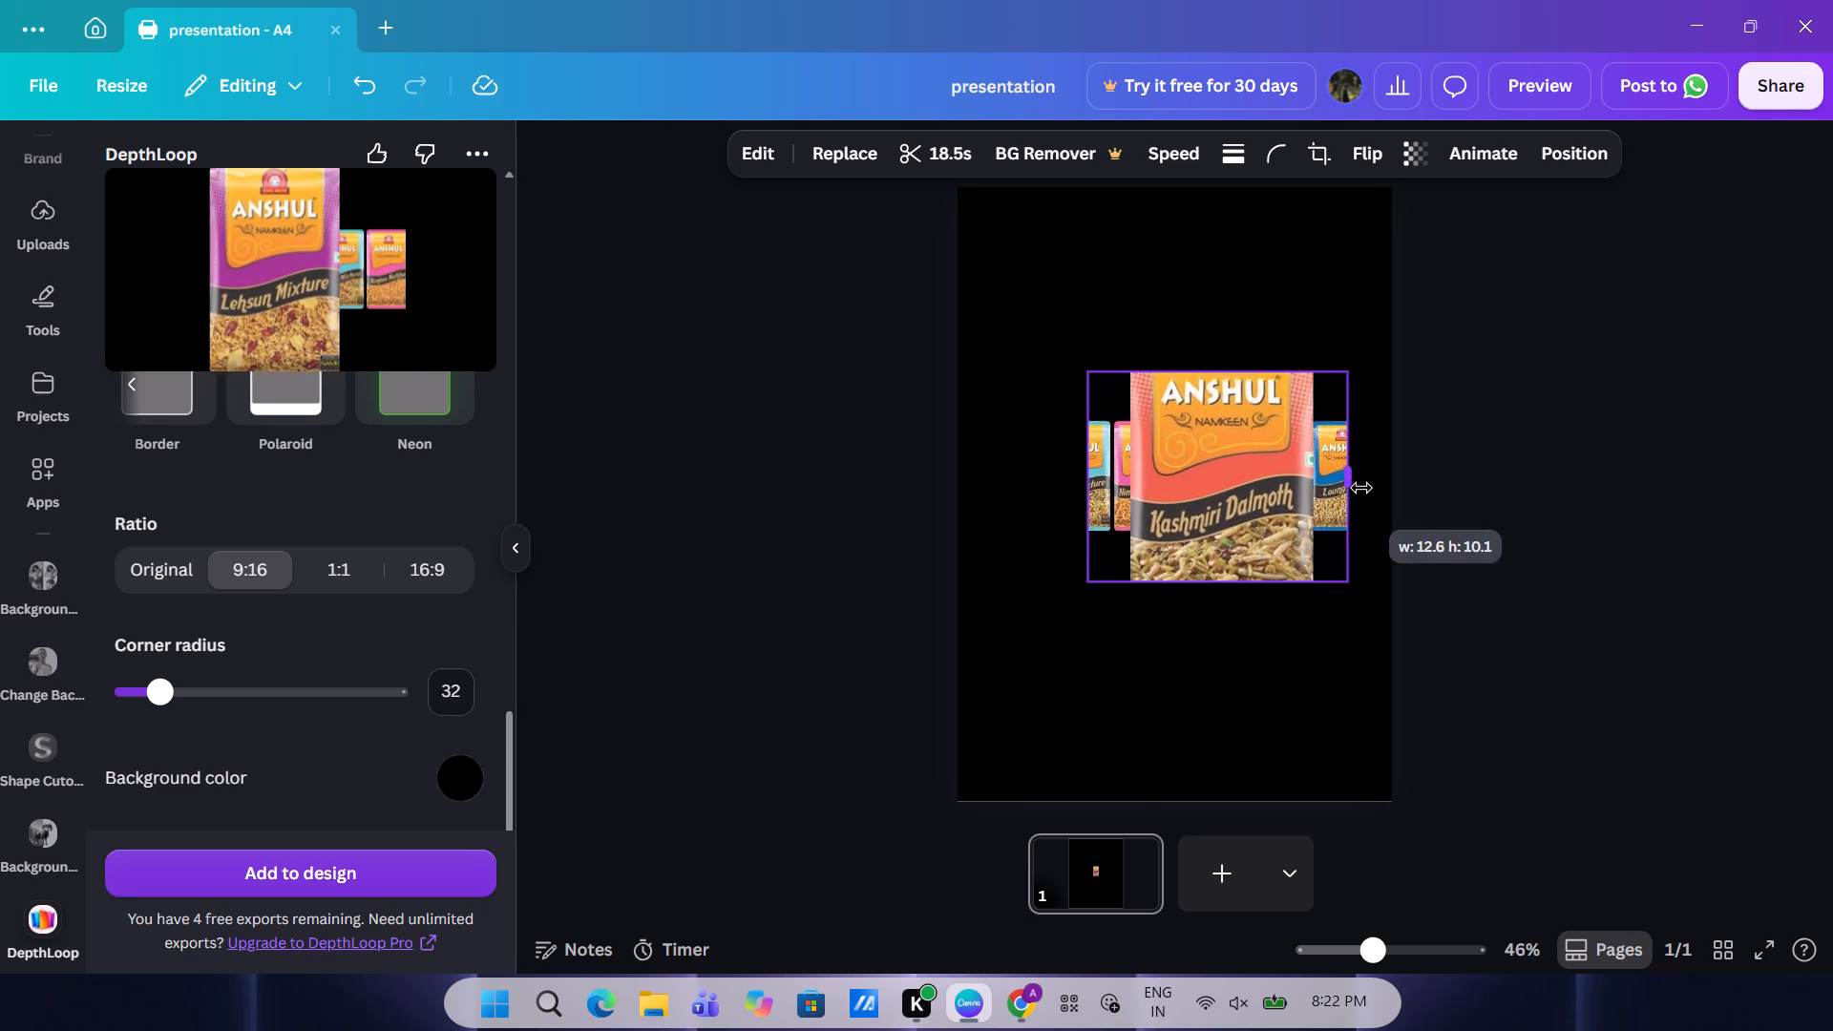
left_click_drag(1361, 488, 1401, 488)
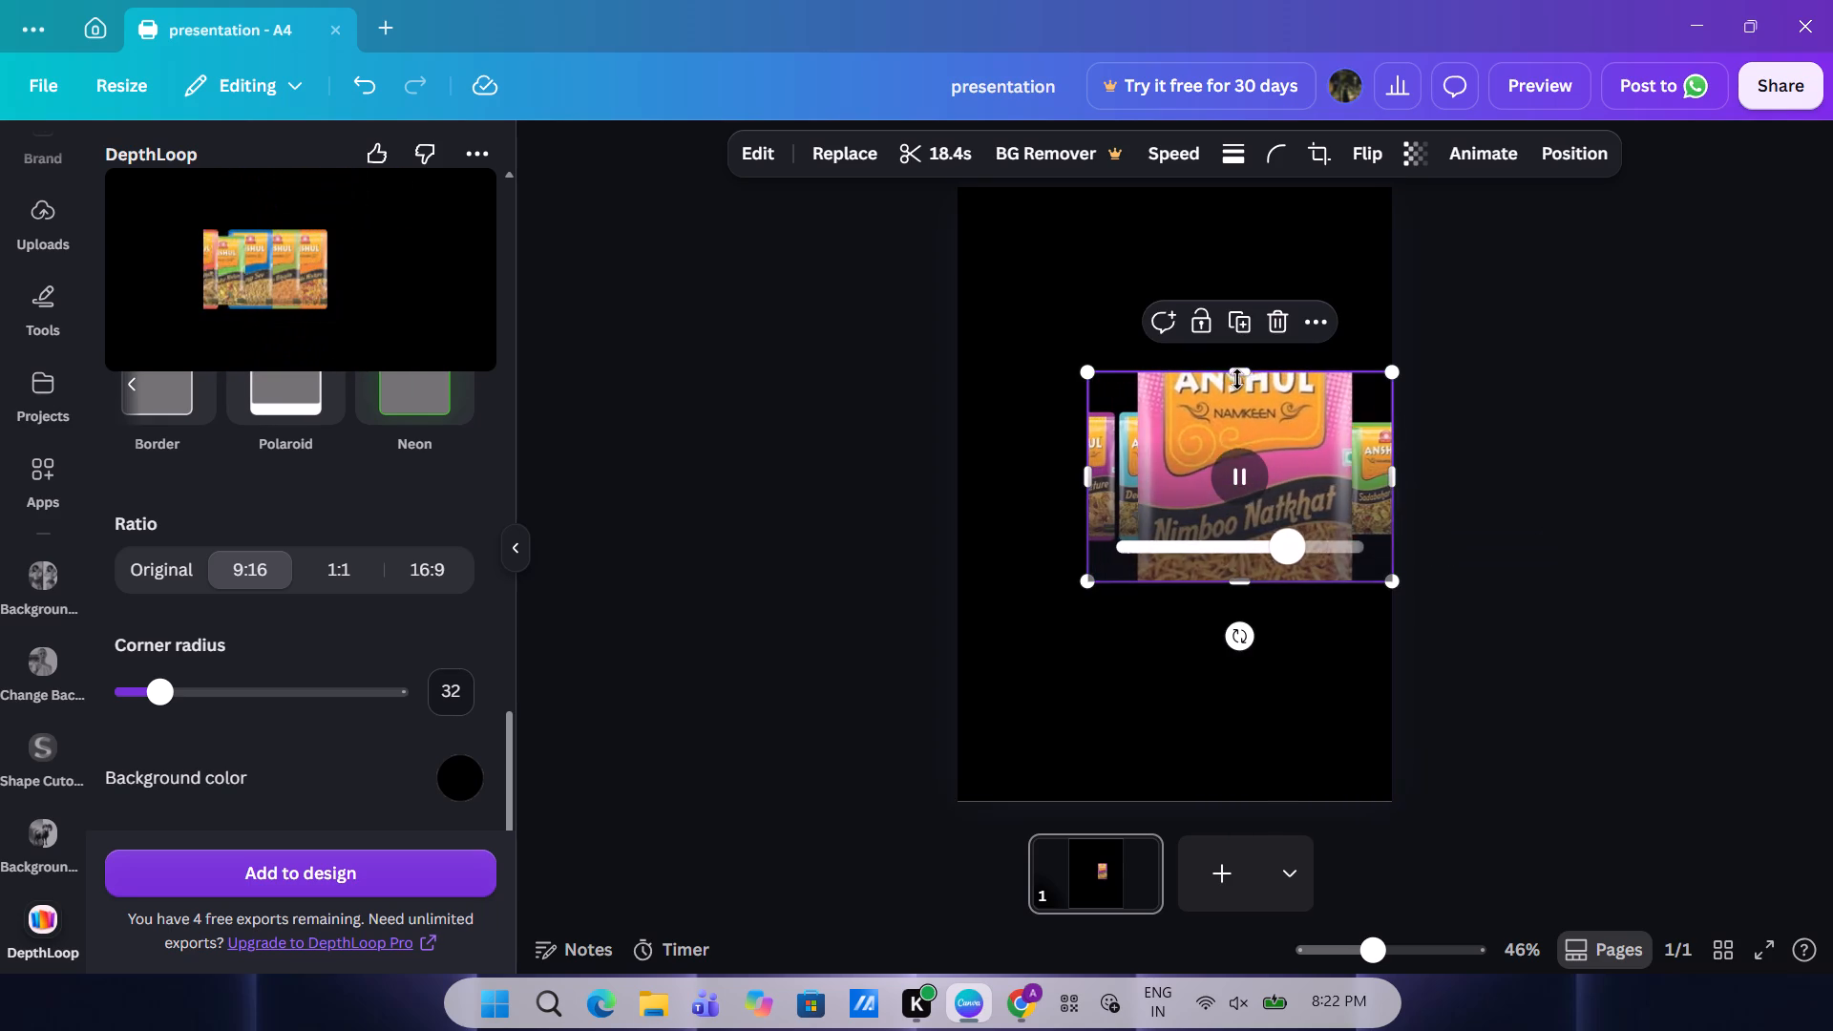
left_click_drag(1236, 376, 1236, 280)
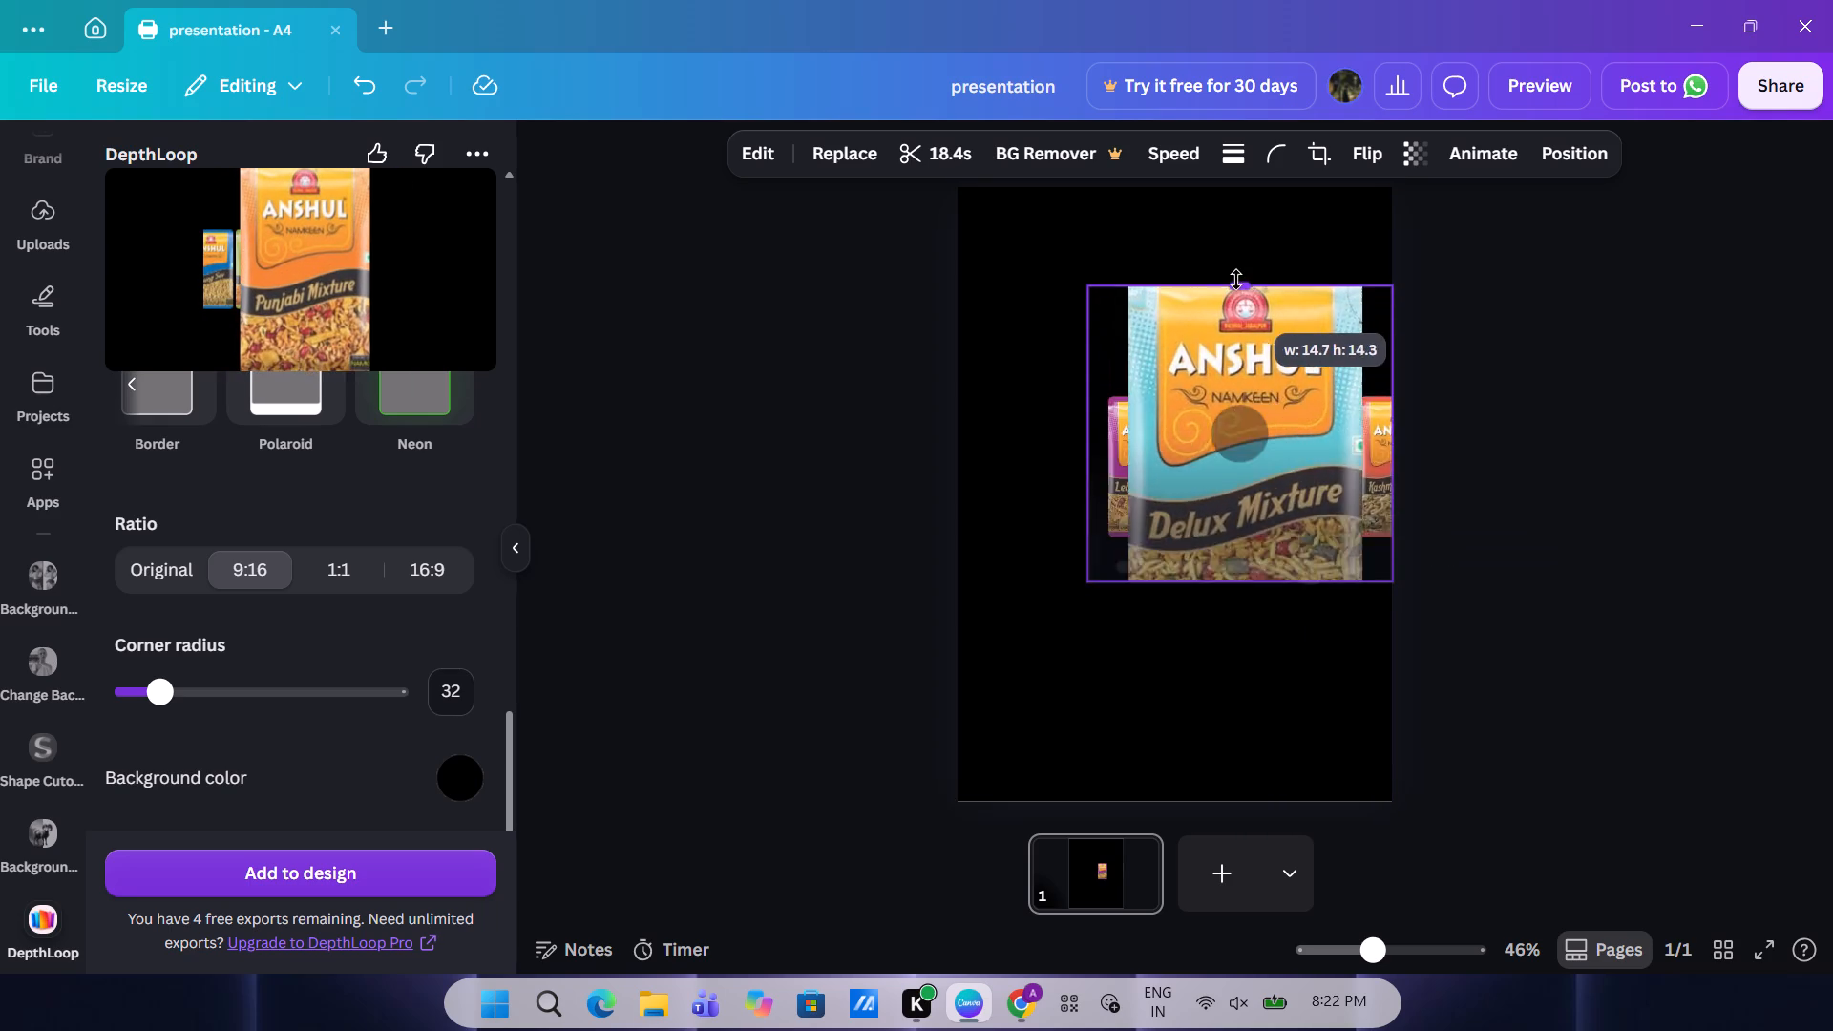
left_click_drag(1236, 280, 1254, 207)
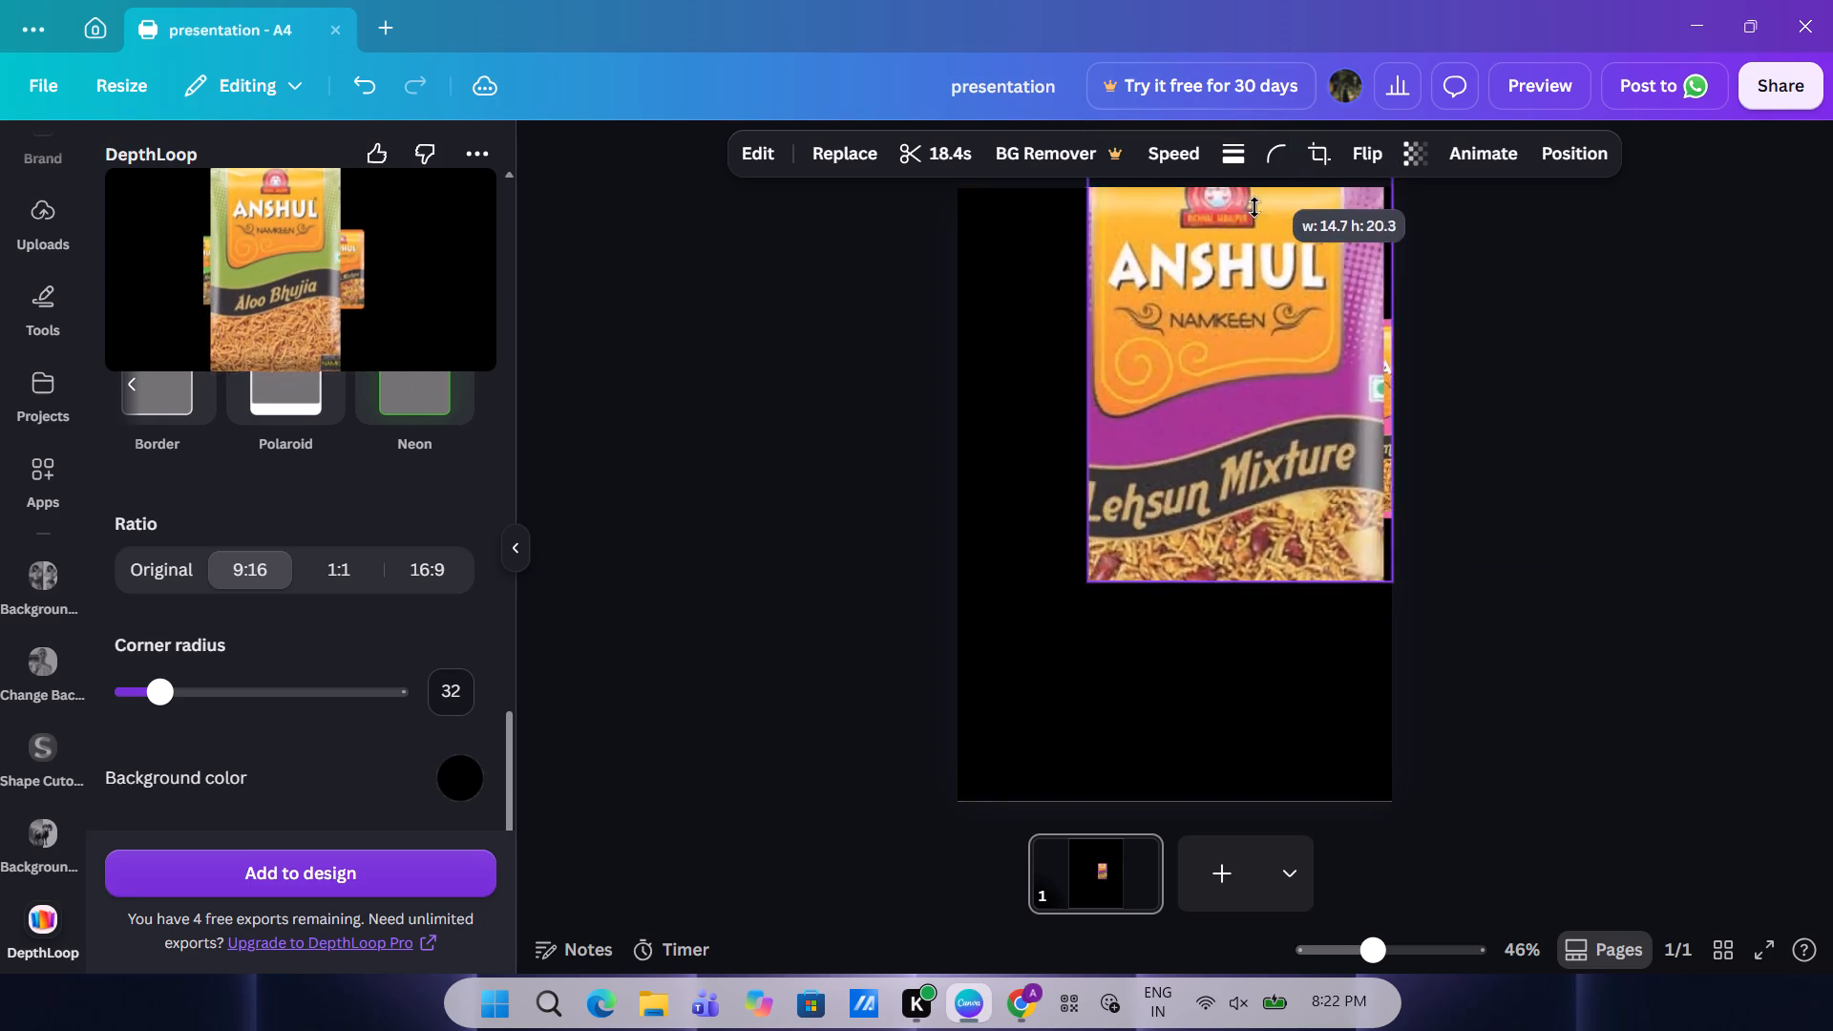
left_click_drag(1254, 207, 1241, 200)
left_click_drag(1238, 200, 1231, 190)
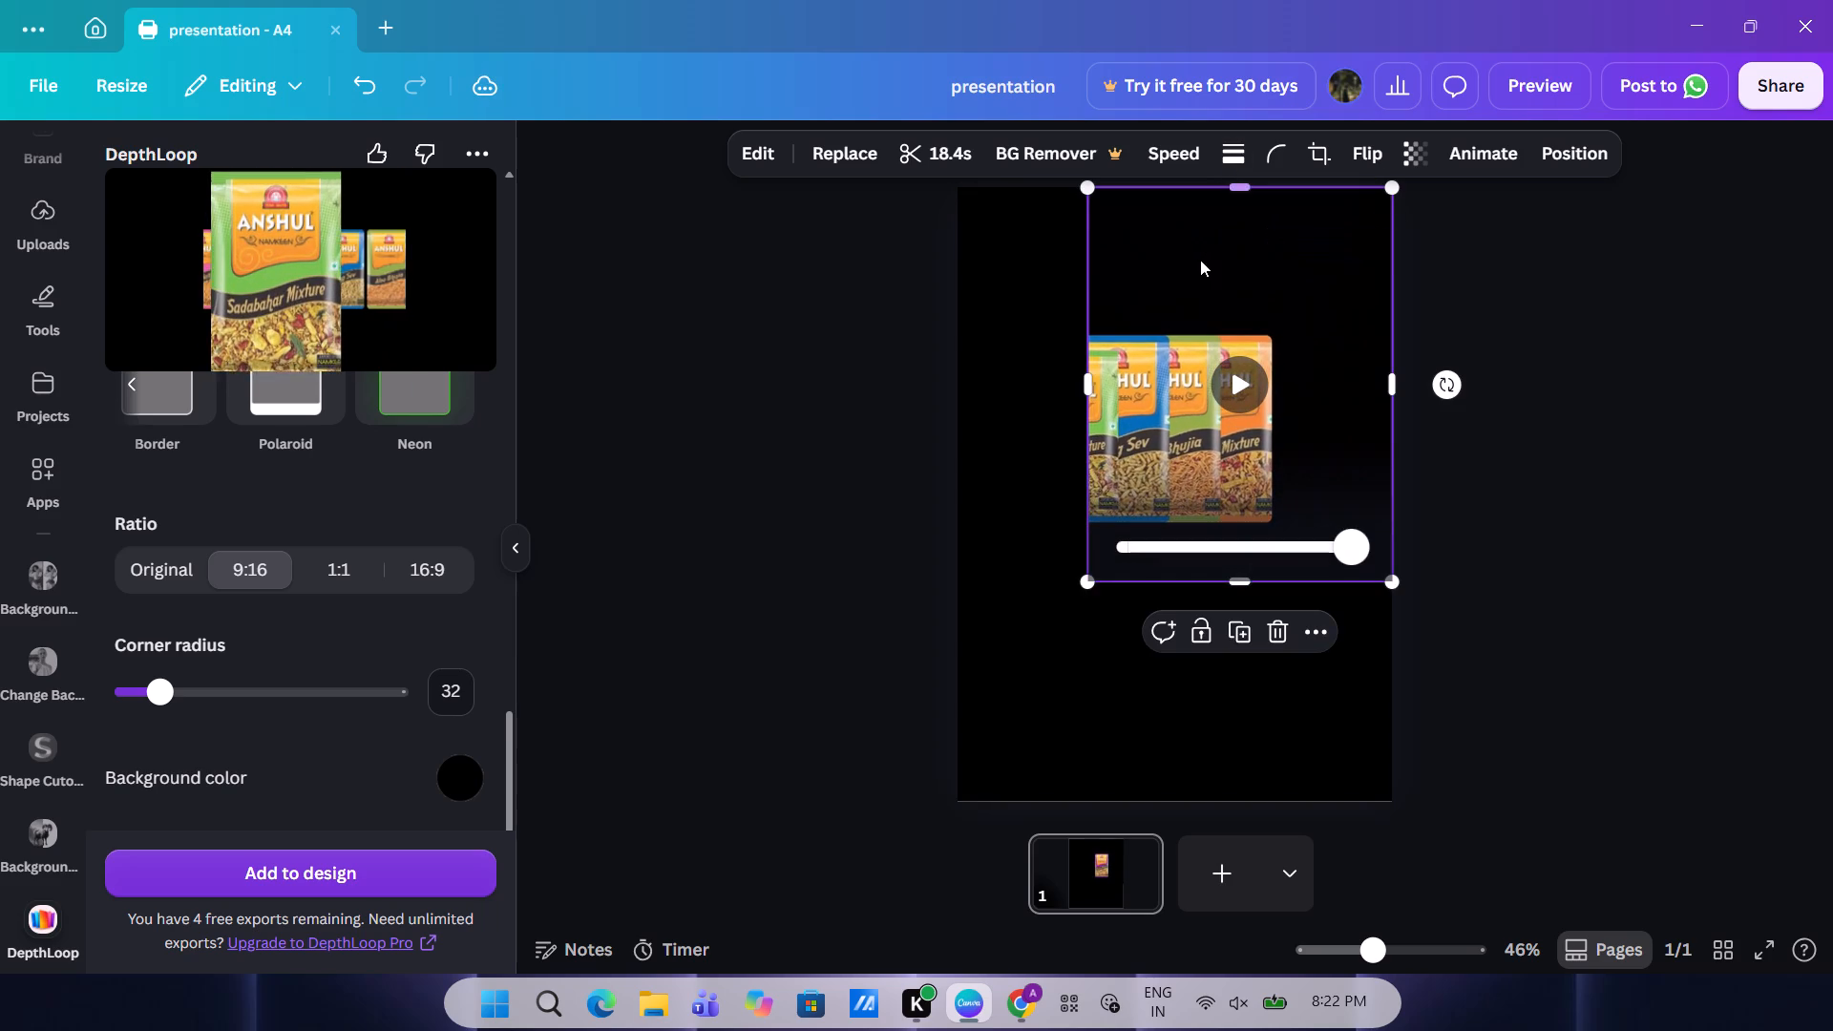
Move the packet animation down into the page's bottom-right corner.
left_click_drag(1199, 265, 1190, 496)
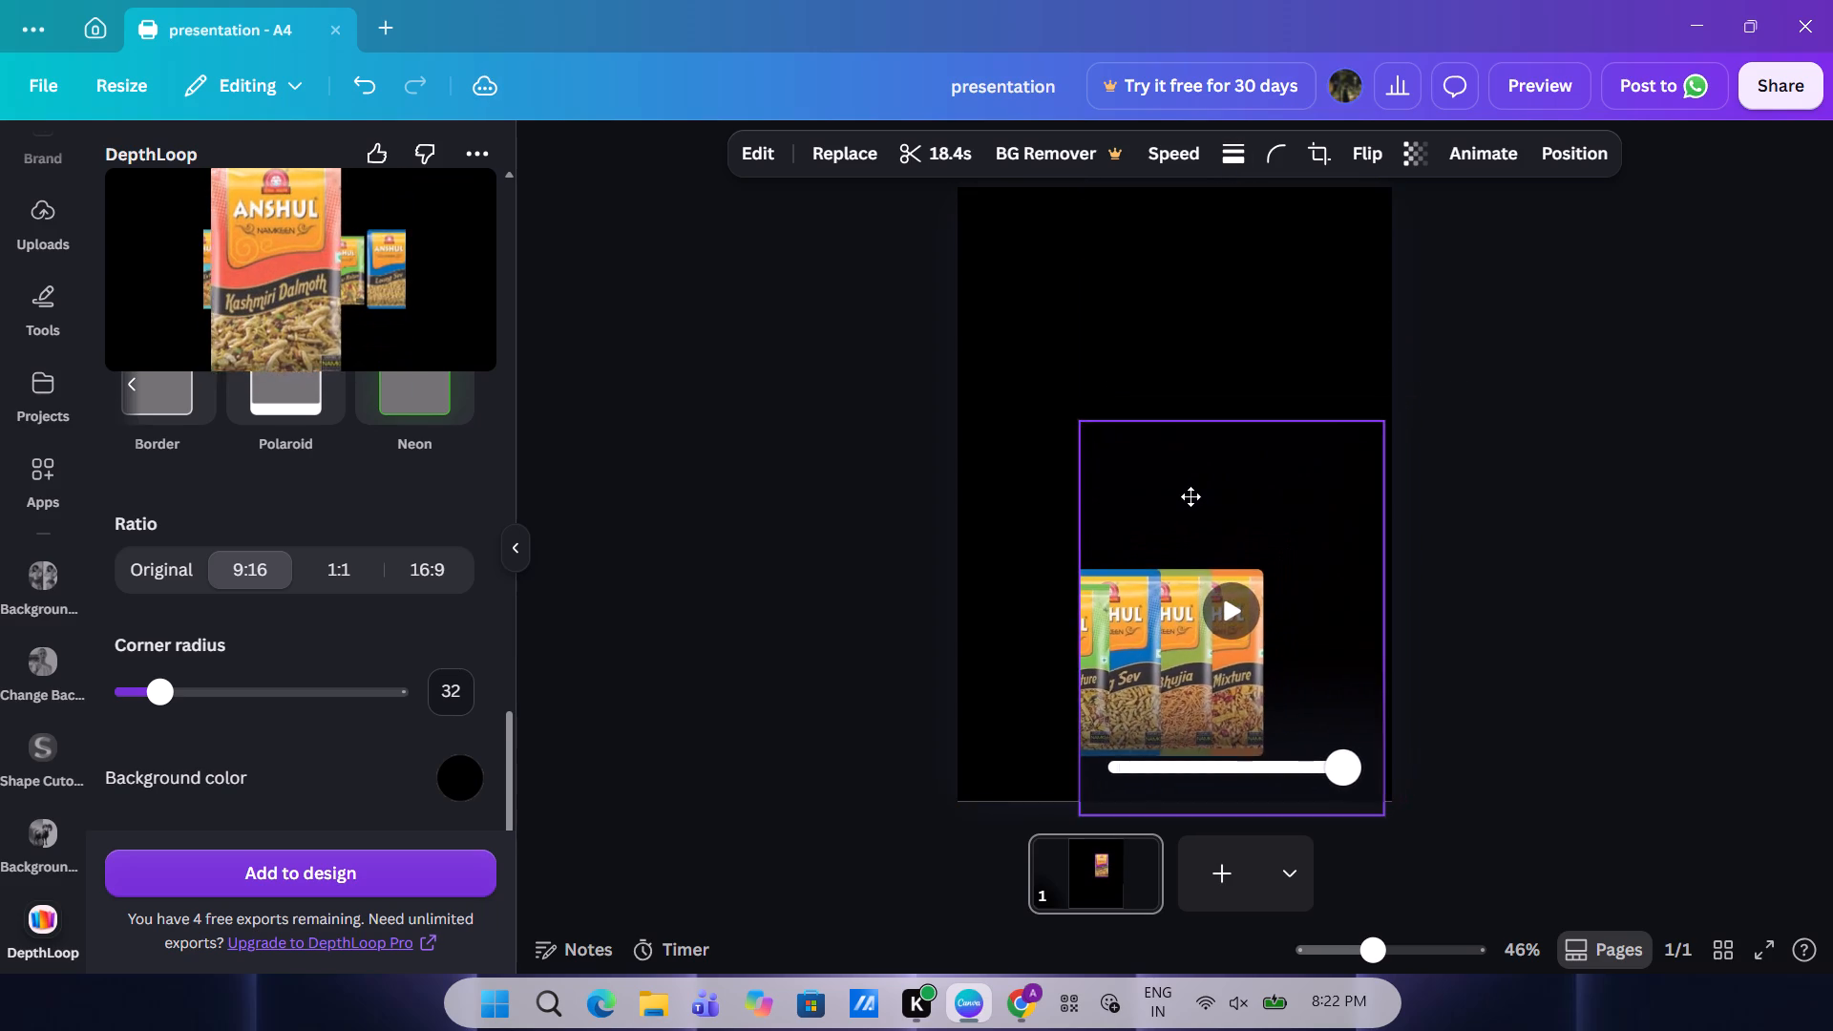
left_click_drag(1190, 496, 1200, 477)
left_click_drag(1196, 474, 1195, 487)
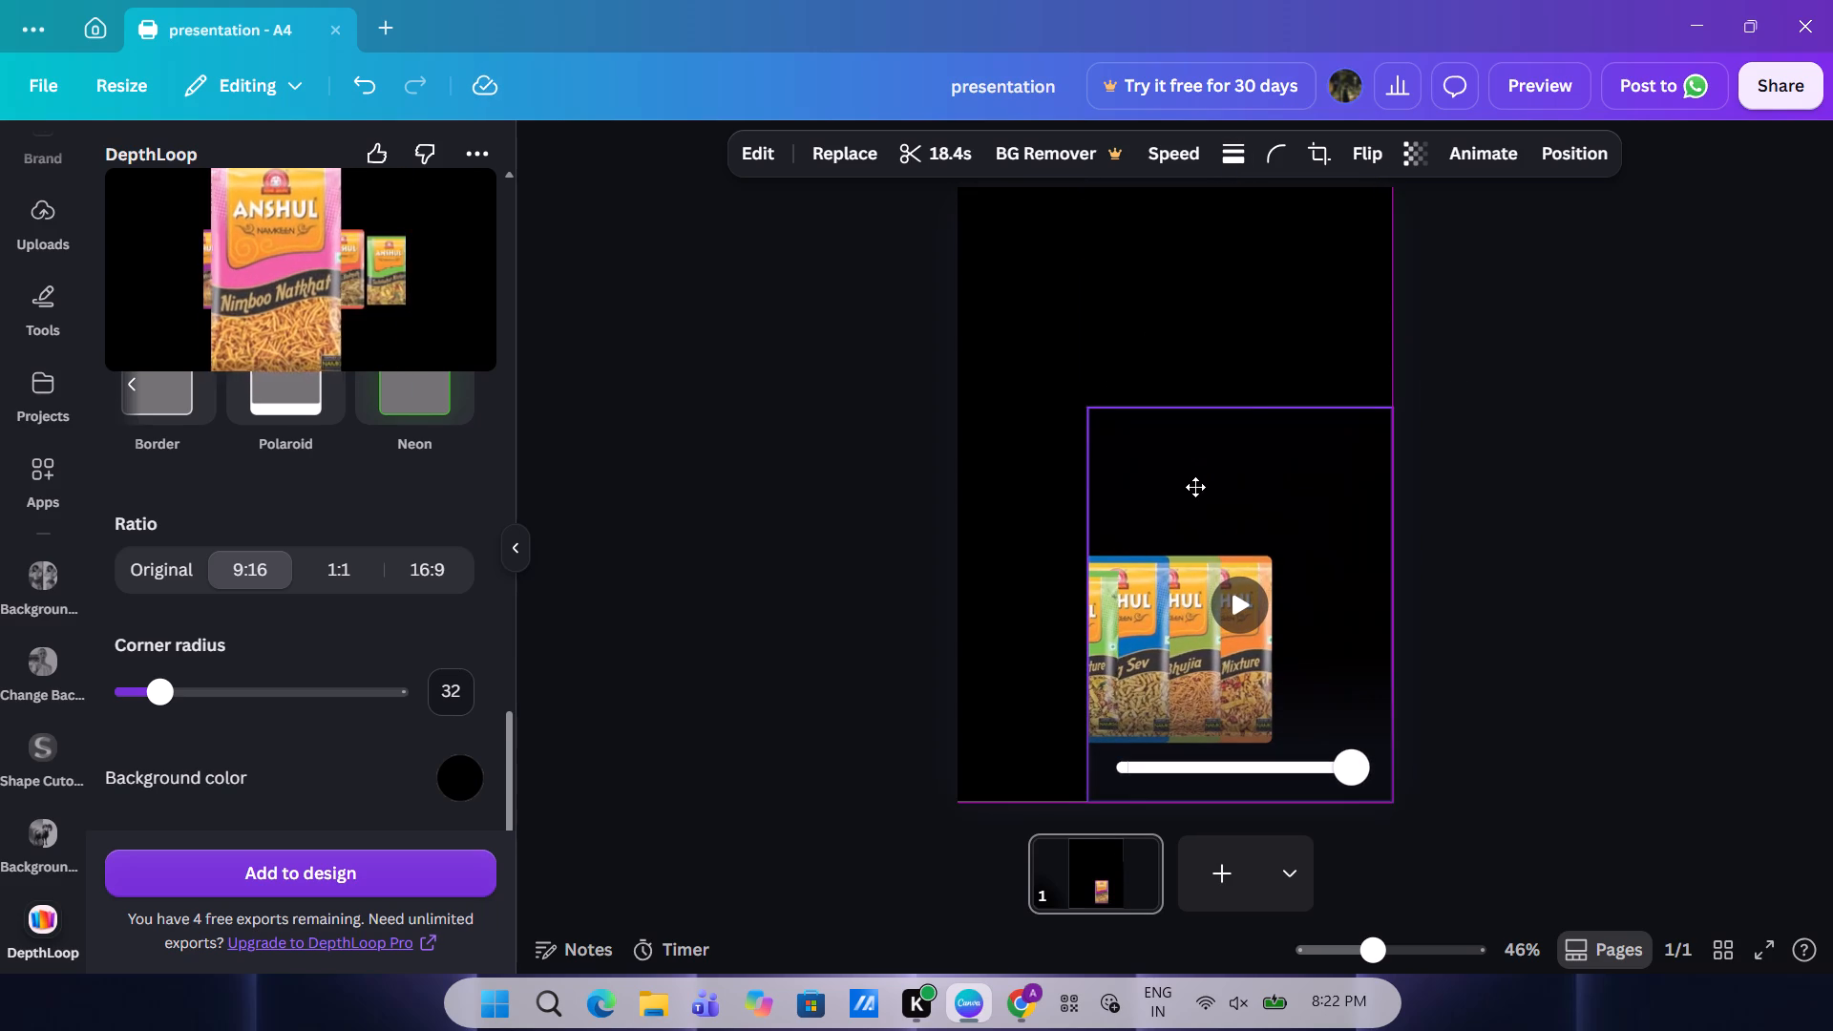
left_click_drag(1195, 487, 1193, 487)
Play and pause the packet animation on the page to check how it looks.
left_click(1211, 600)
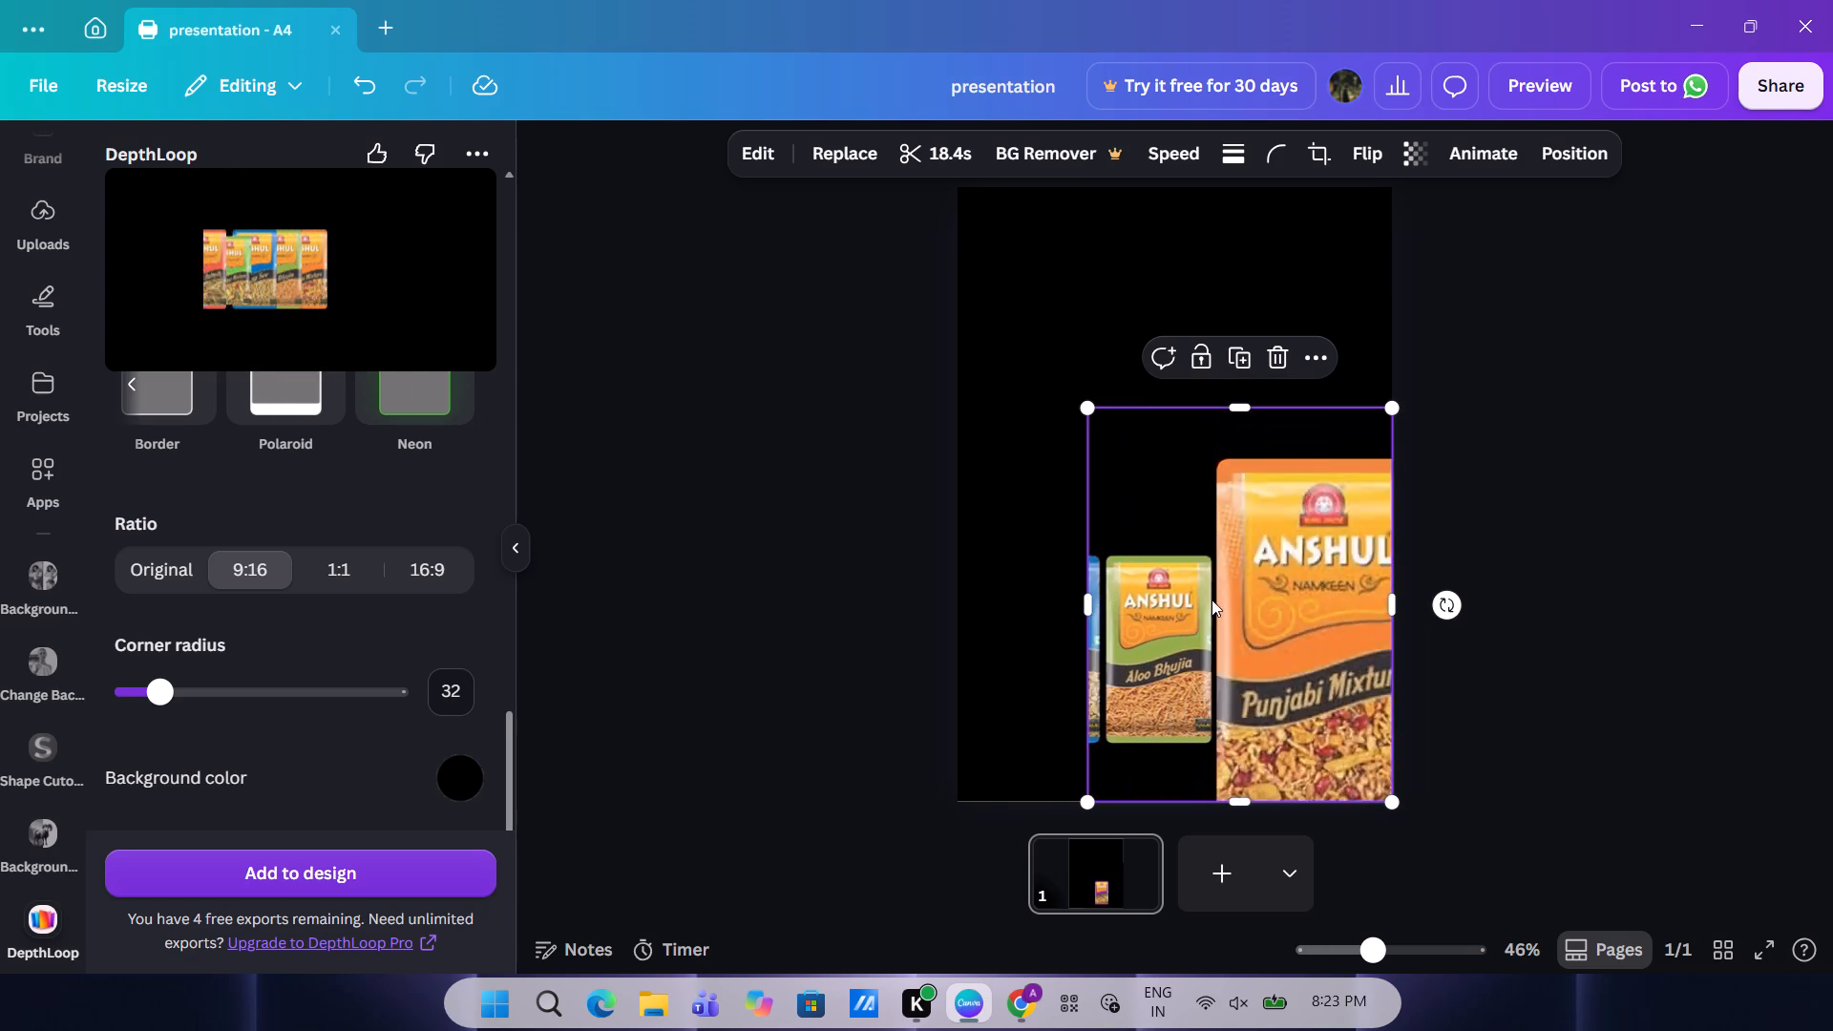
left_click(895, 607)
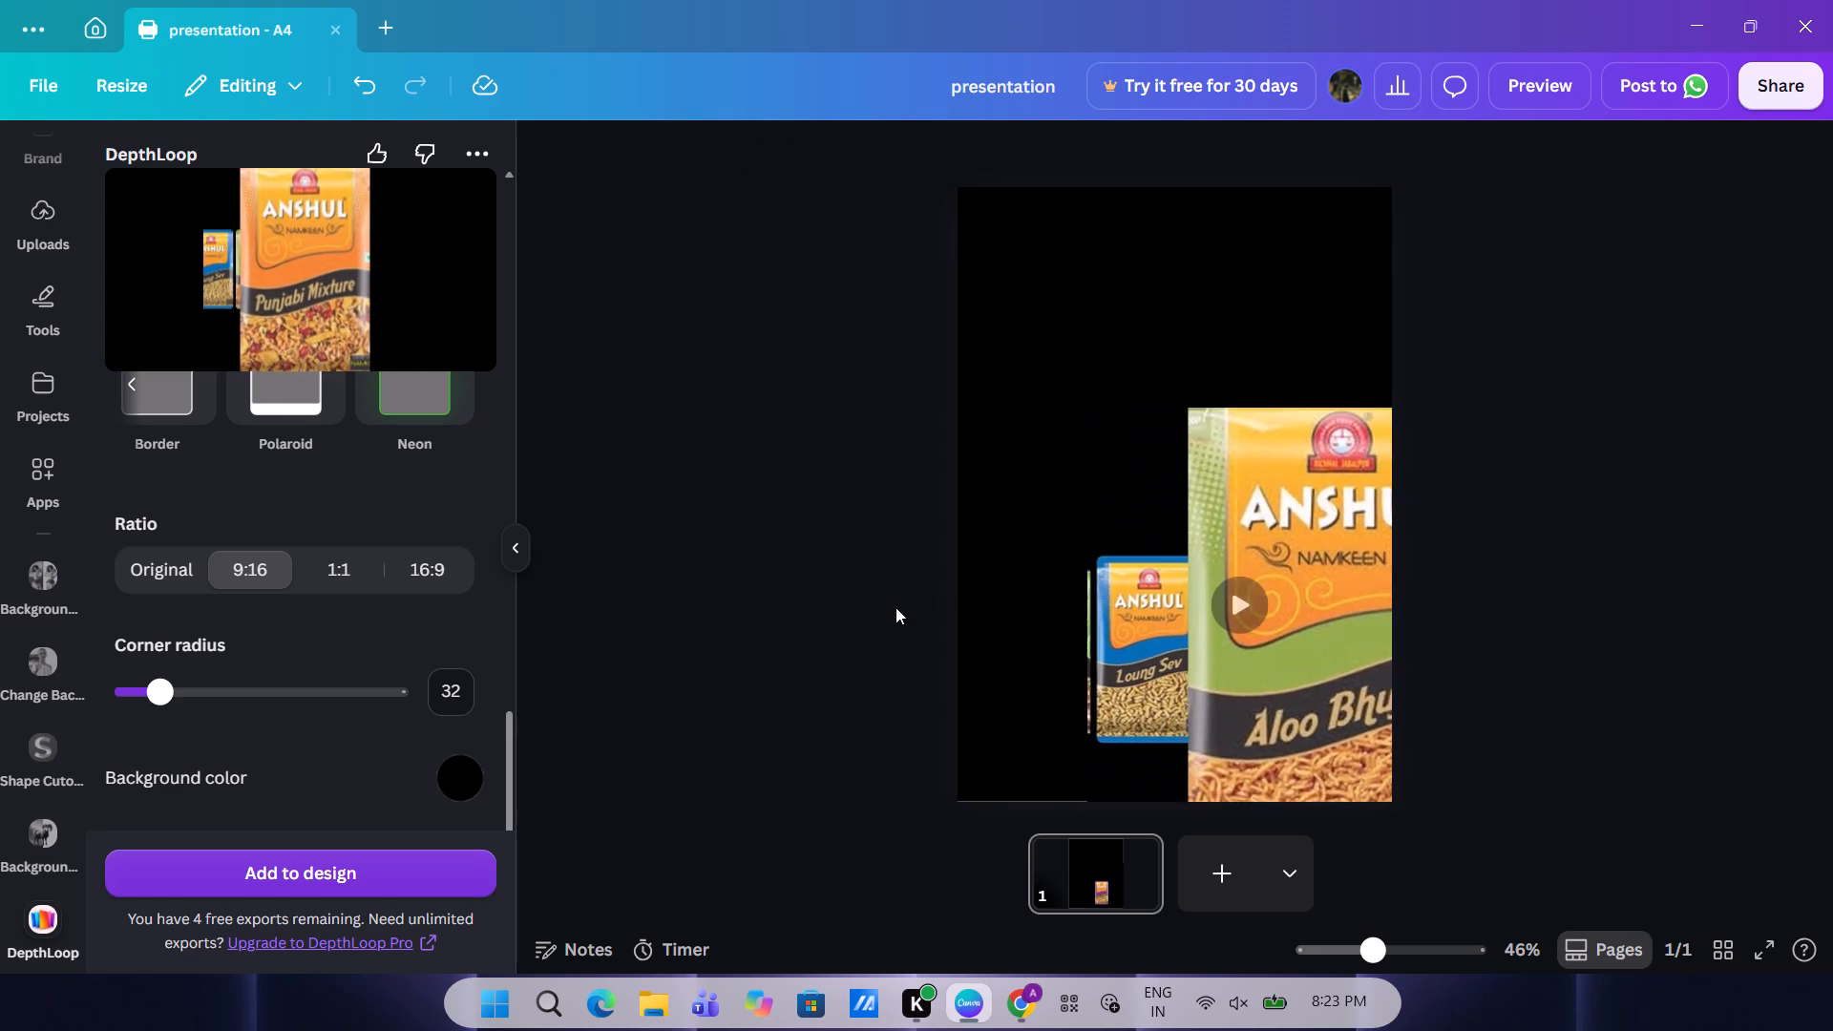
left_click(1224, 640)
left_click(1247, 611)
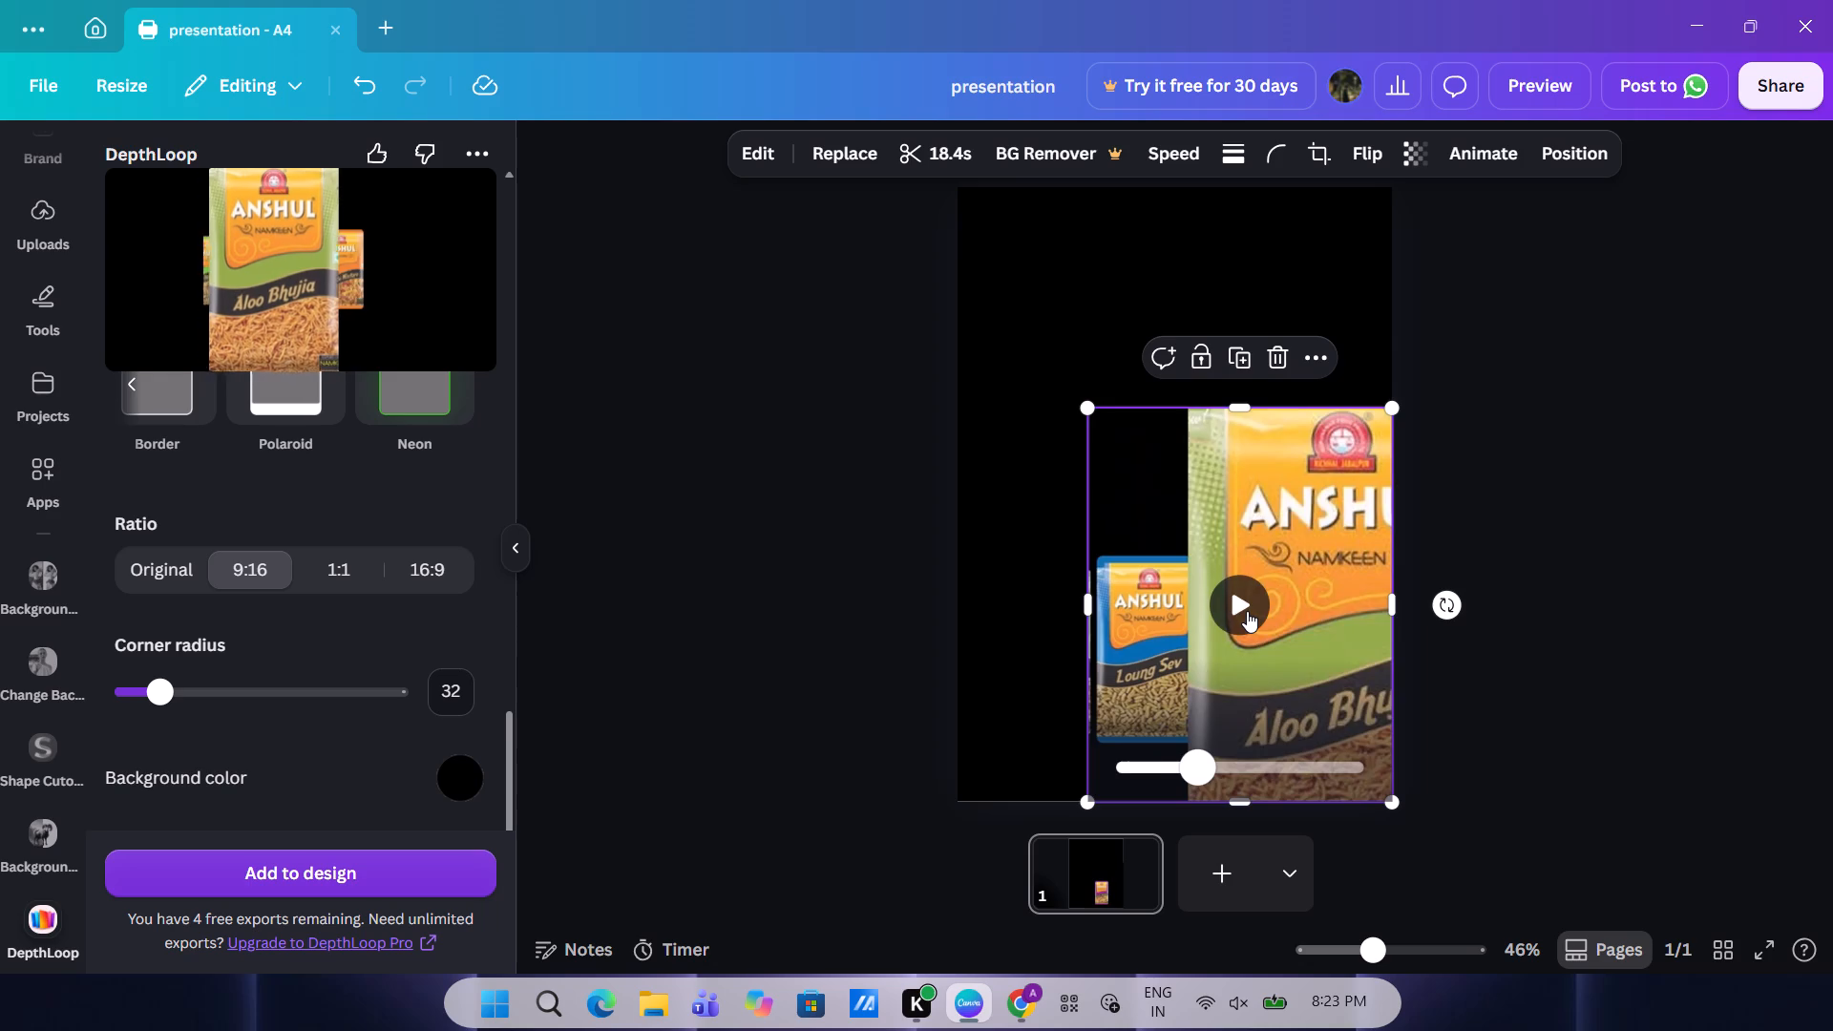
left_click(672, 574)
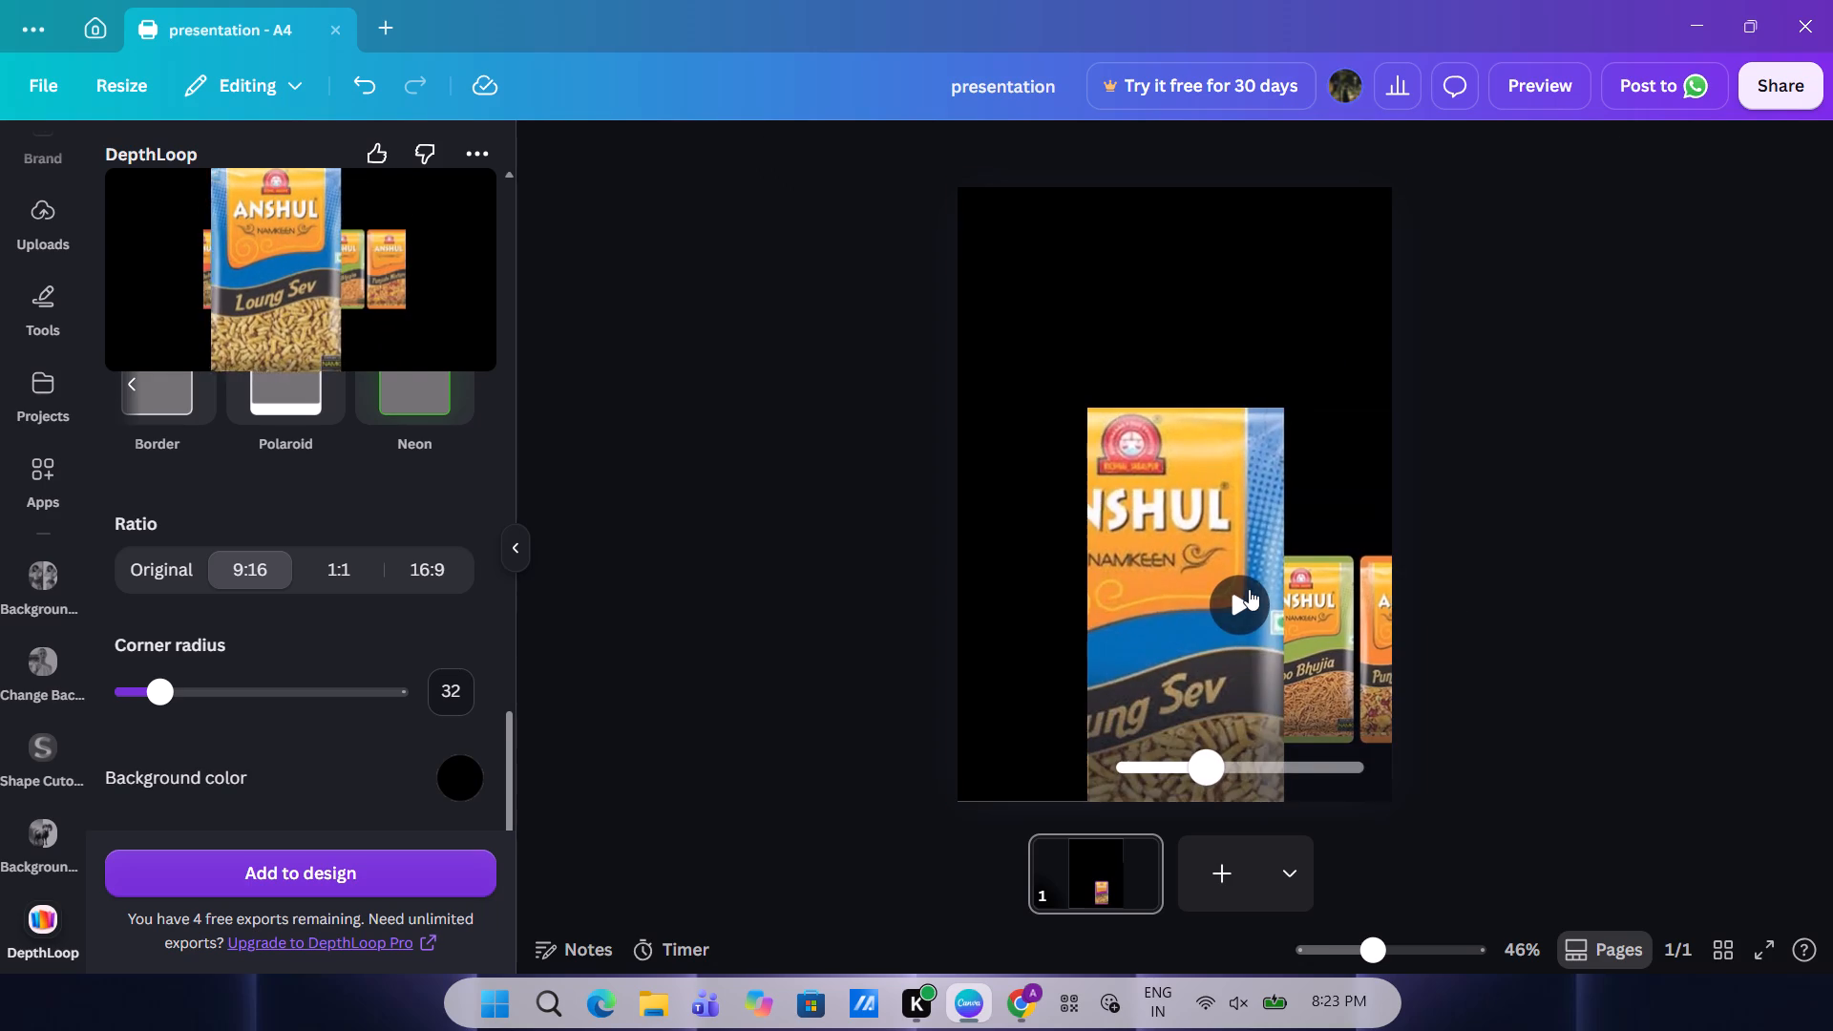
left_click(1249, 589)
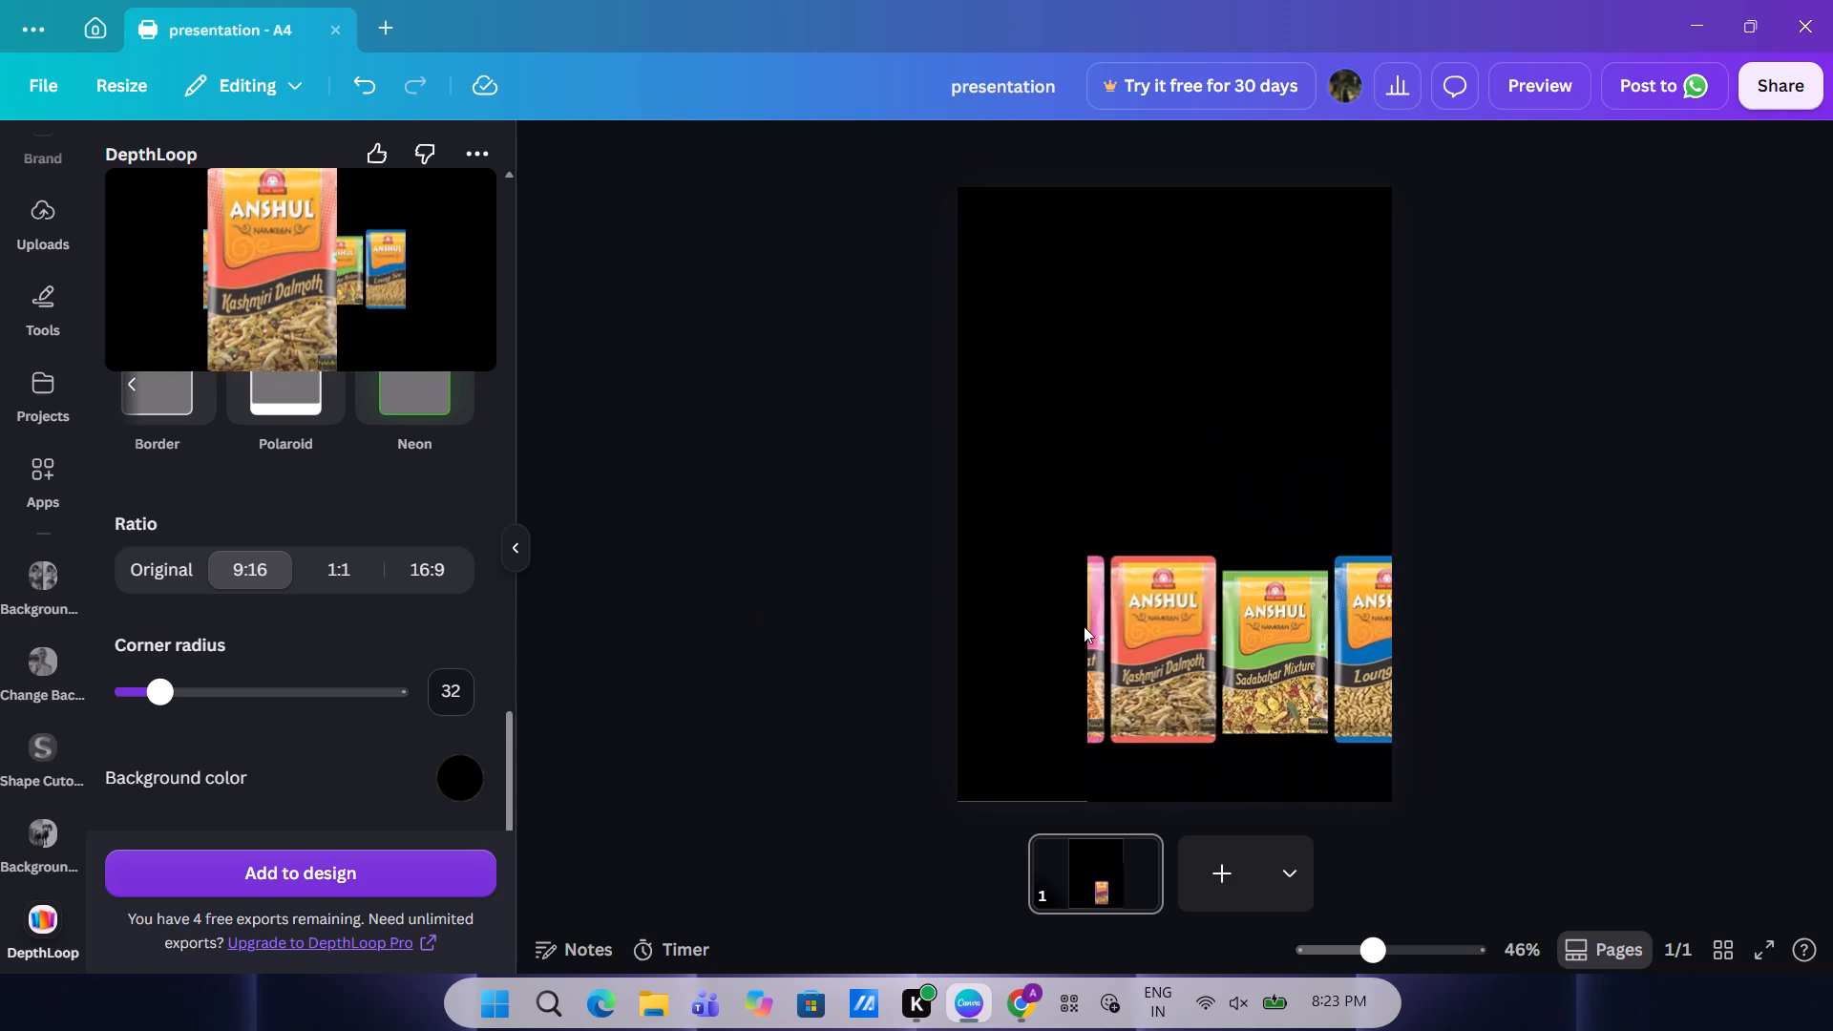
Delete the packet animation from the A4 page.
left_click(1107, 622)
key("BackSpace")
left_click(1123, 550)
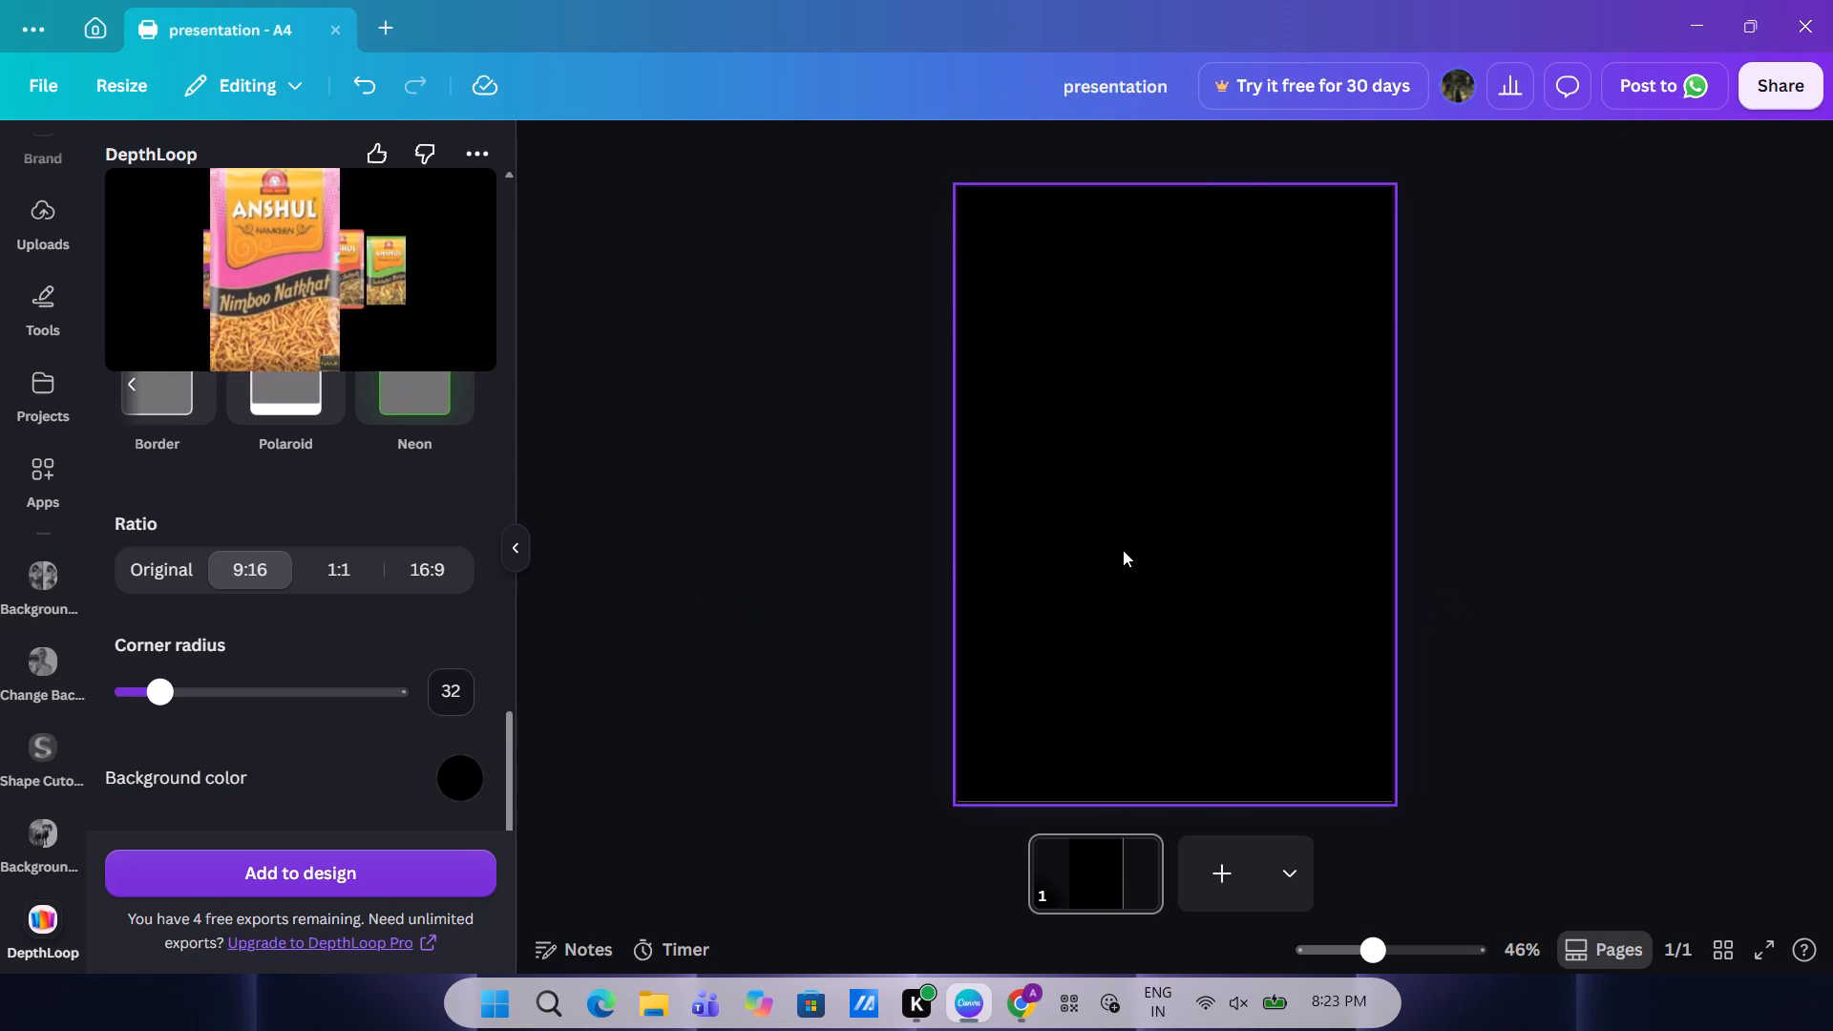
Close the A4 design and create a new Presentation (16:9) design at 1920 × 1080 px.
left_click(331, 25)
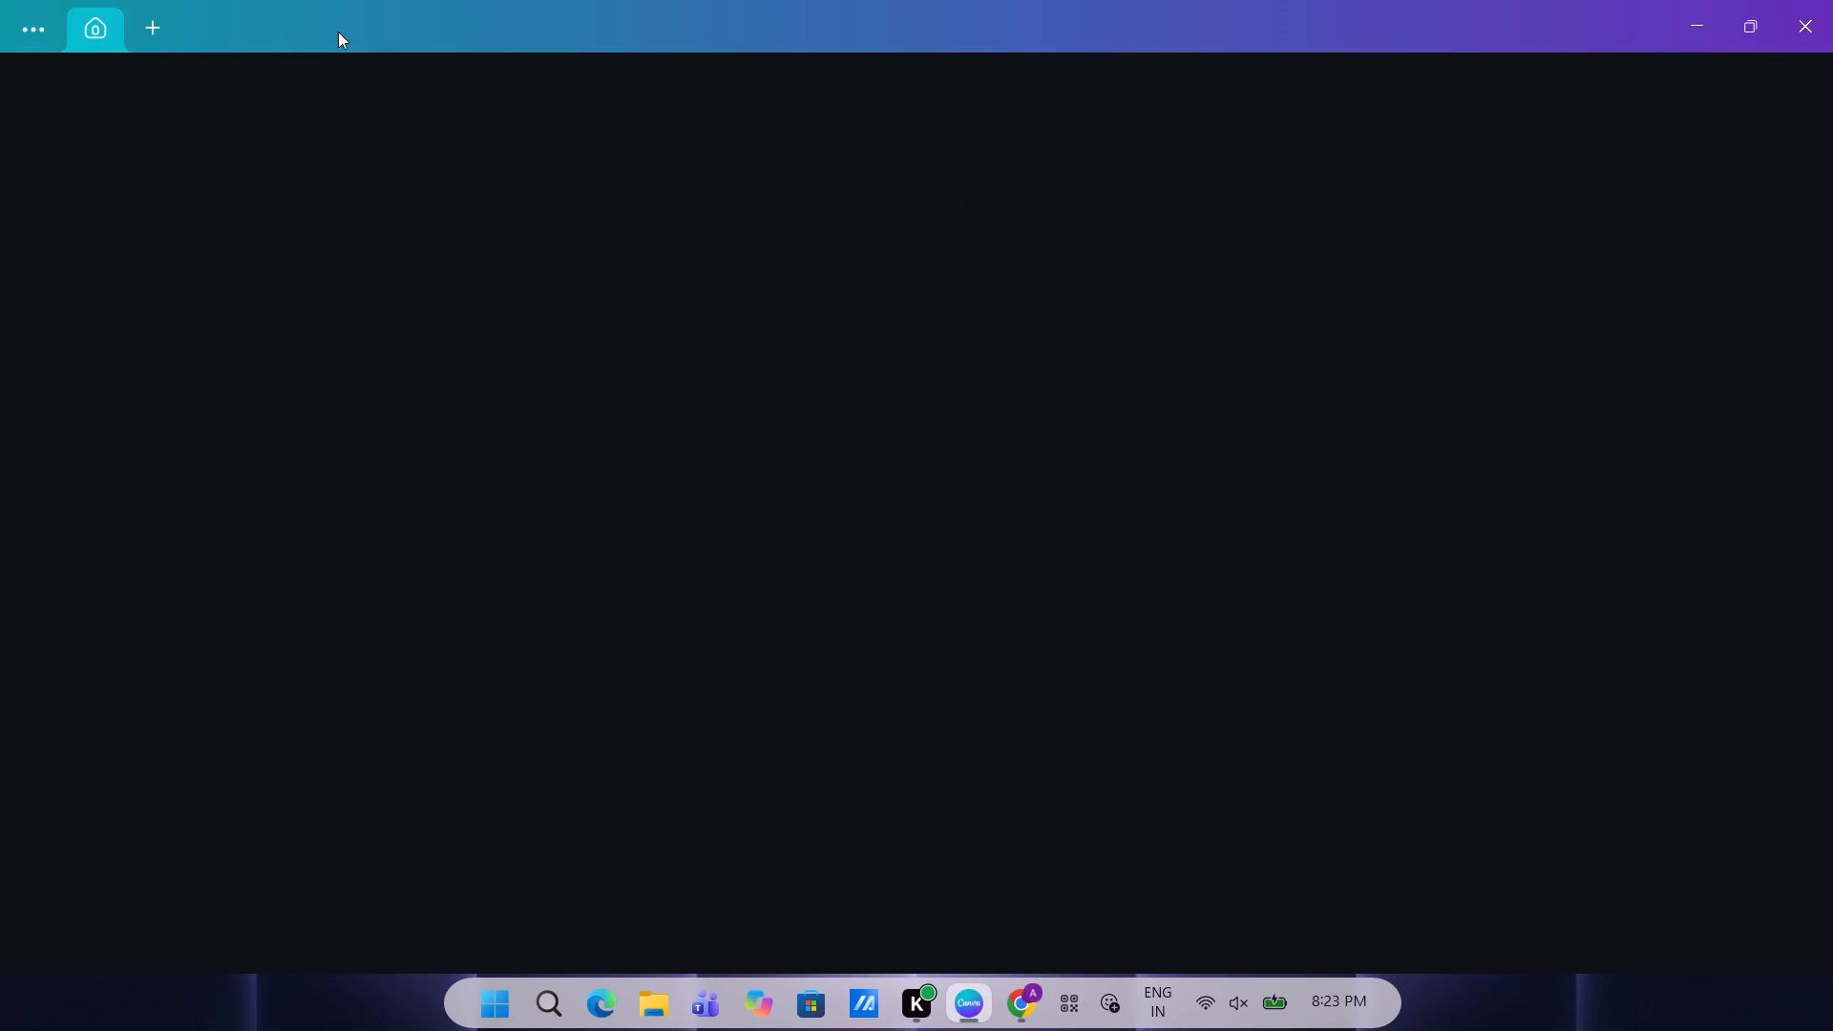
left_click(181, 257)
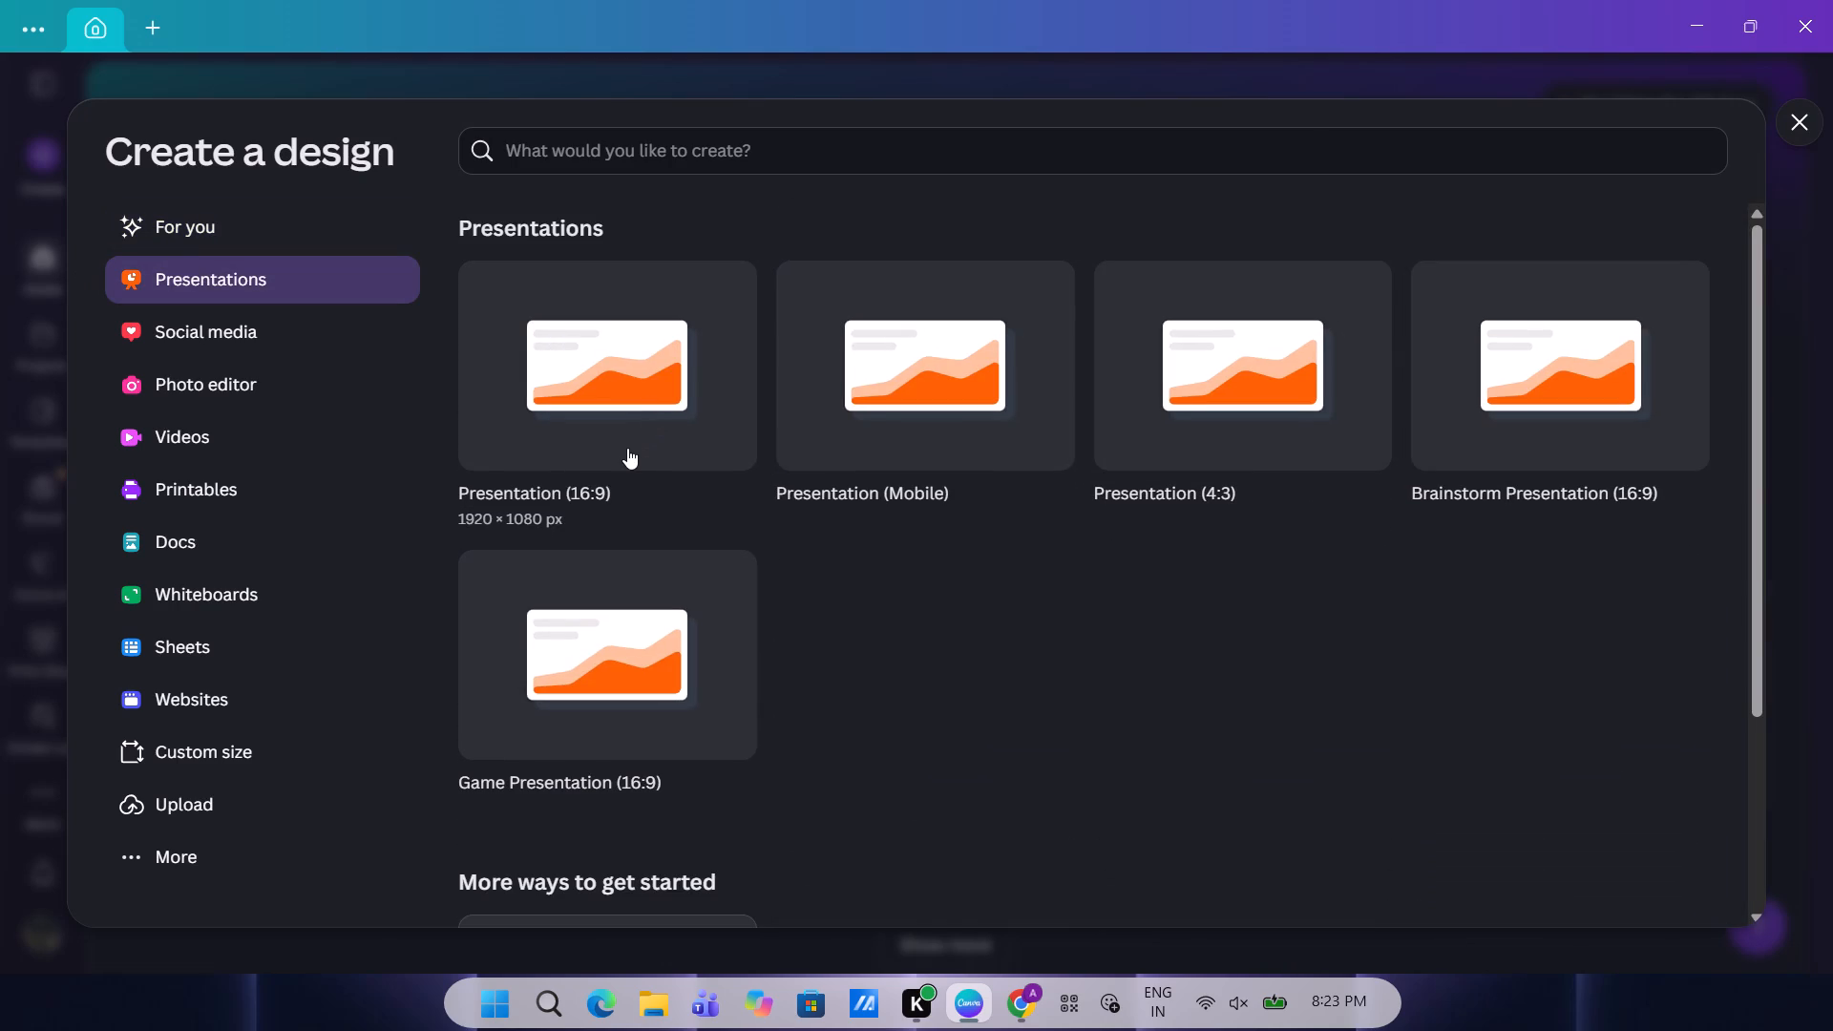
left_click(607, 448)
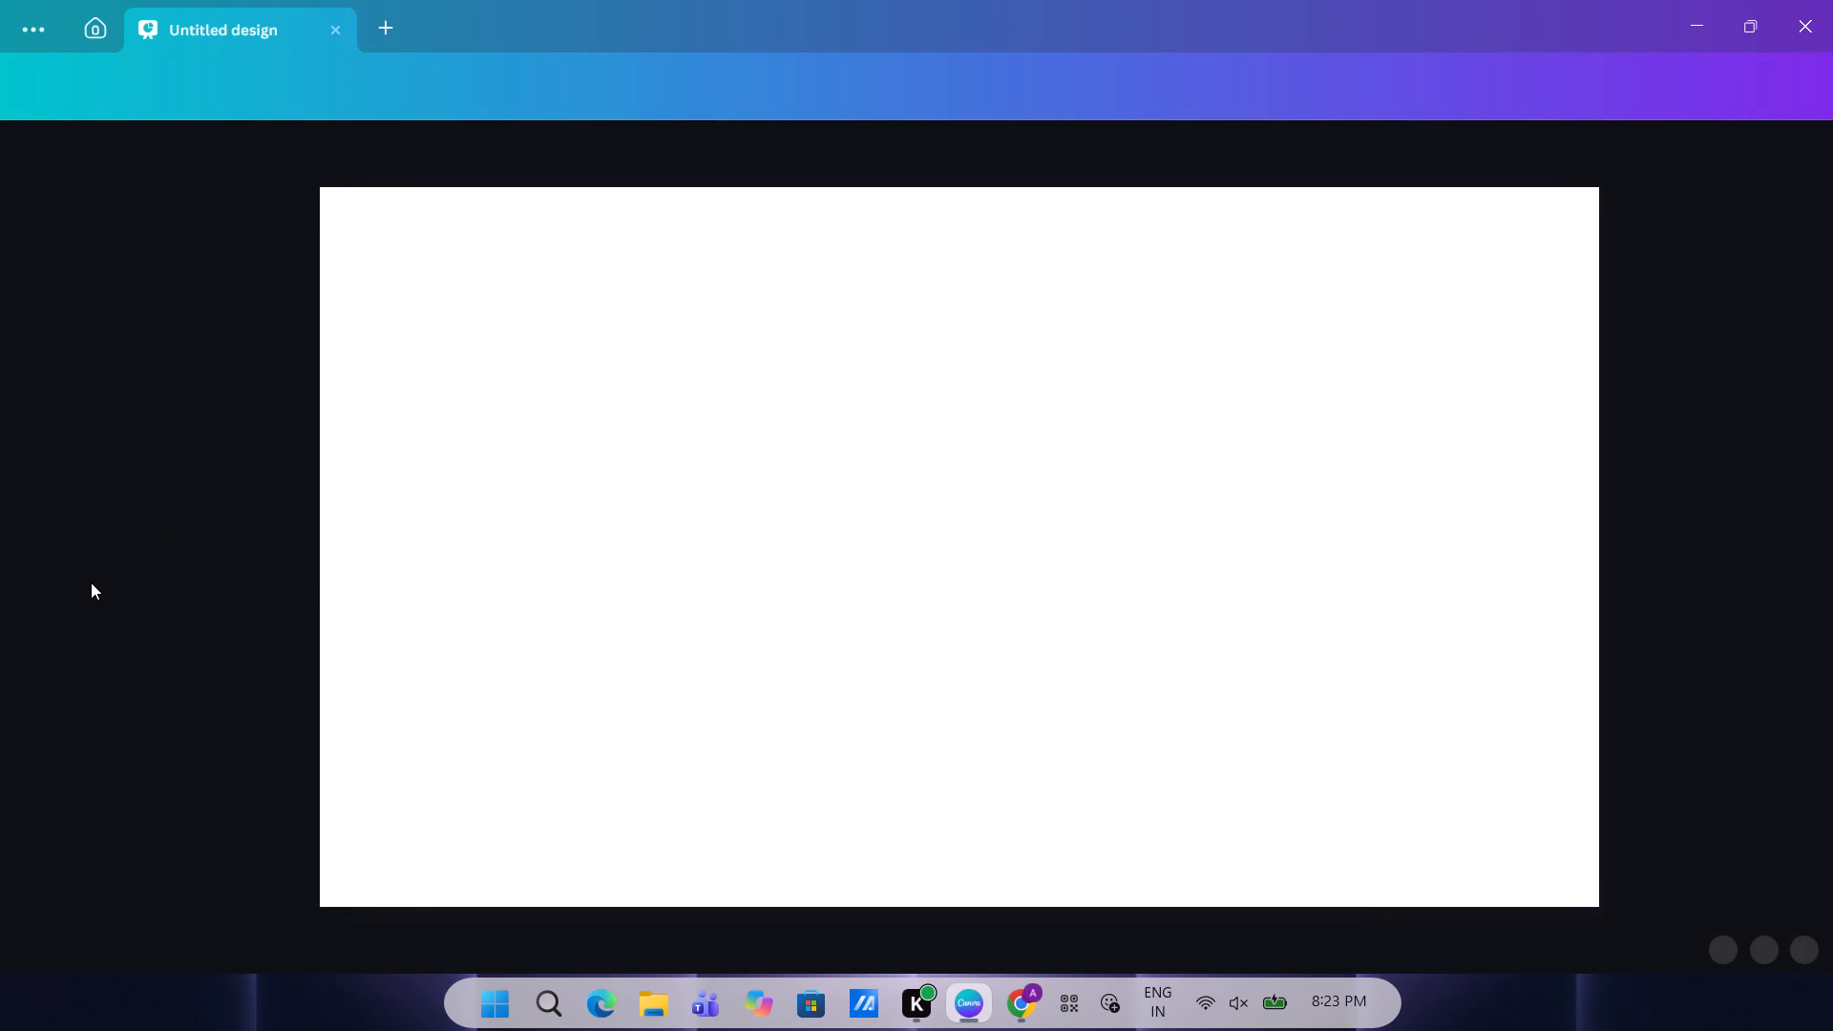
left_click(543, 434)
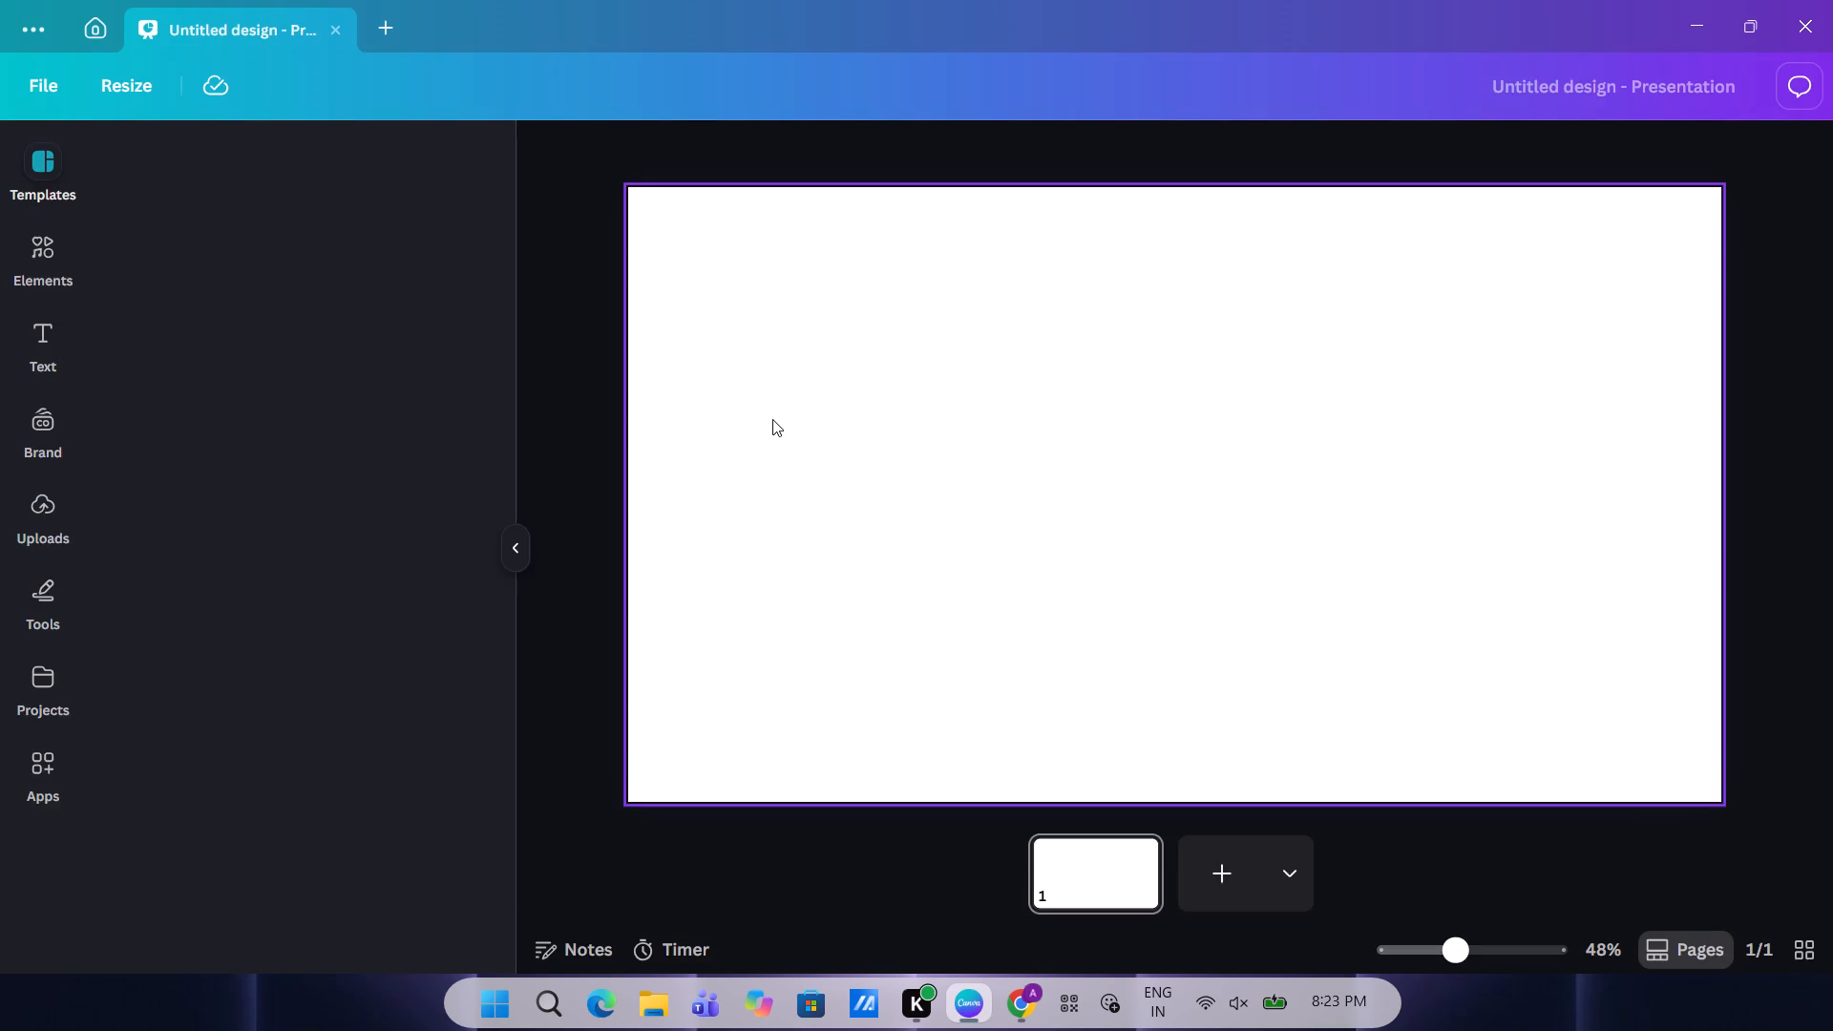
Set the blank presentation page's background colour to solid black.
left_click(772, 419)
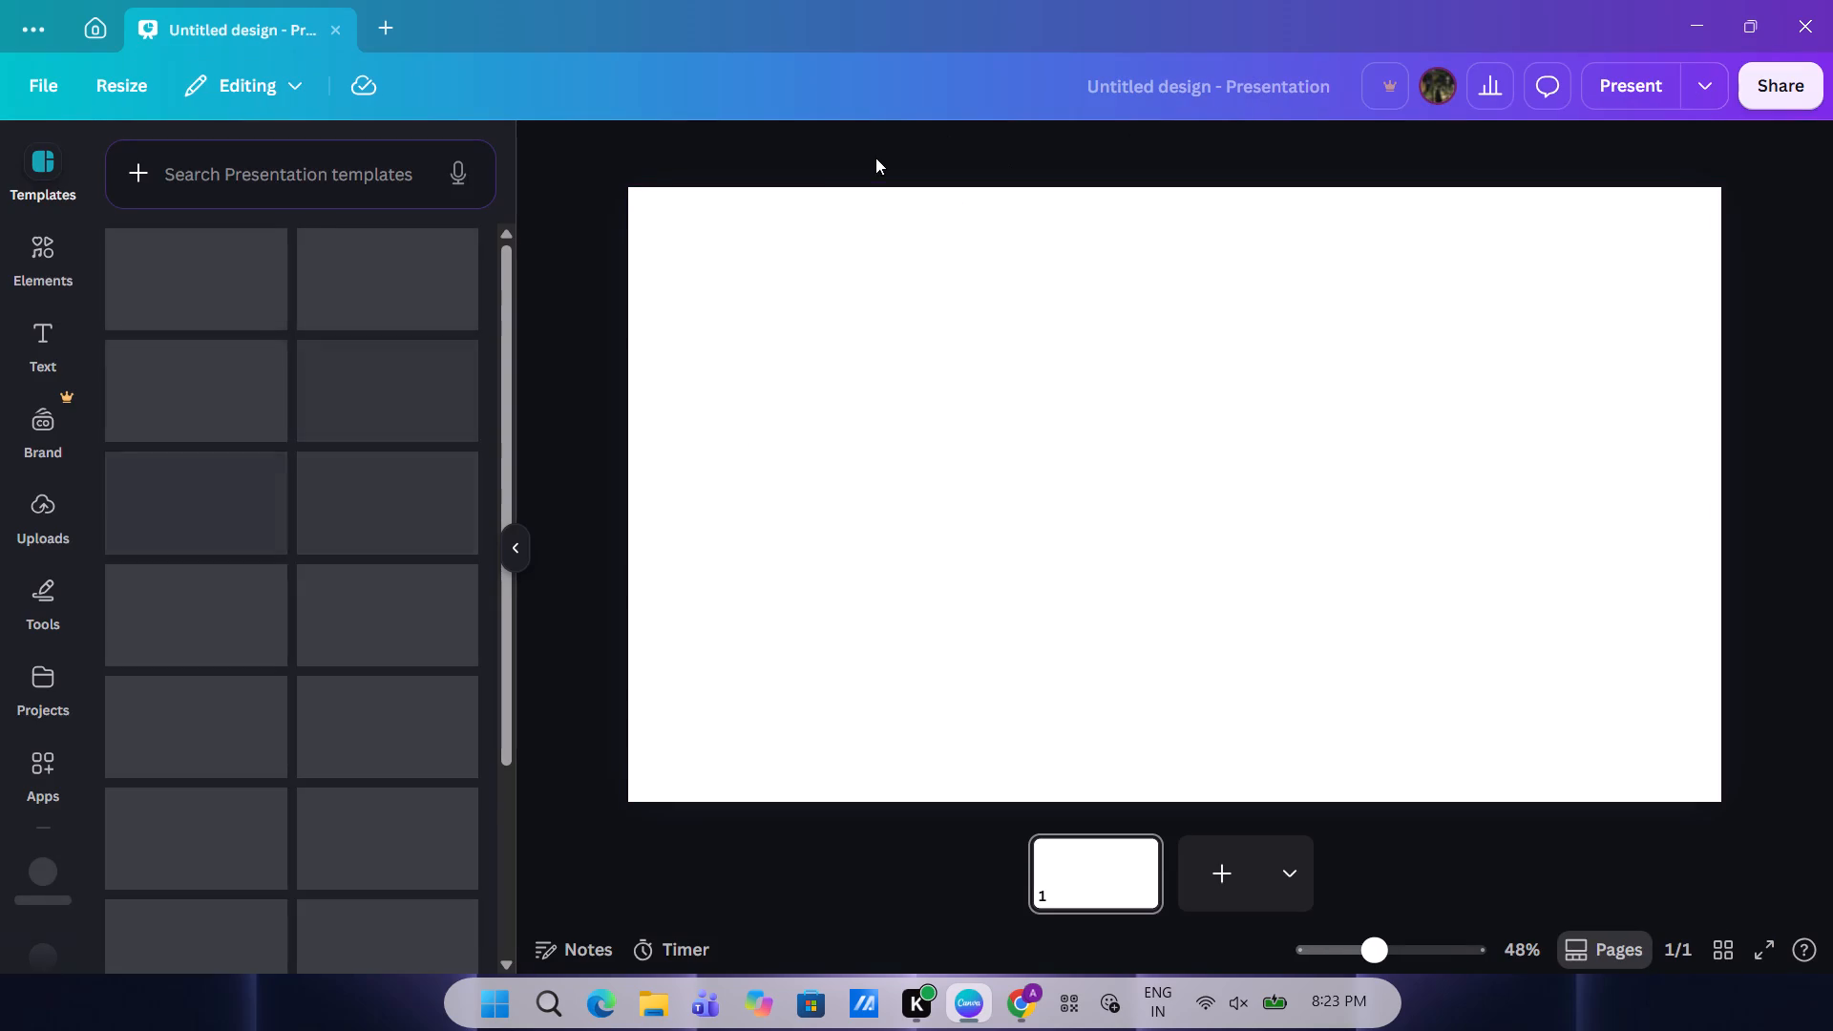
left_click(866, 265)
left_click(1167, 157)
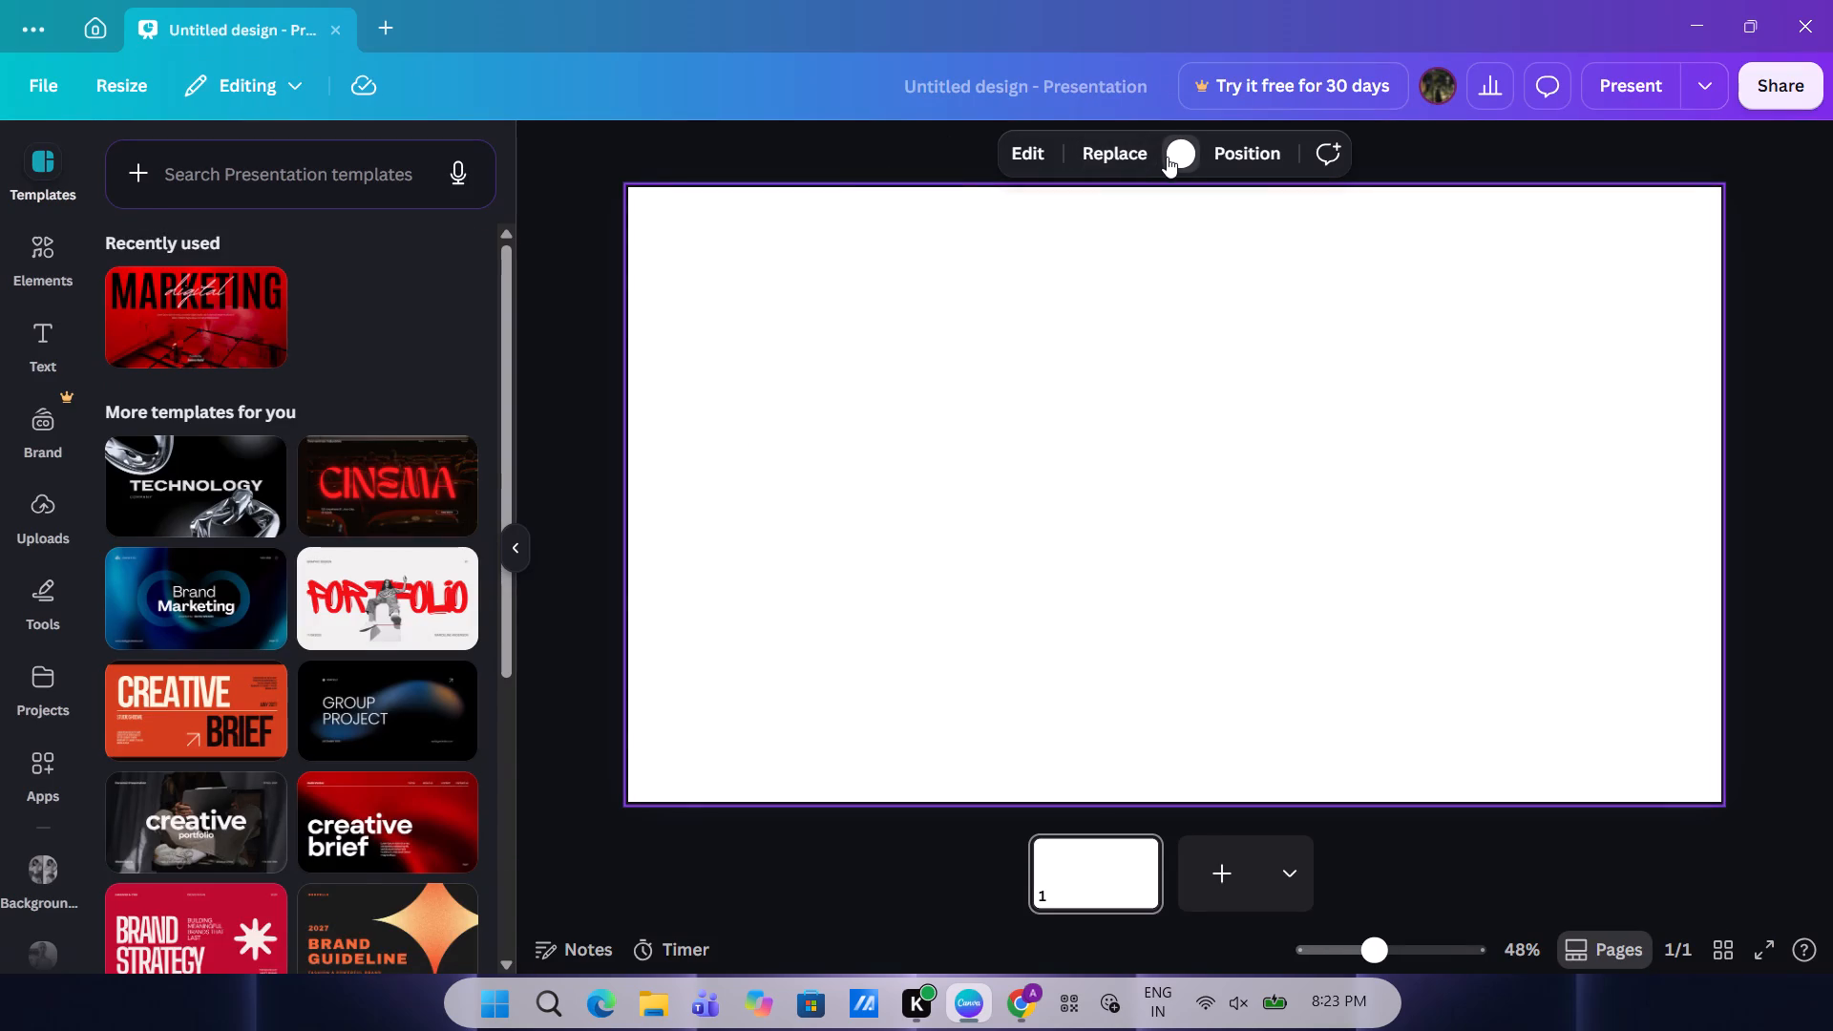
left_click(121, 589)
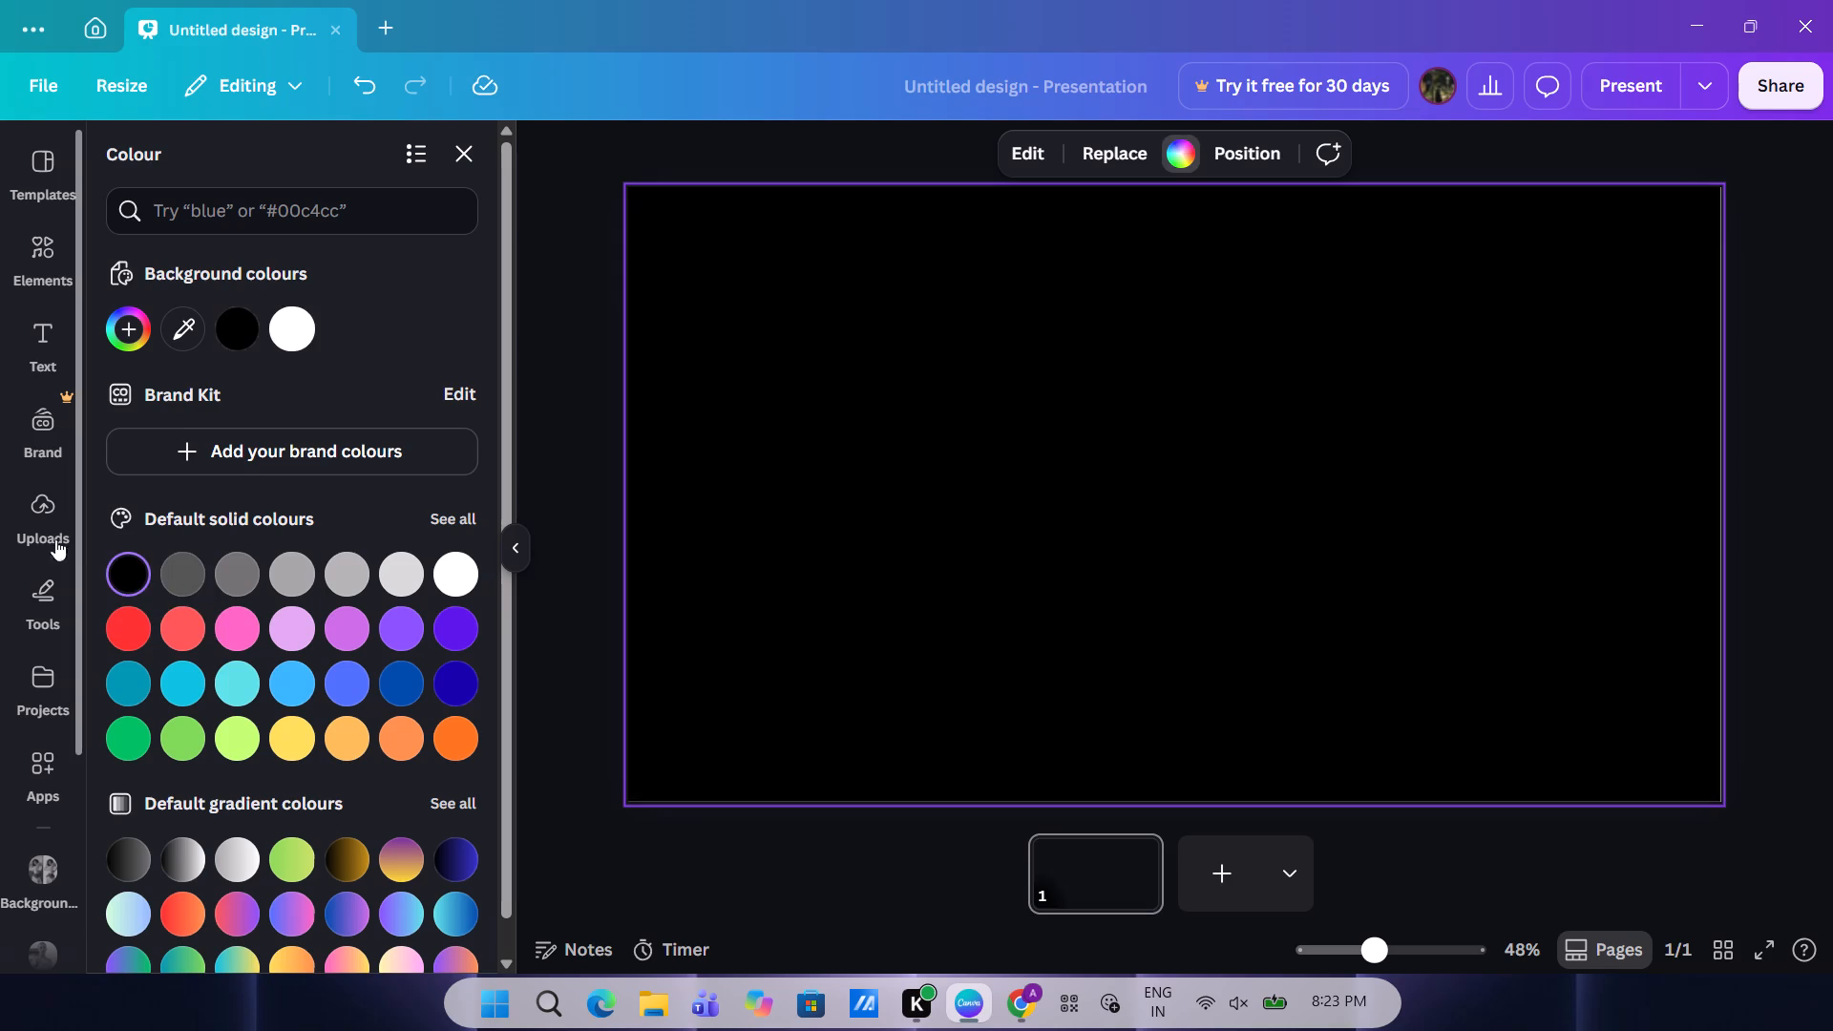
Open the DepthLoop app and choose the Spotlight motion style.
left_click(34, 523)
scroll(3, 697, "down", 1)
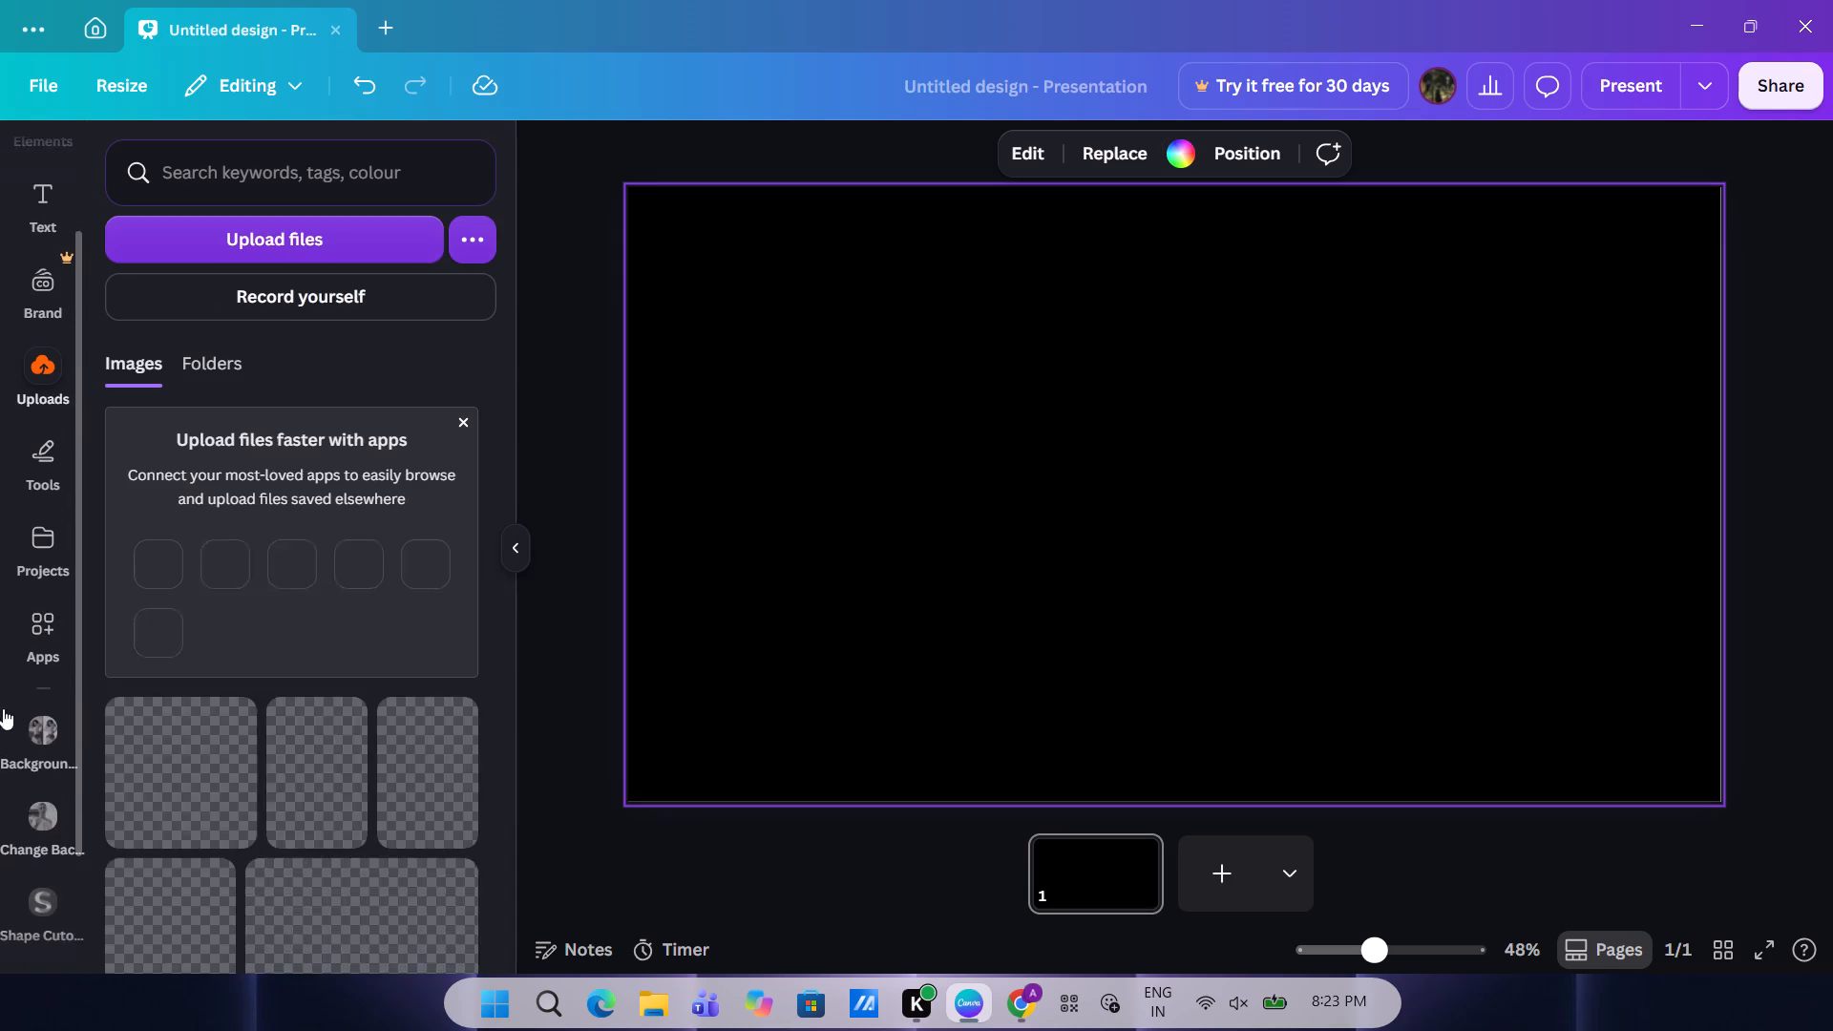
scroll(34, 859, "down", 3)
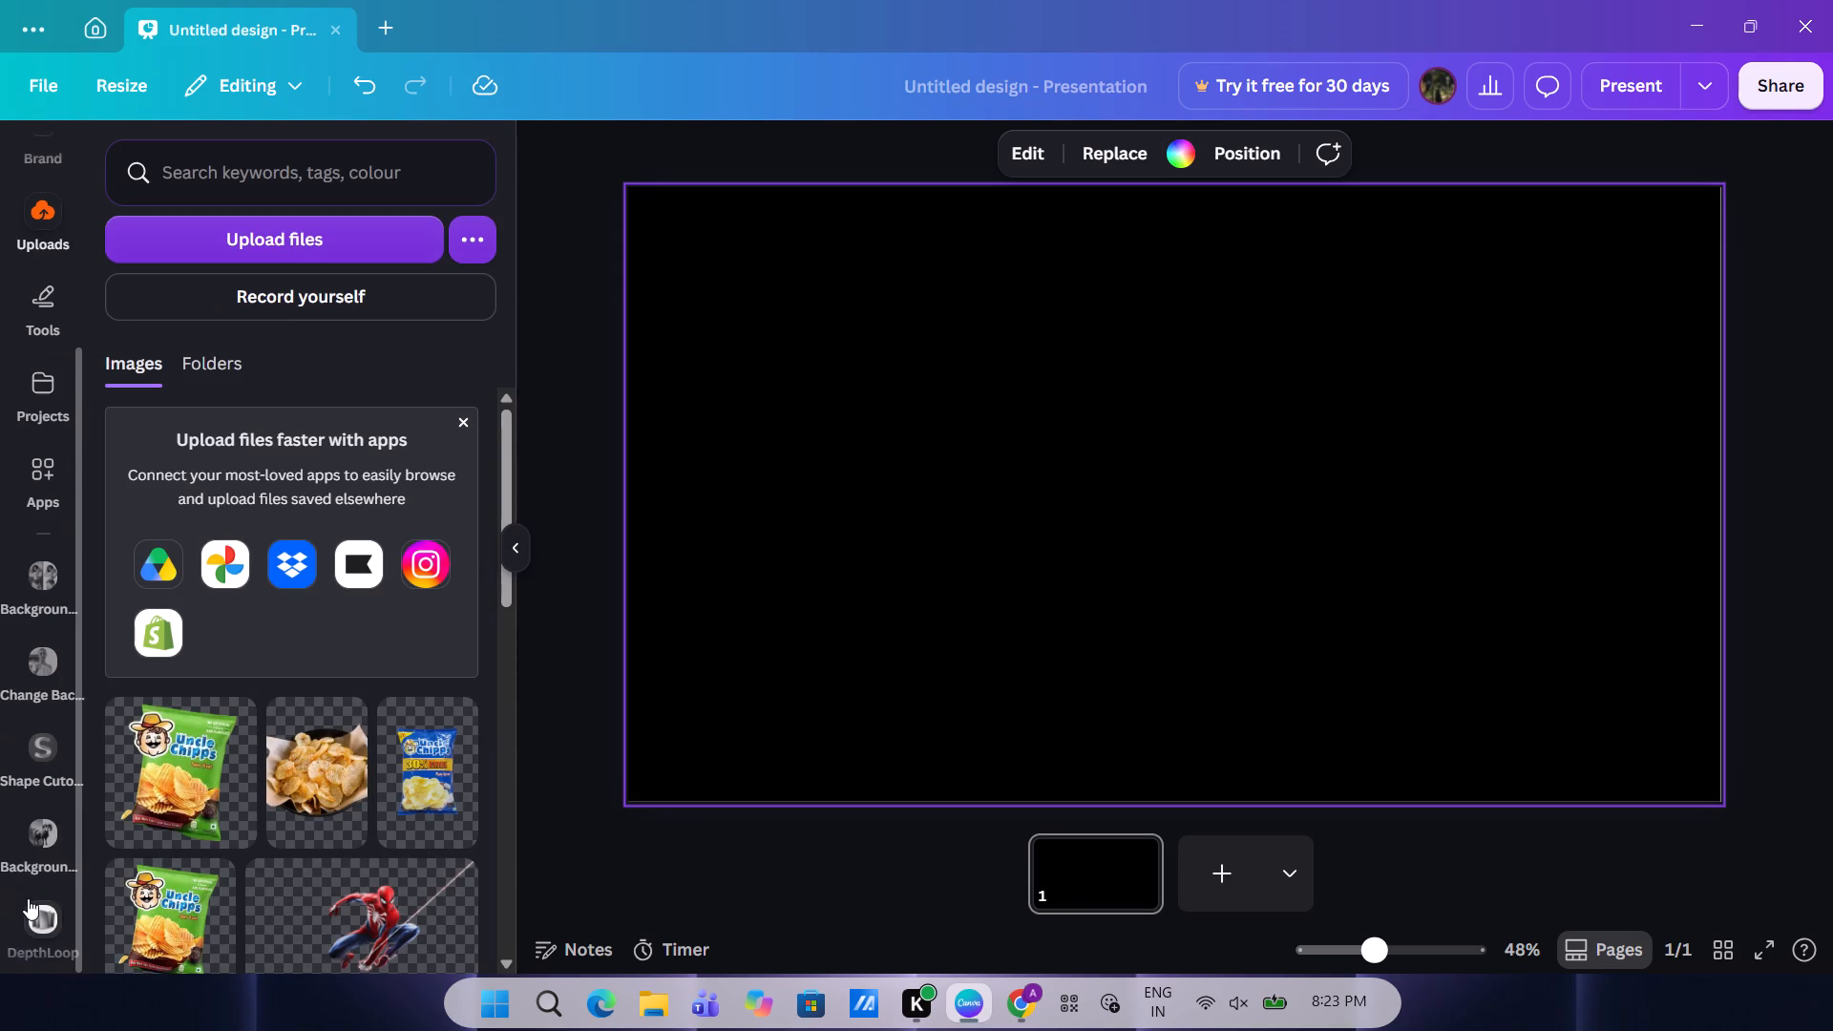
left_click(44, 924)
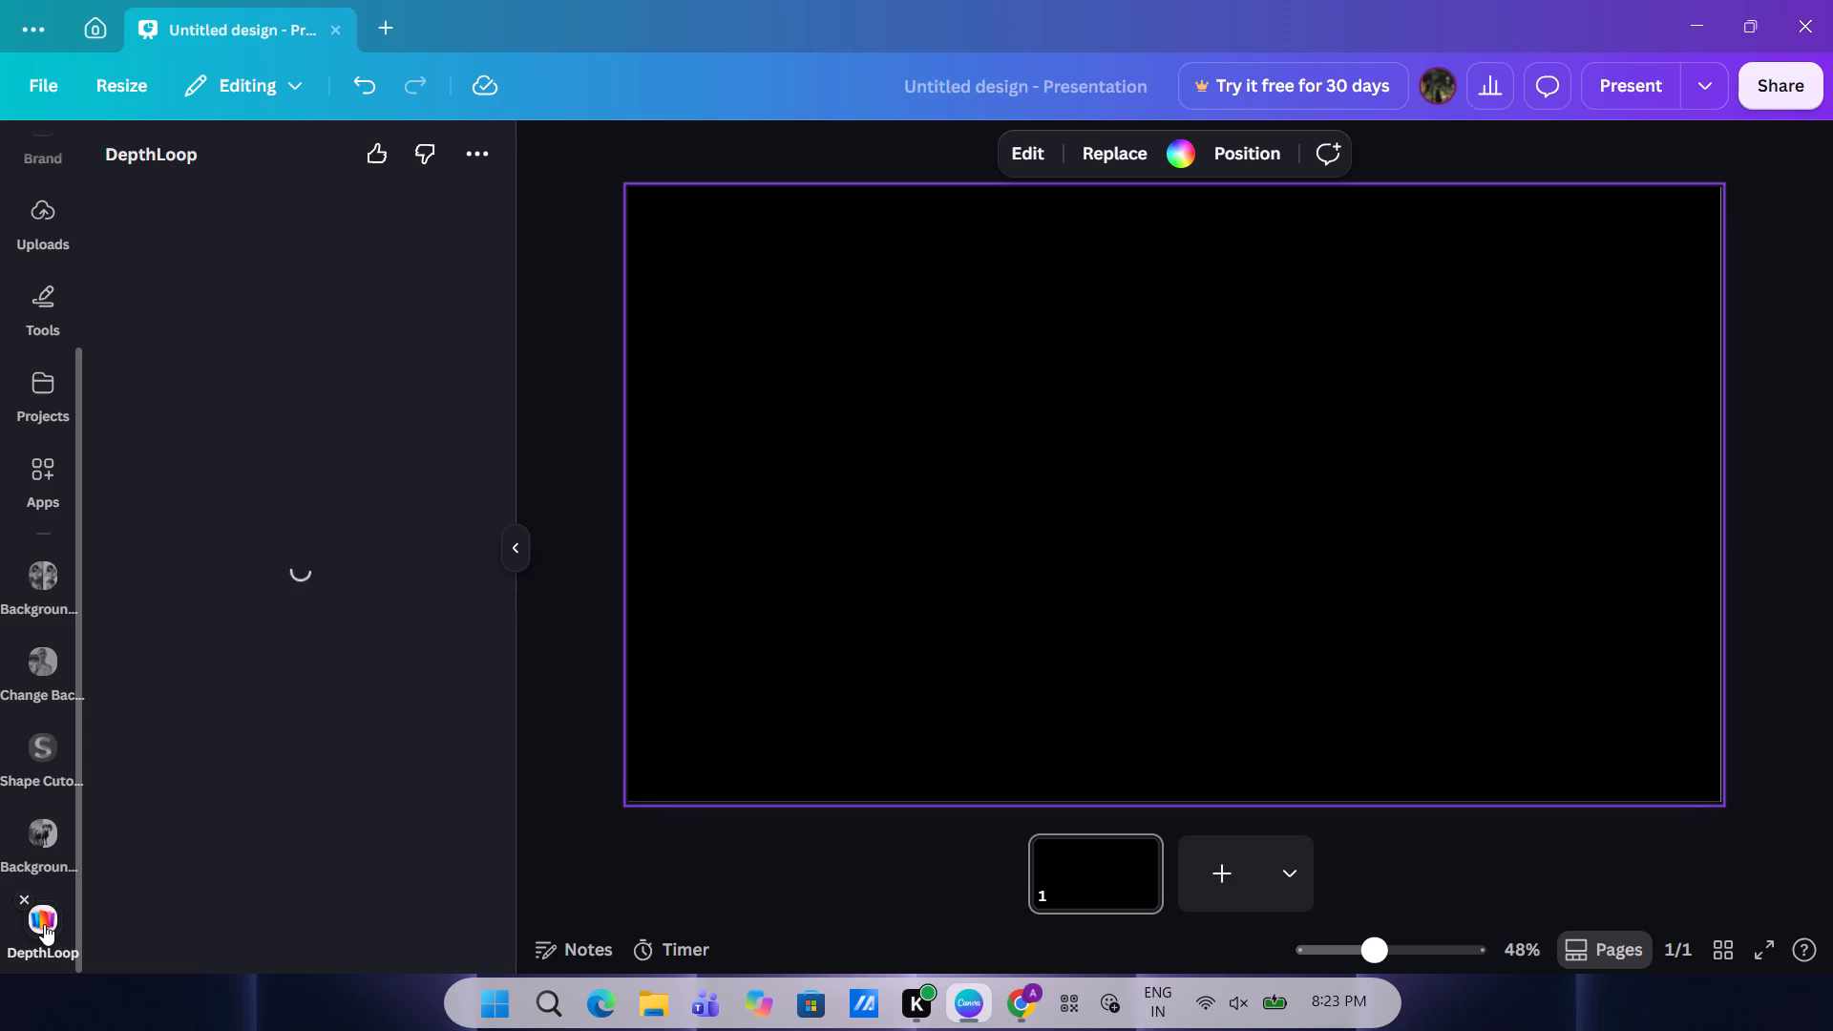
scroll(228, 734, "down", 1)
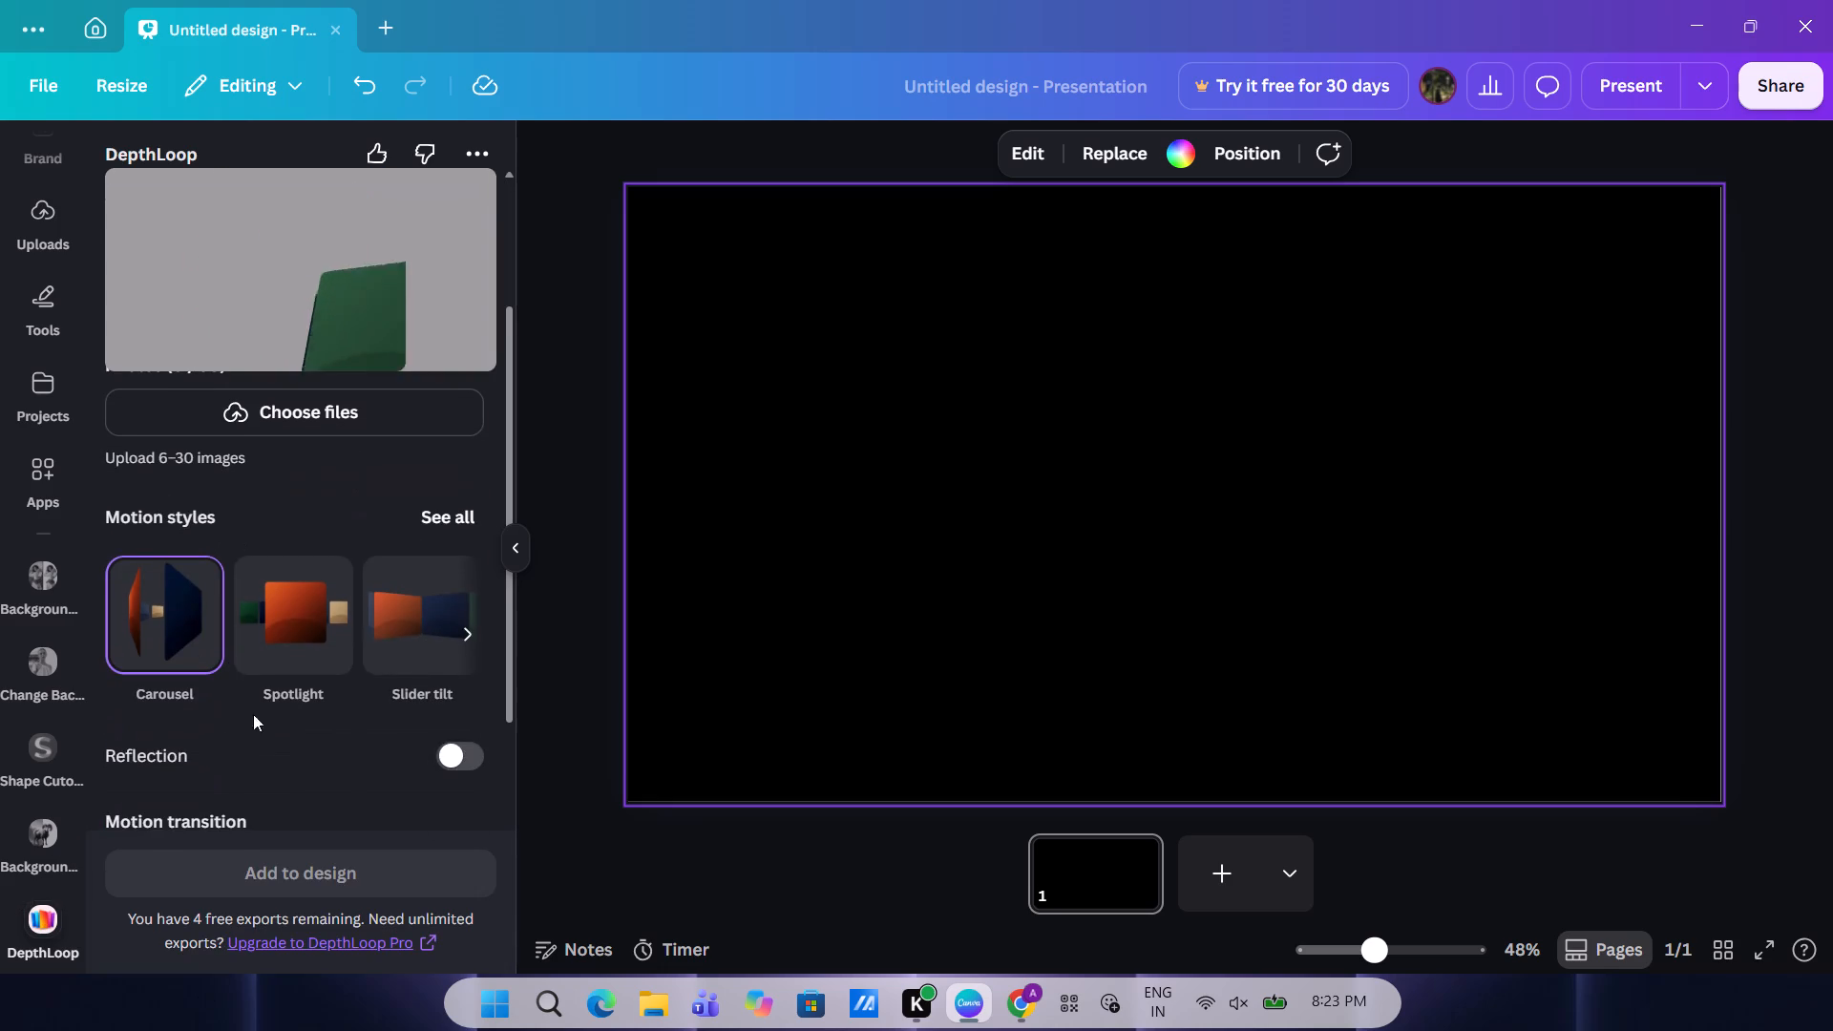
left_click(298, 607)
Set the DepthLoop animation speed to 0.5.
scroll(298, 607, "down", 5)
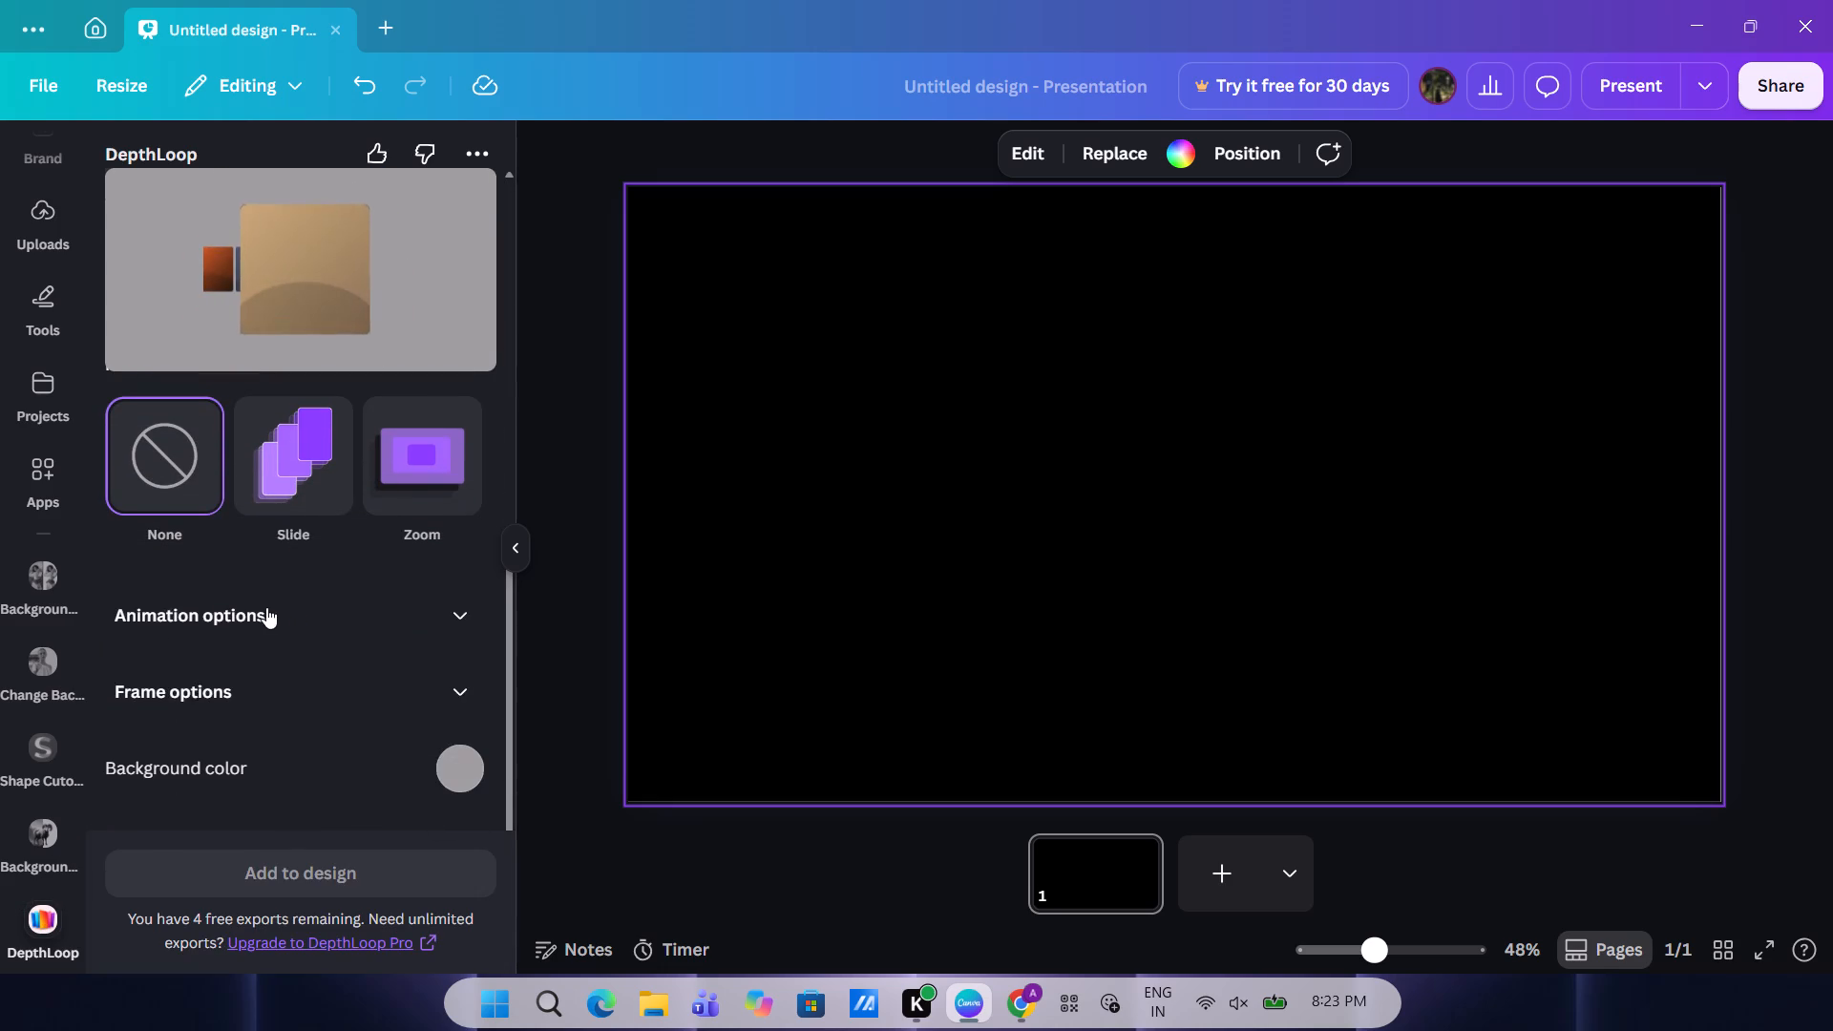
left_click(252, 615)
scroll(252, 615, "down", 2)
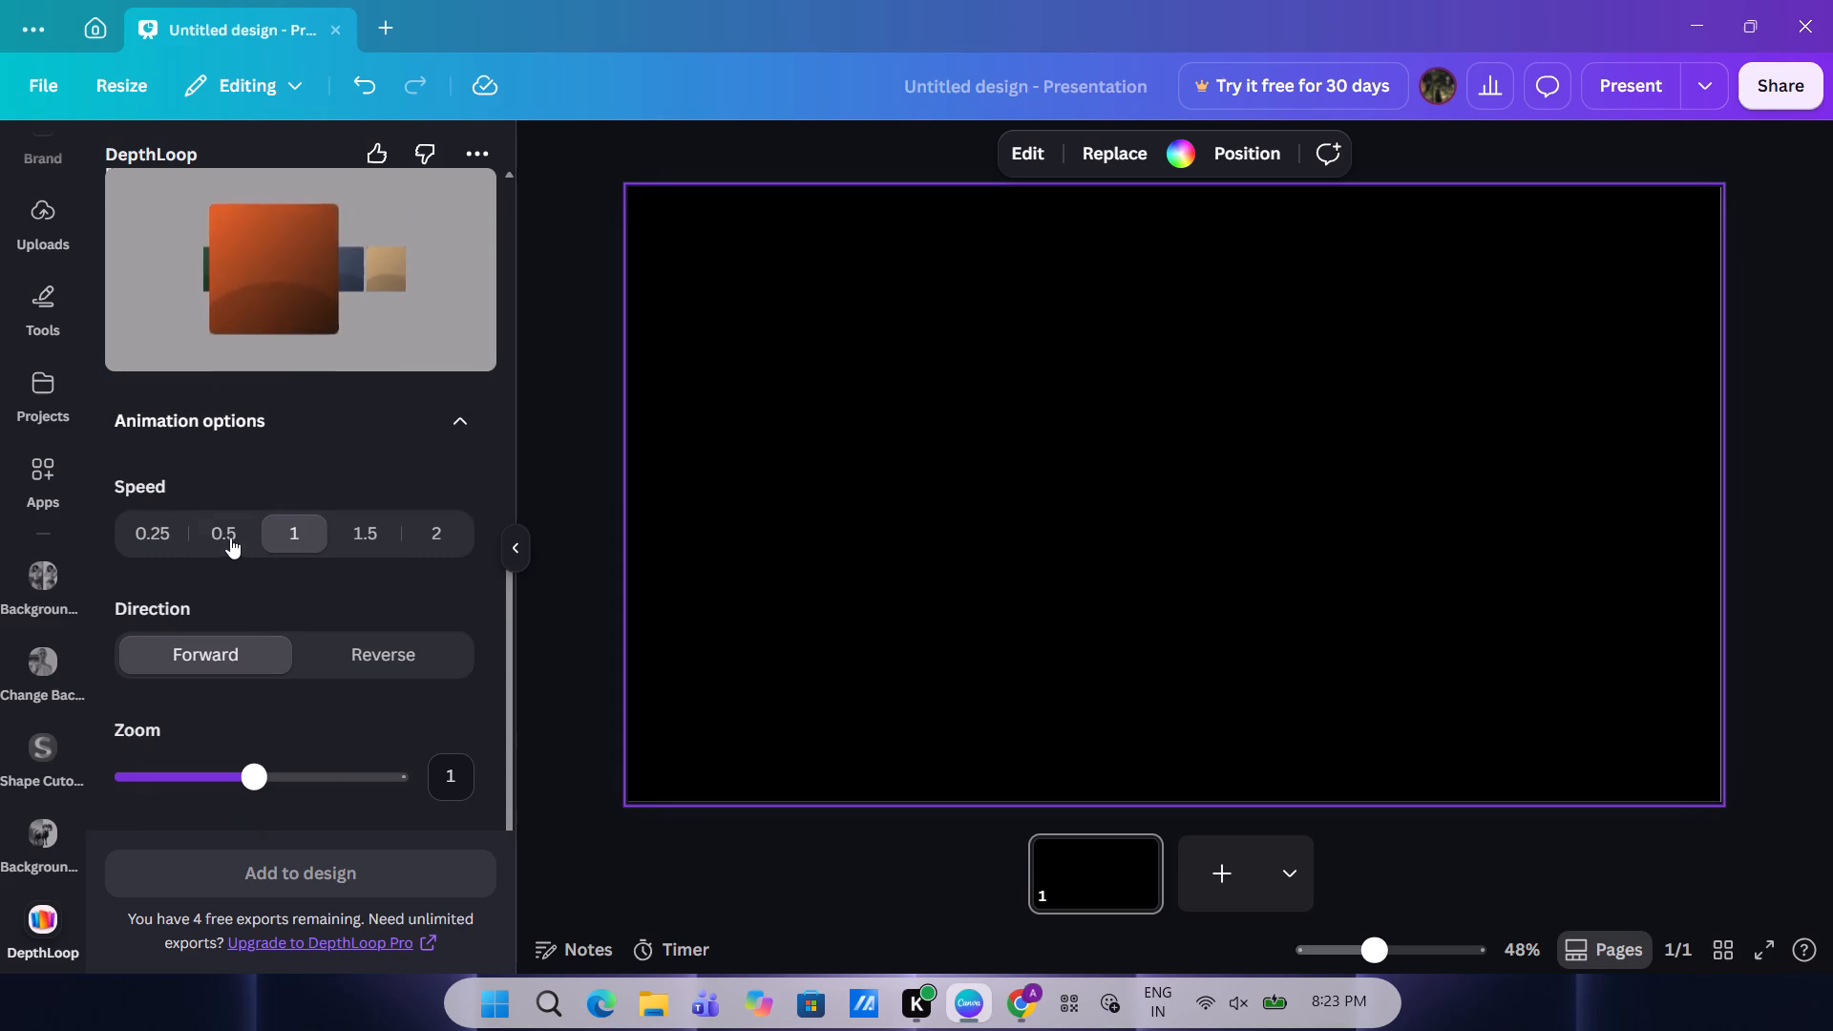
left_click(224, 542)
Set the DepthLoop frame ratio to 16:9 after trying 9:16.
scroll(224, 542, "down", 3)
left_click(244, 689)
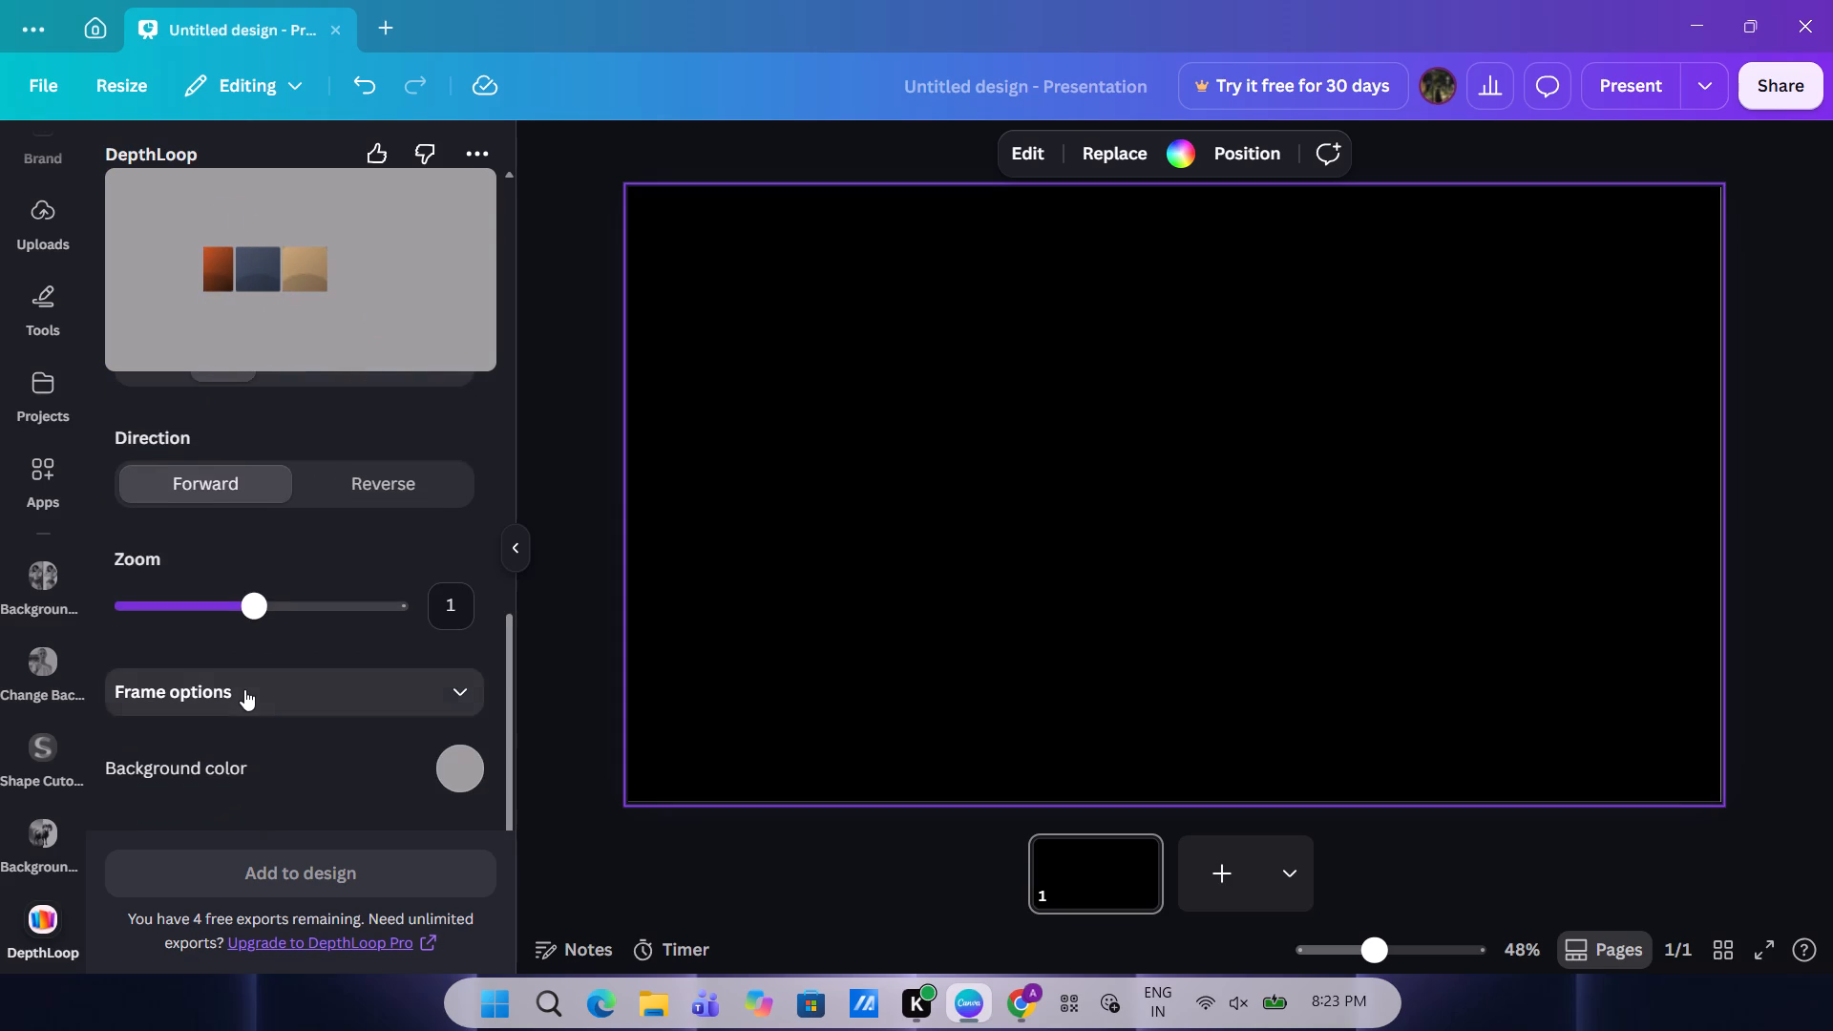
scroll(244, 689, "down", 3)
scroll(290, 618, "down", 1)
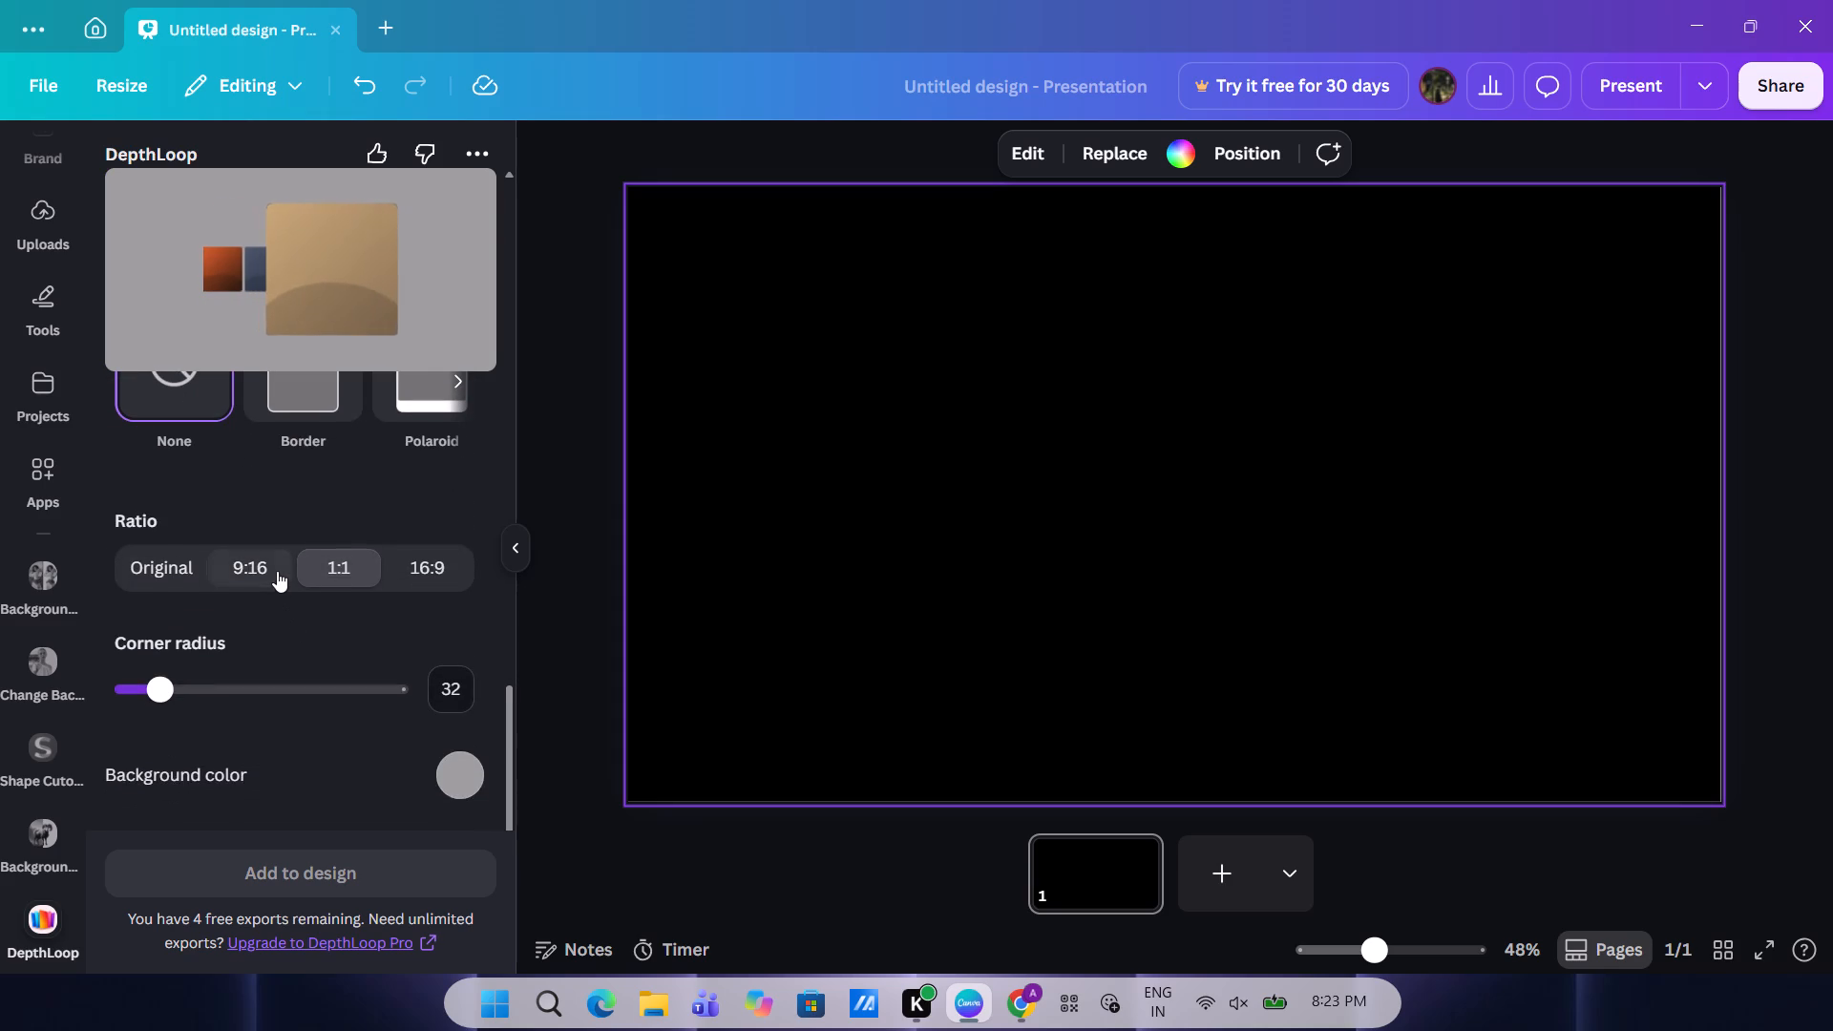
double_click(277, 571)
left_click(432, 568)
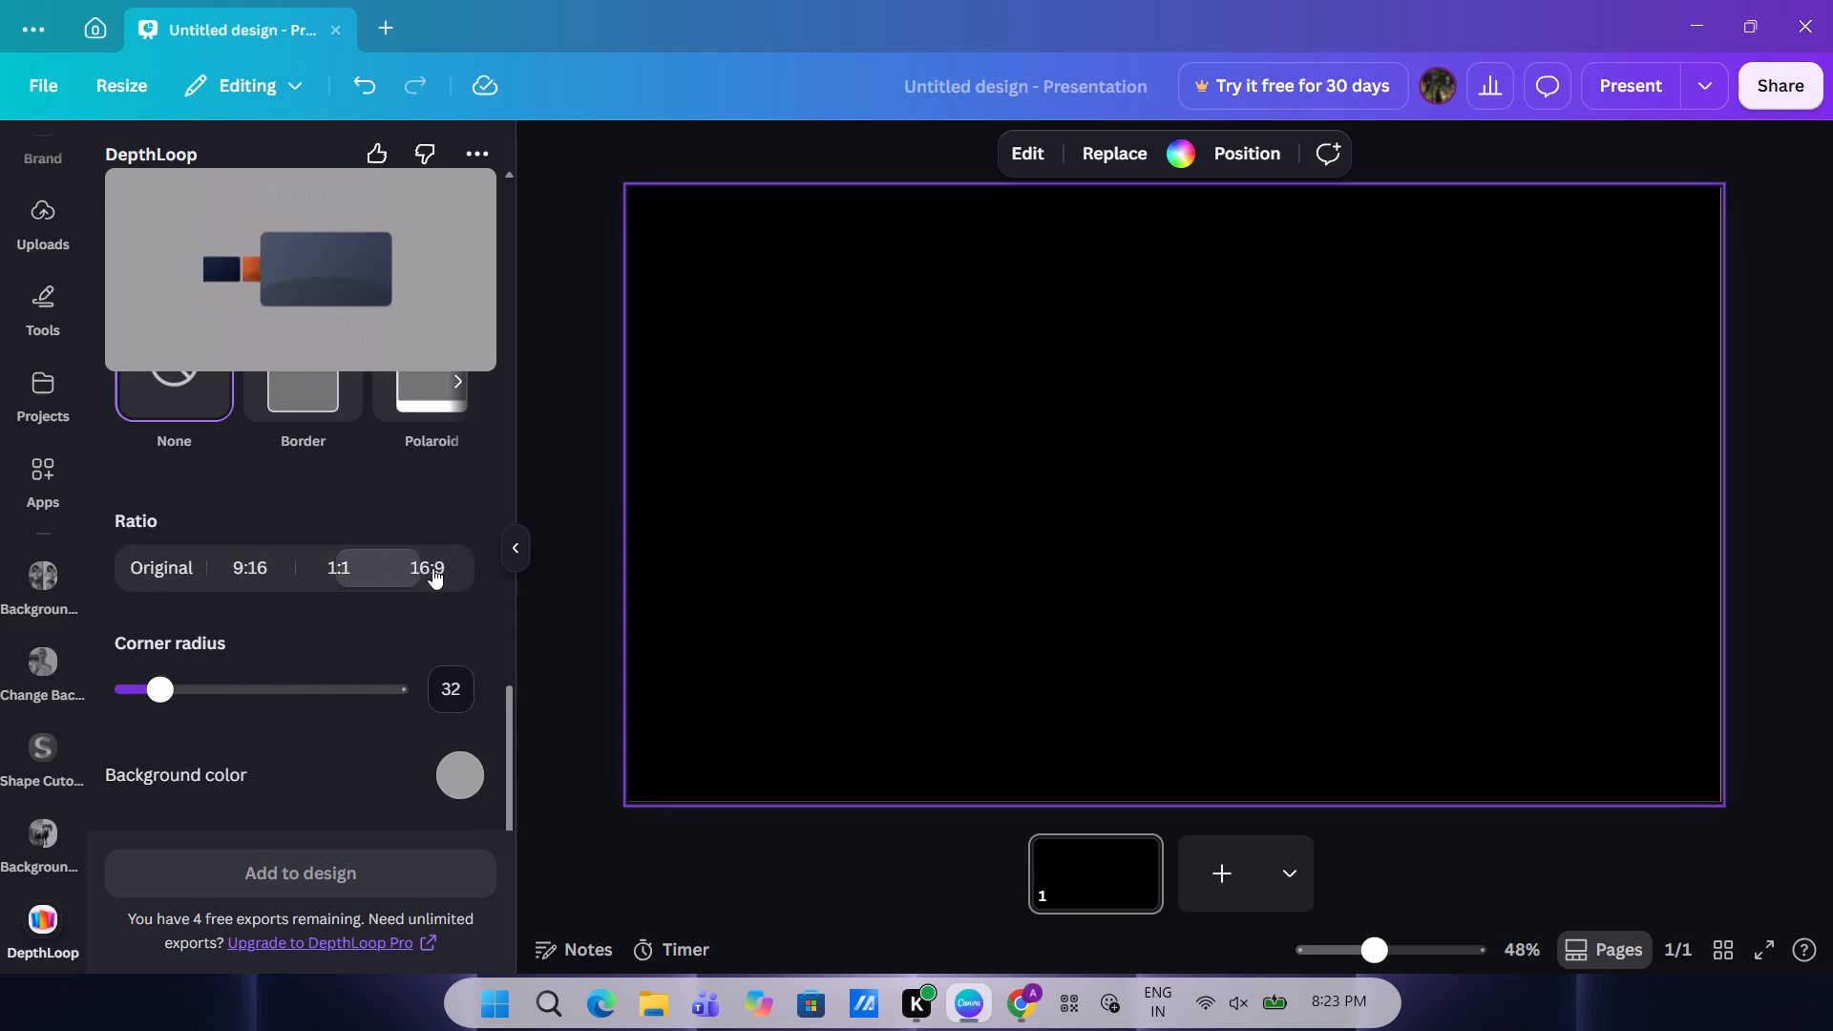
Set the DepthLoop animation's background colour to black, #000000.
scroll(432, 568, "down", 2)
scroll(221, 682, "down", 1)
left_click_drag(430, 749, 469, 768)
left_click(469, 768)
left_click_drag(304, 608, 305, 617)
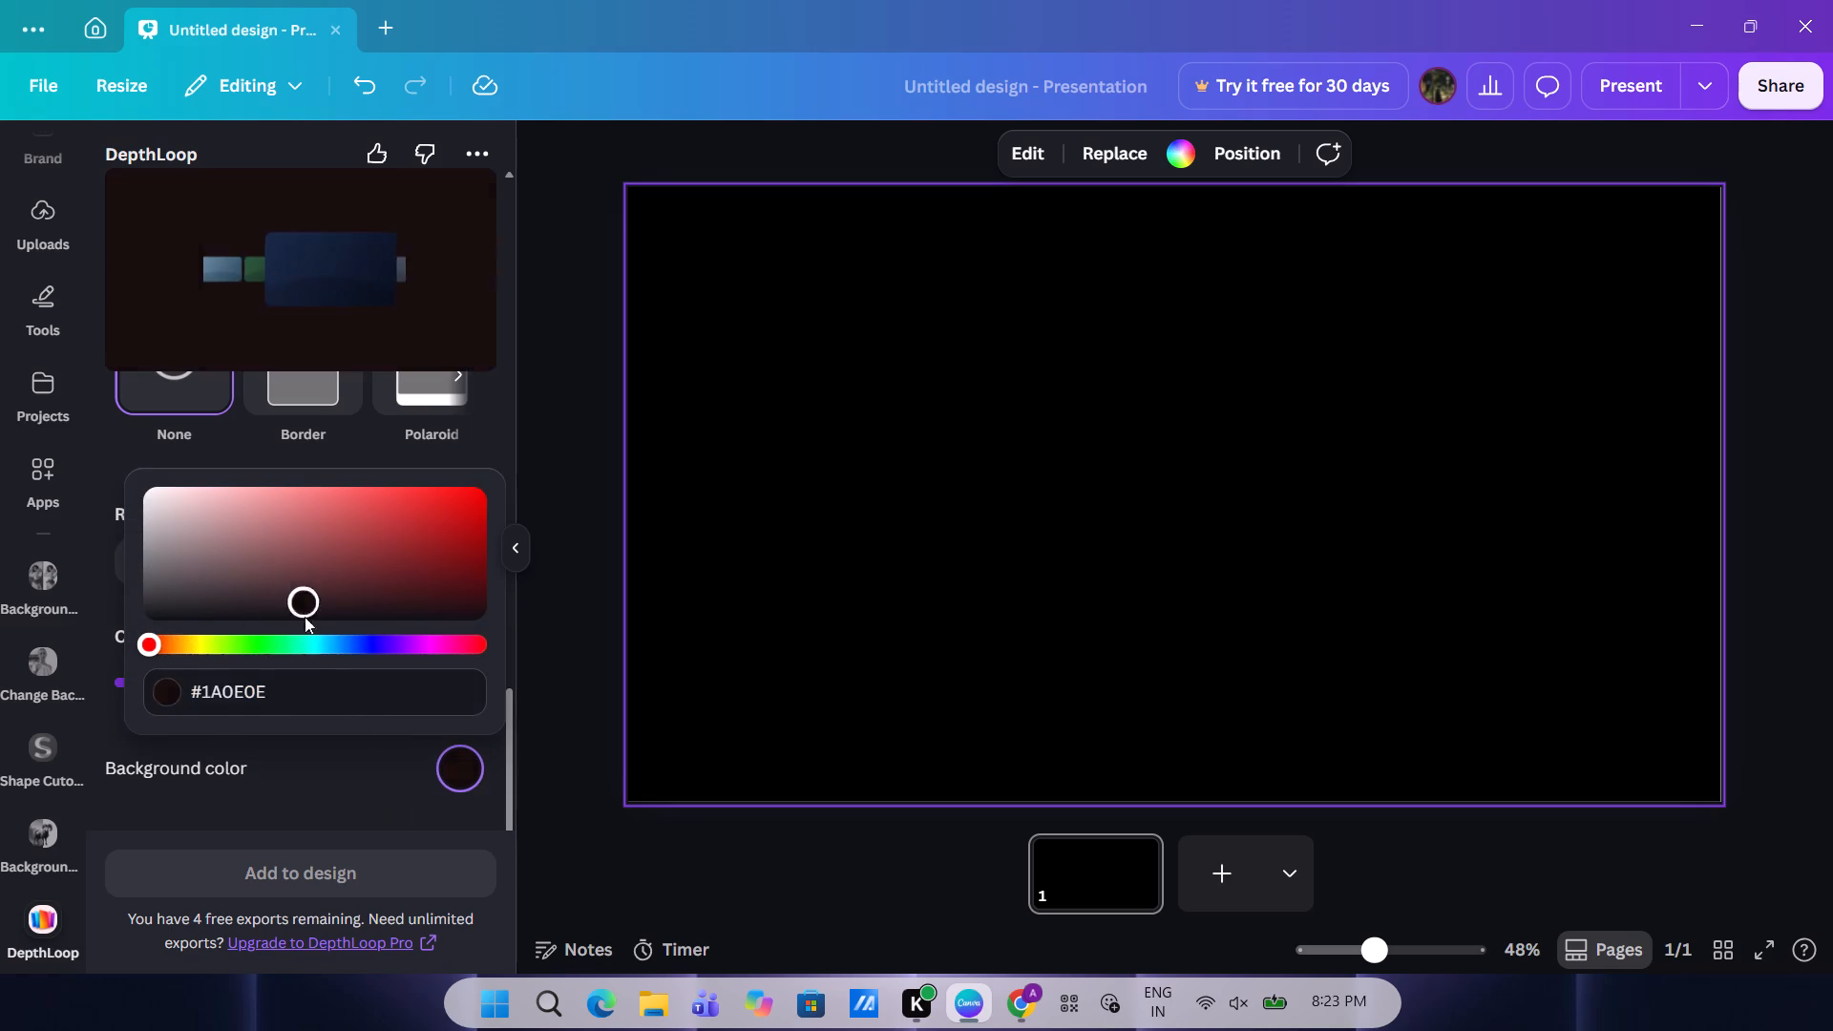
left_click_drag(305, 617, 343, 704)
left_click(341, 808)
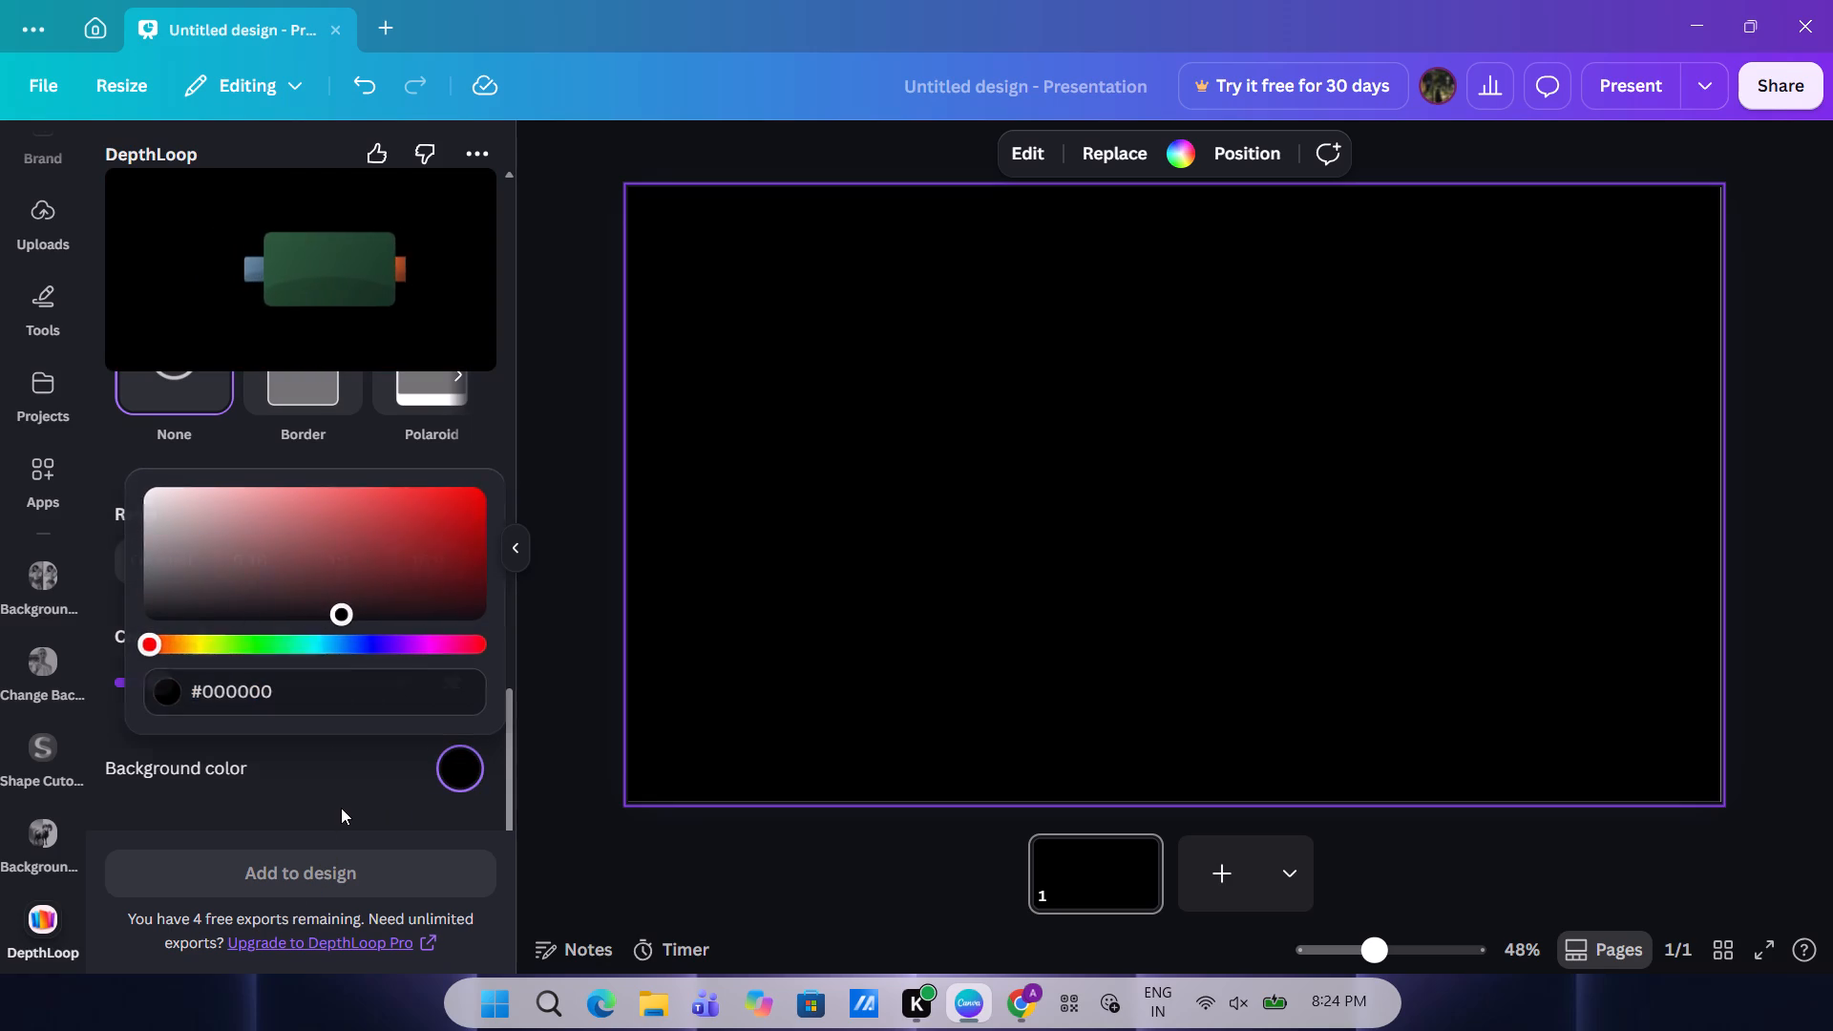
Start choosing the packet images from the Downloads folder for DepthLoop, selecting images__20_-removebg-preview first.
scroll(341, 808, "down", 1)
scroll(341, 808, "up", 6)
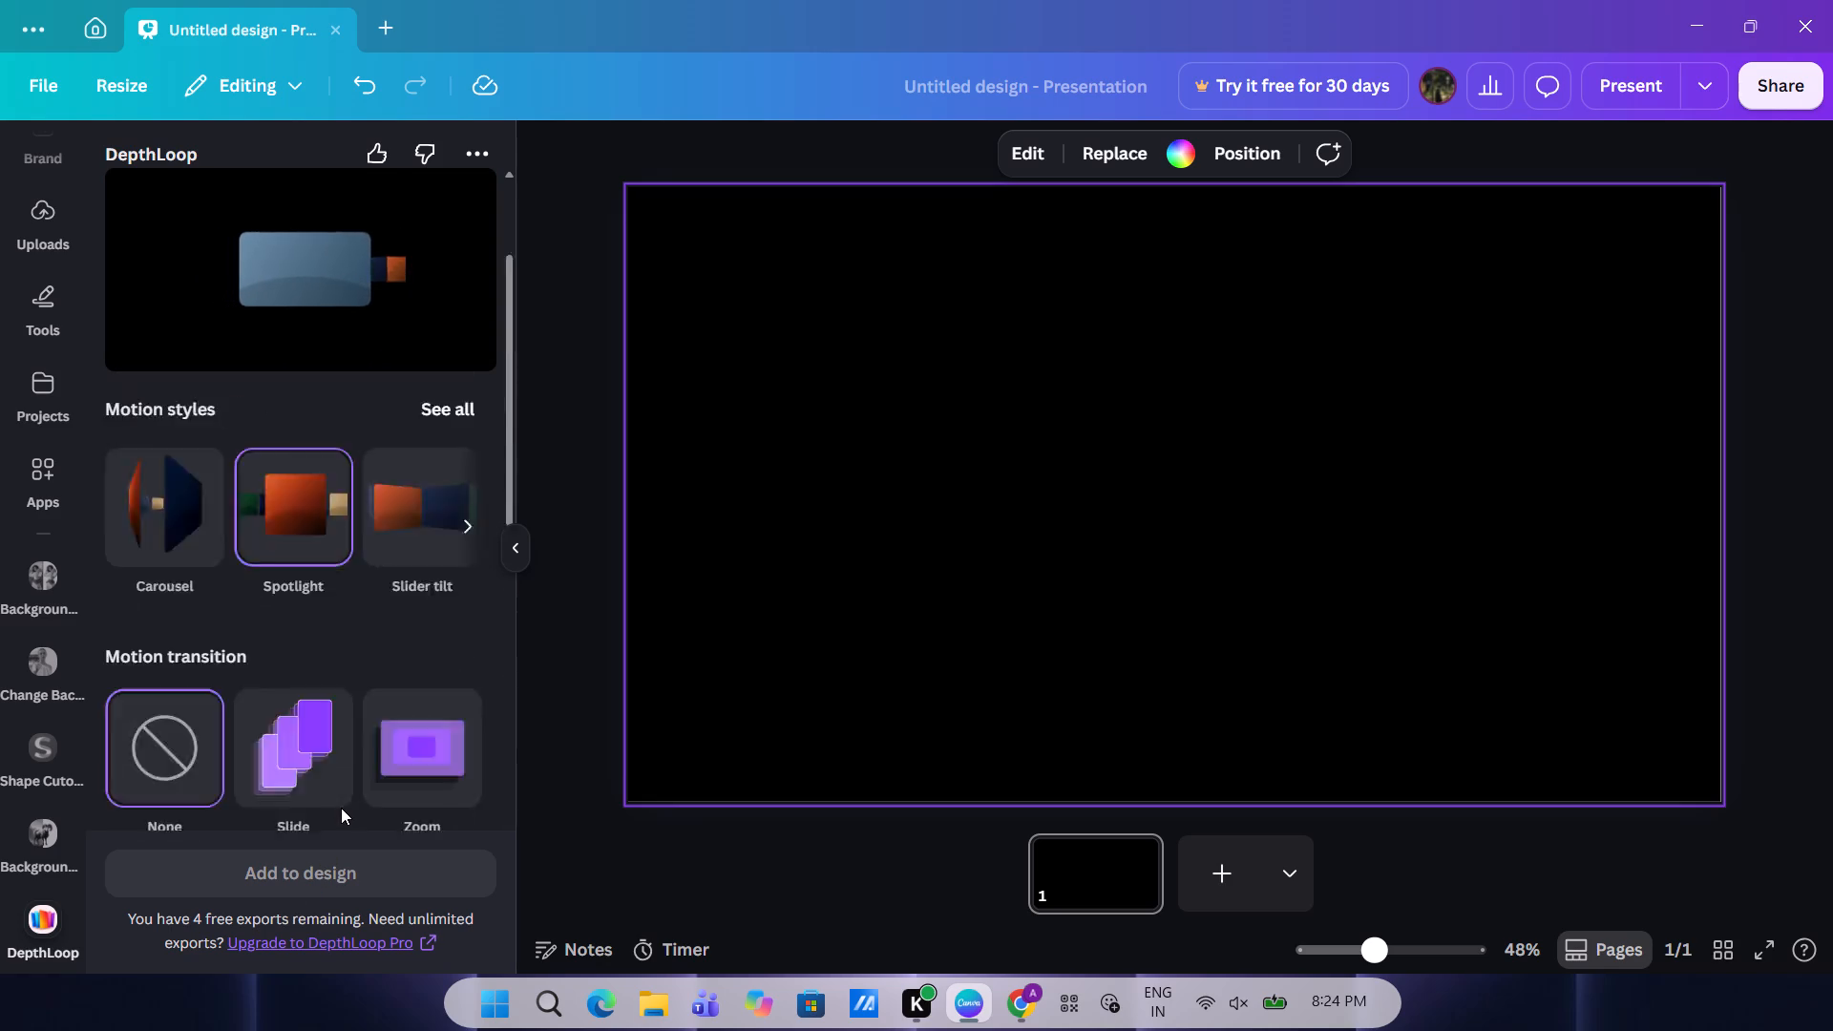
scroll(341, 808, "up", 1)
scroll(284, 708, "down", 10)
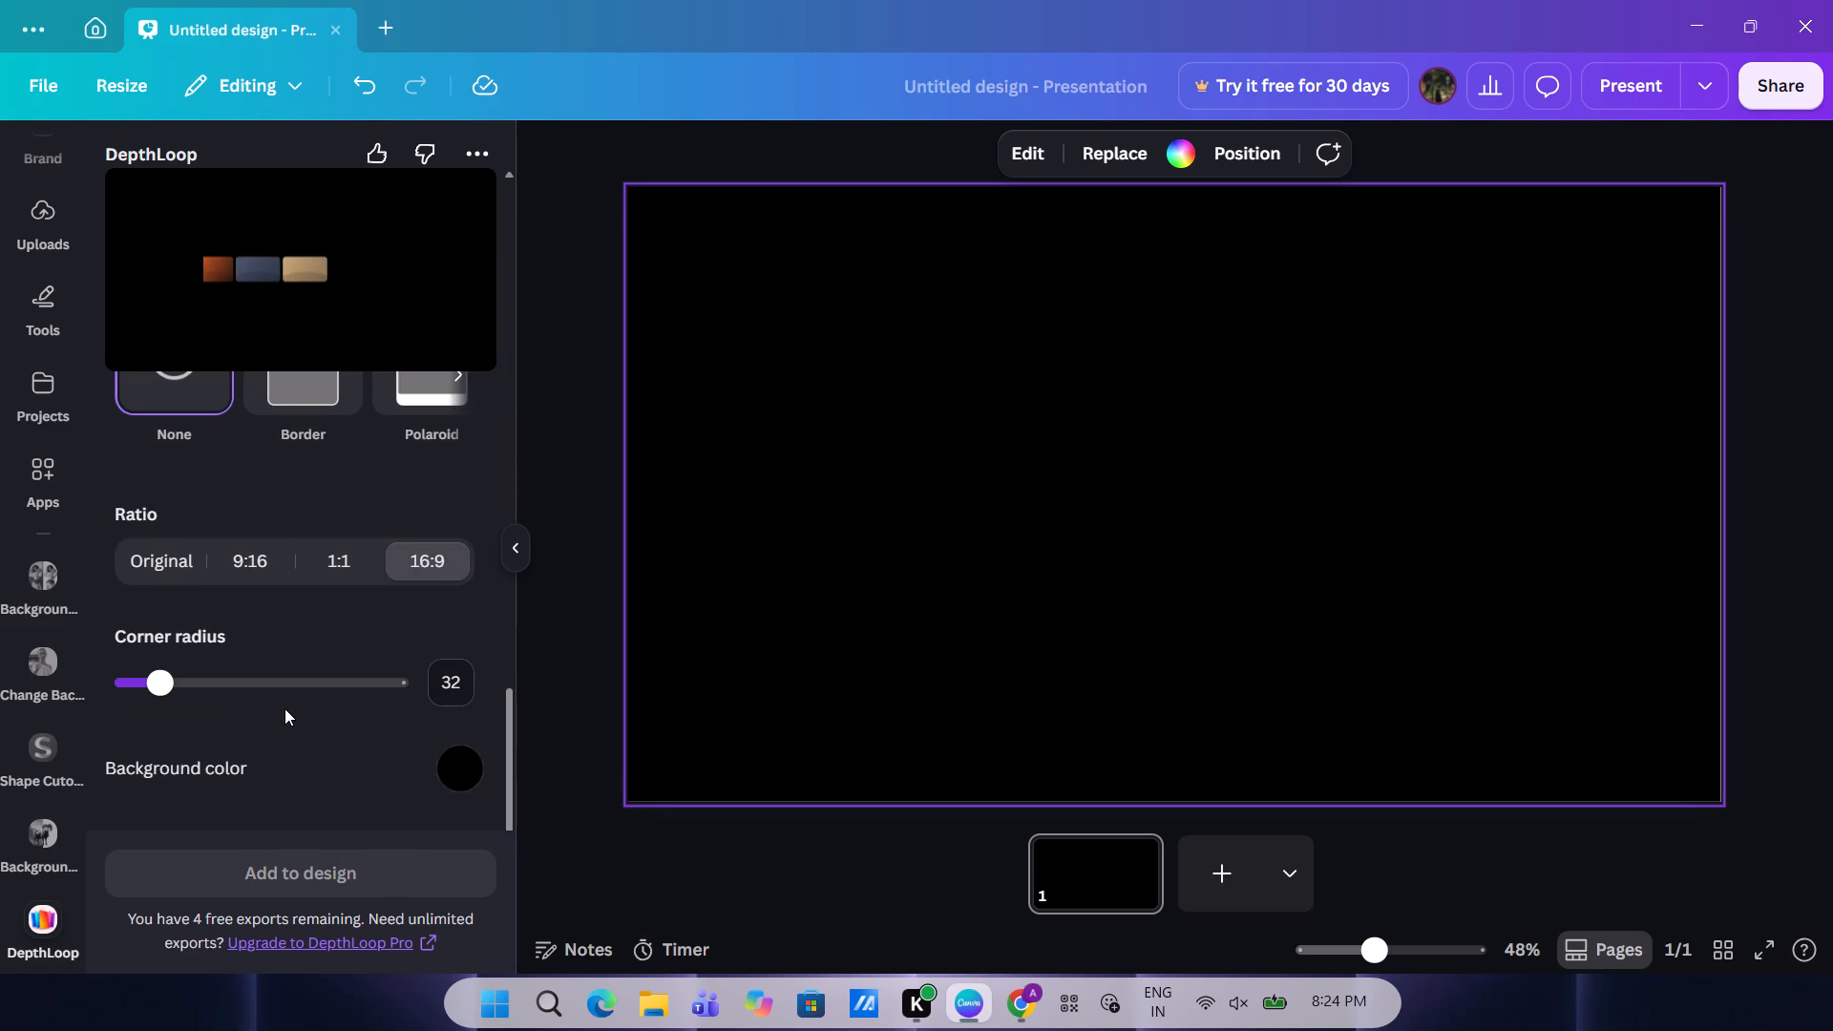
scroll(295, 555, "up", 5)
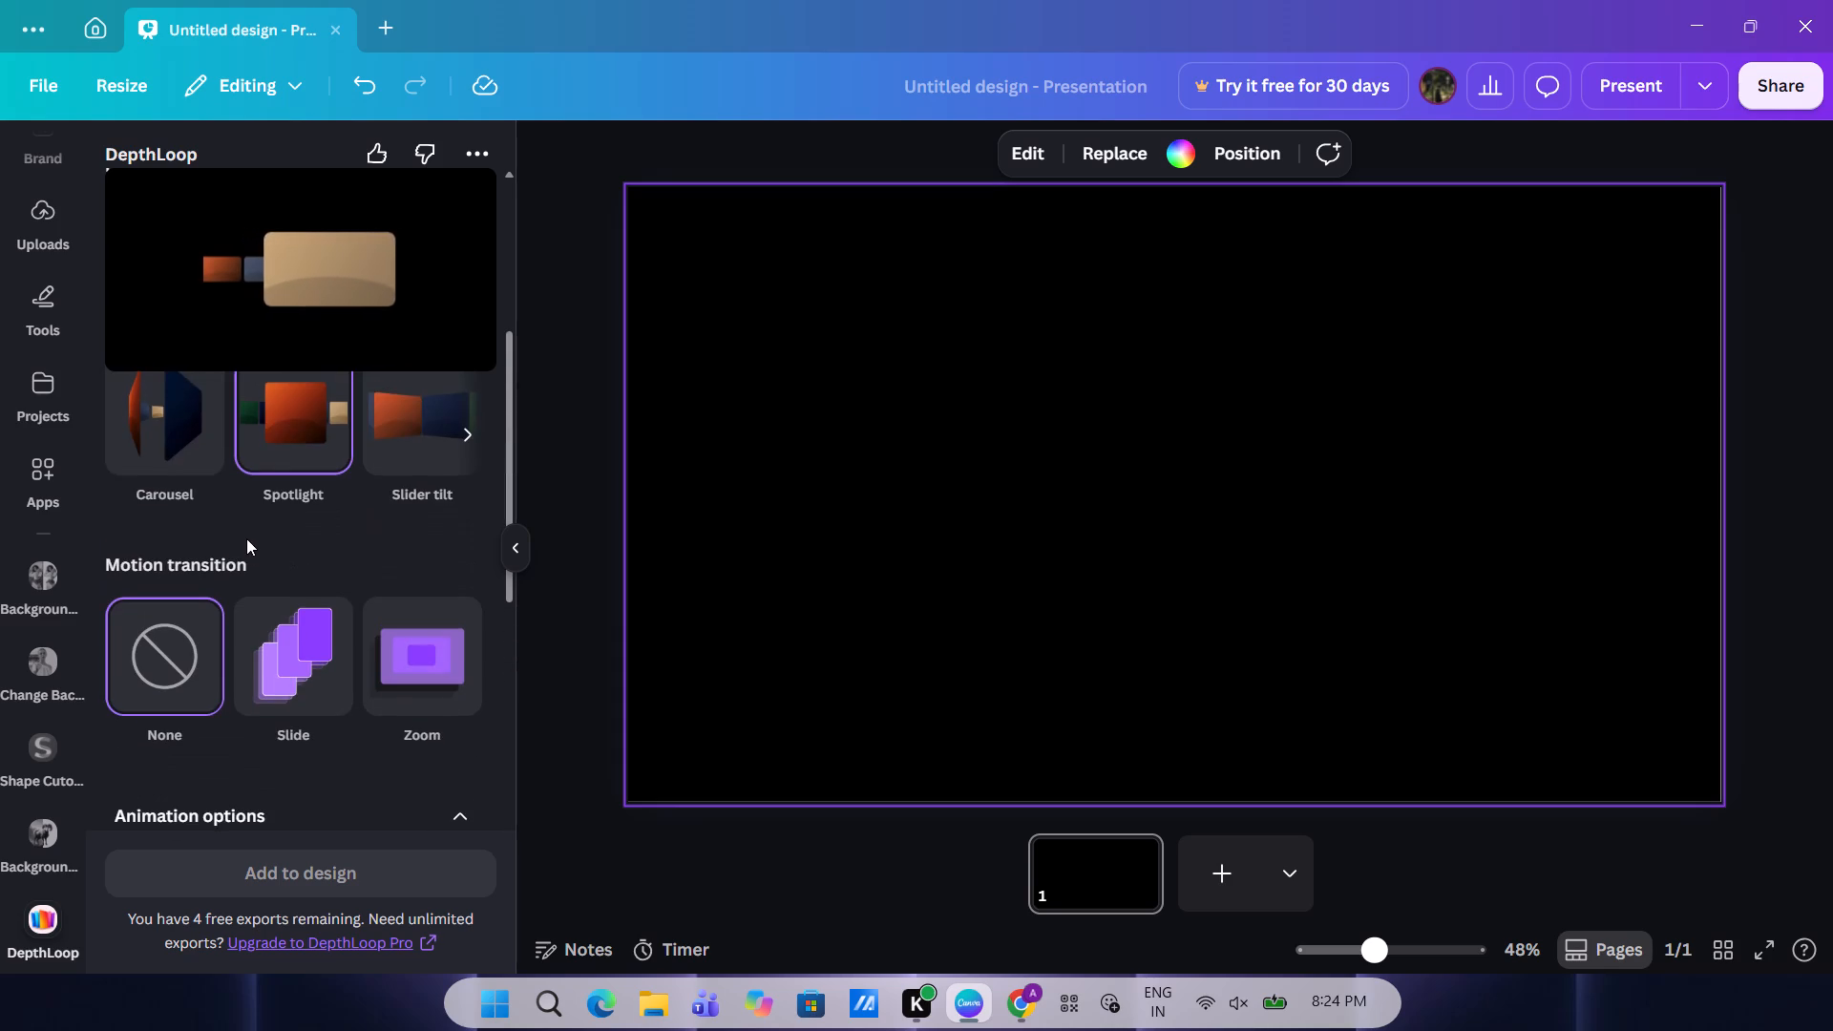
scroll(246, 538, "up", 1)
scroll(345, 487, "up", 1)
left_click(292, 487)
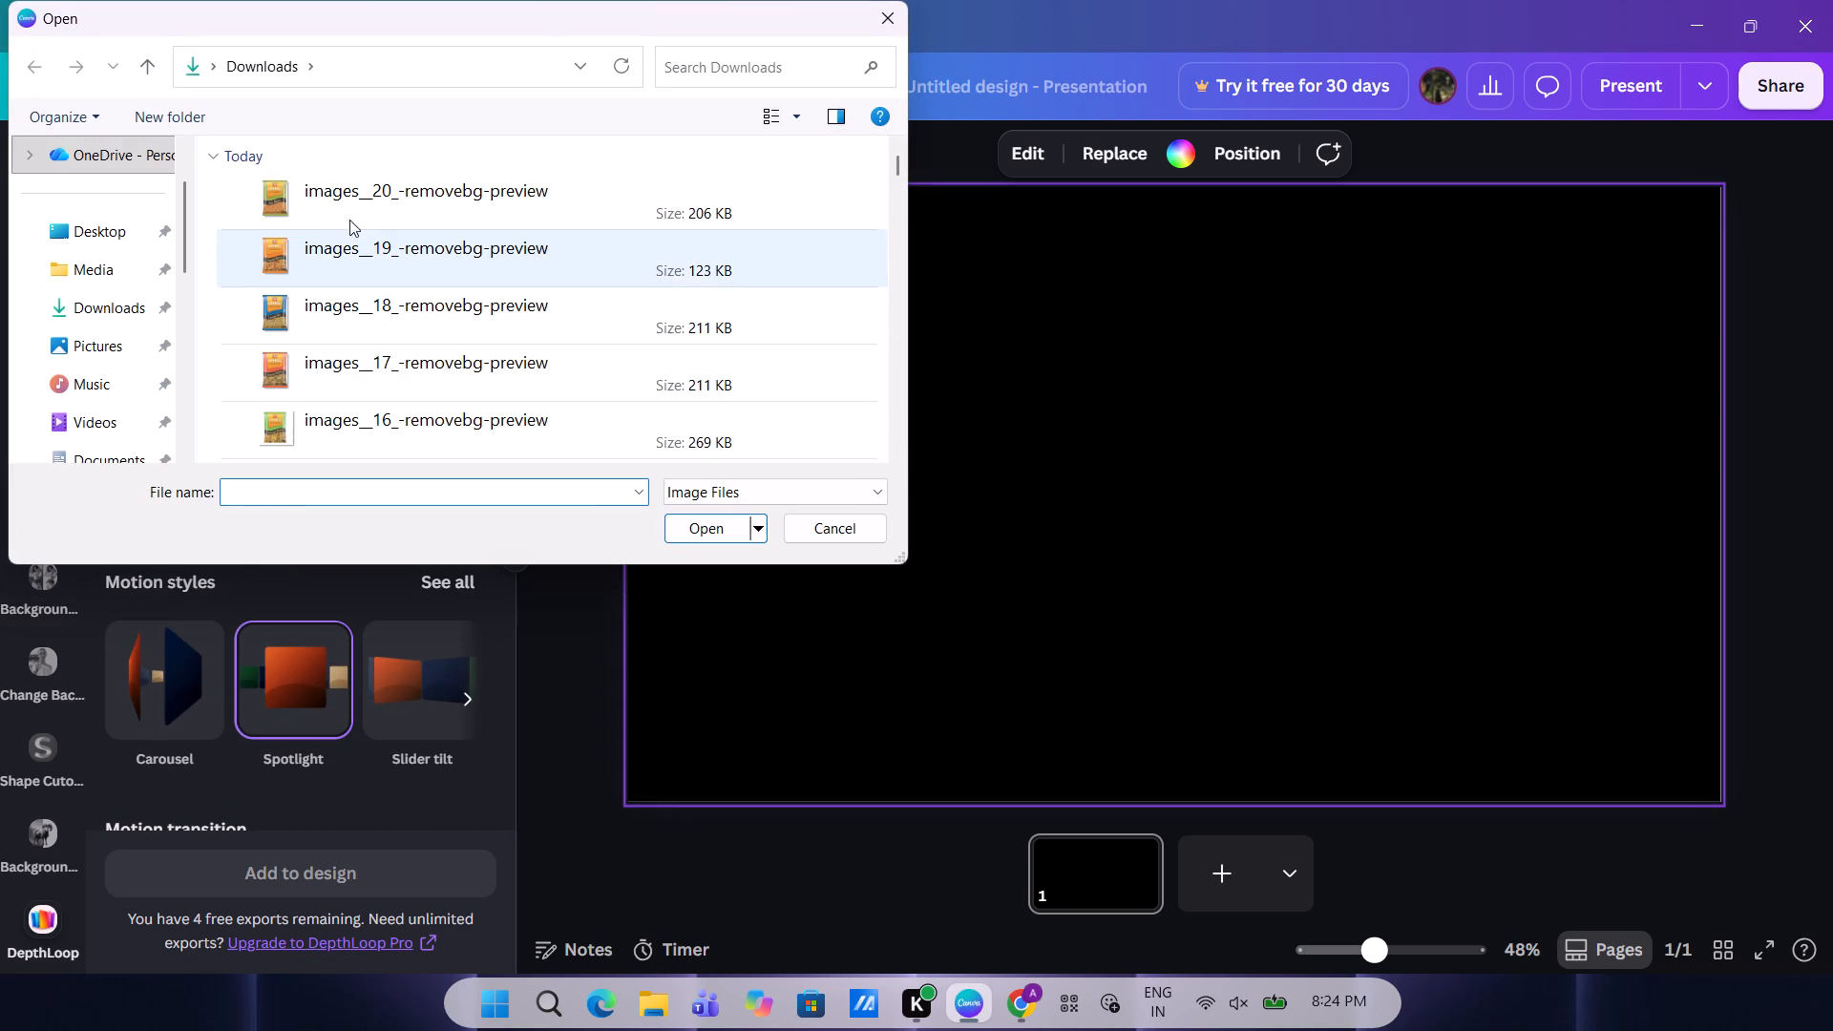
left_click(357, 214)
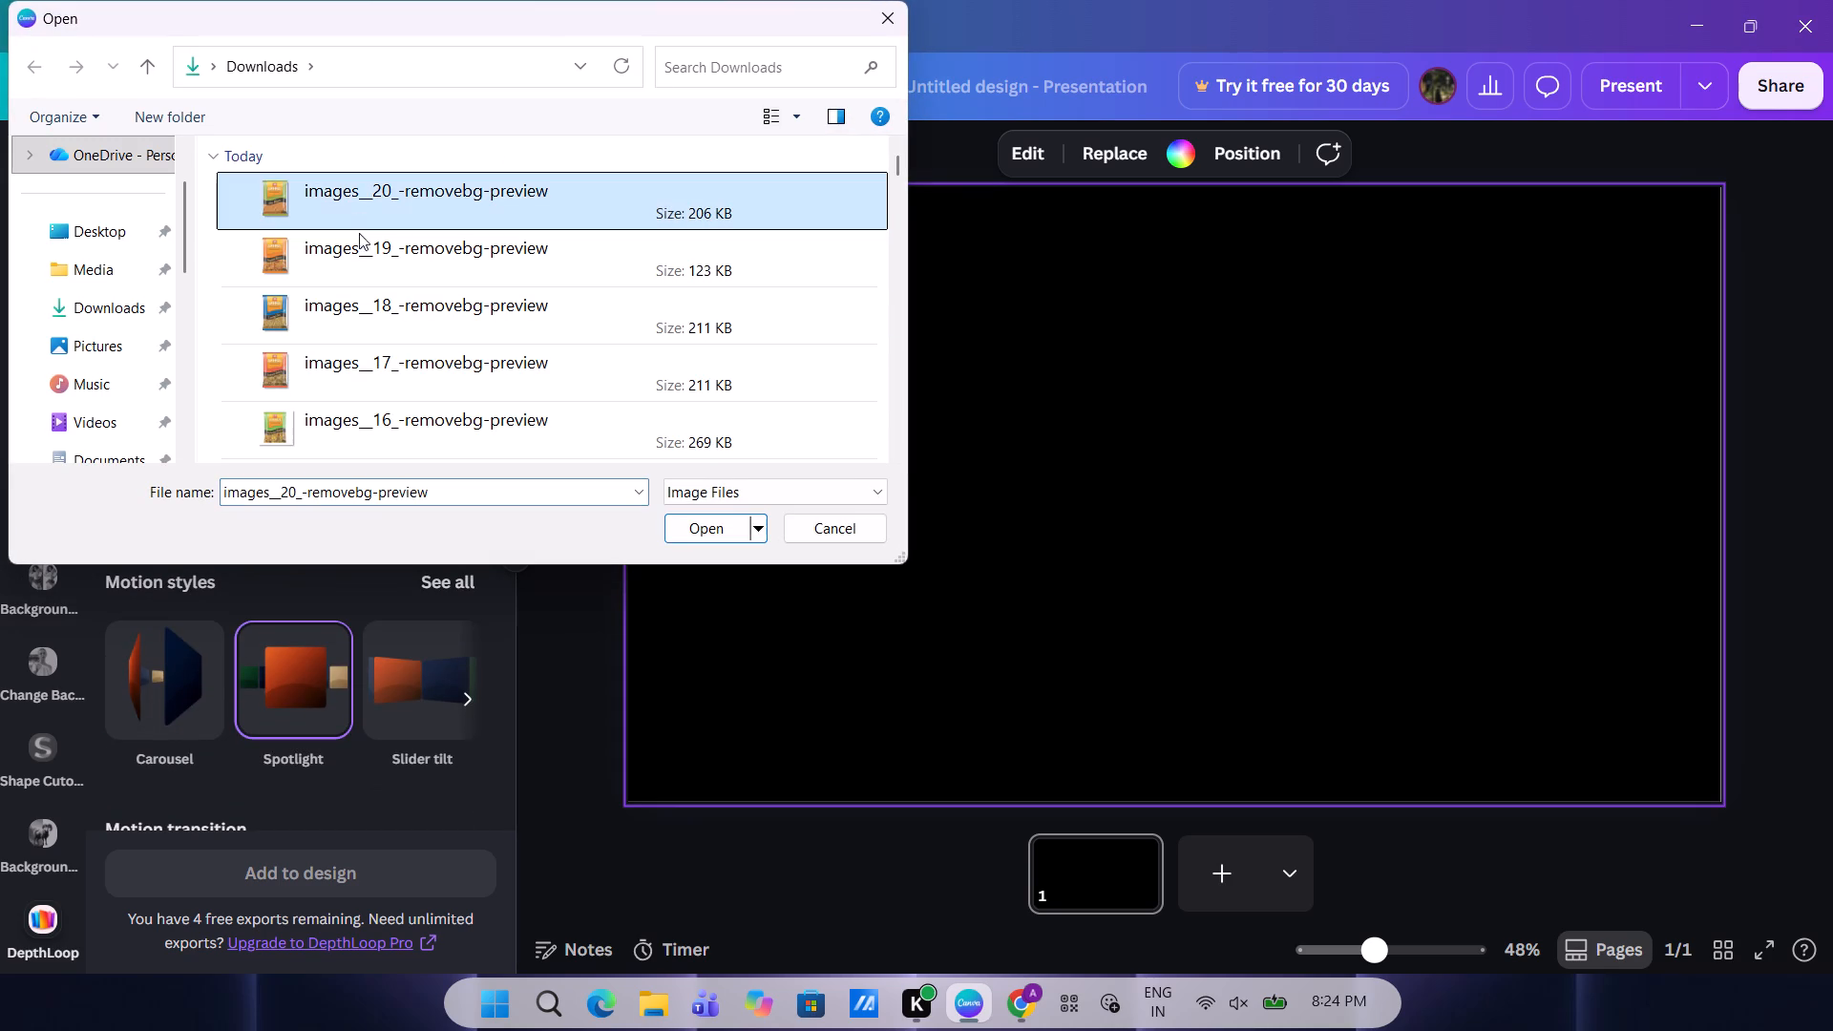
left_click(399, 267)
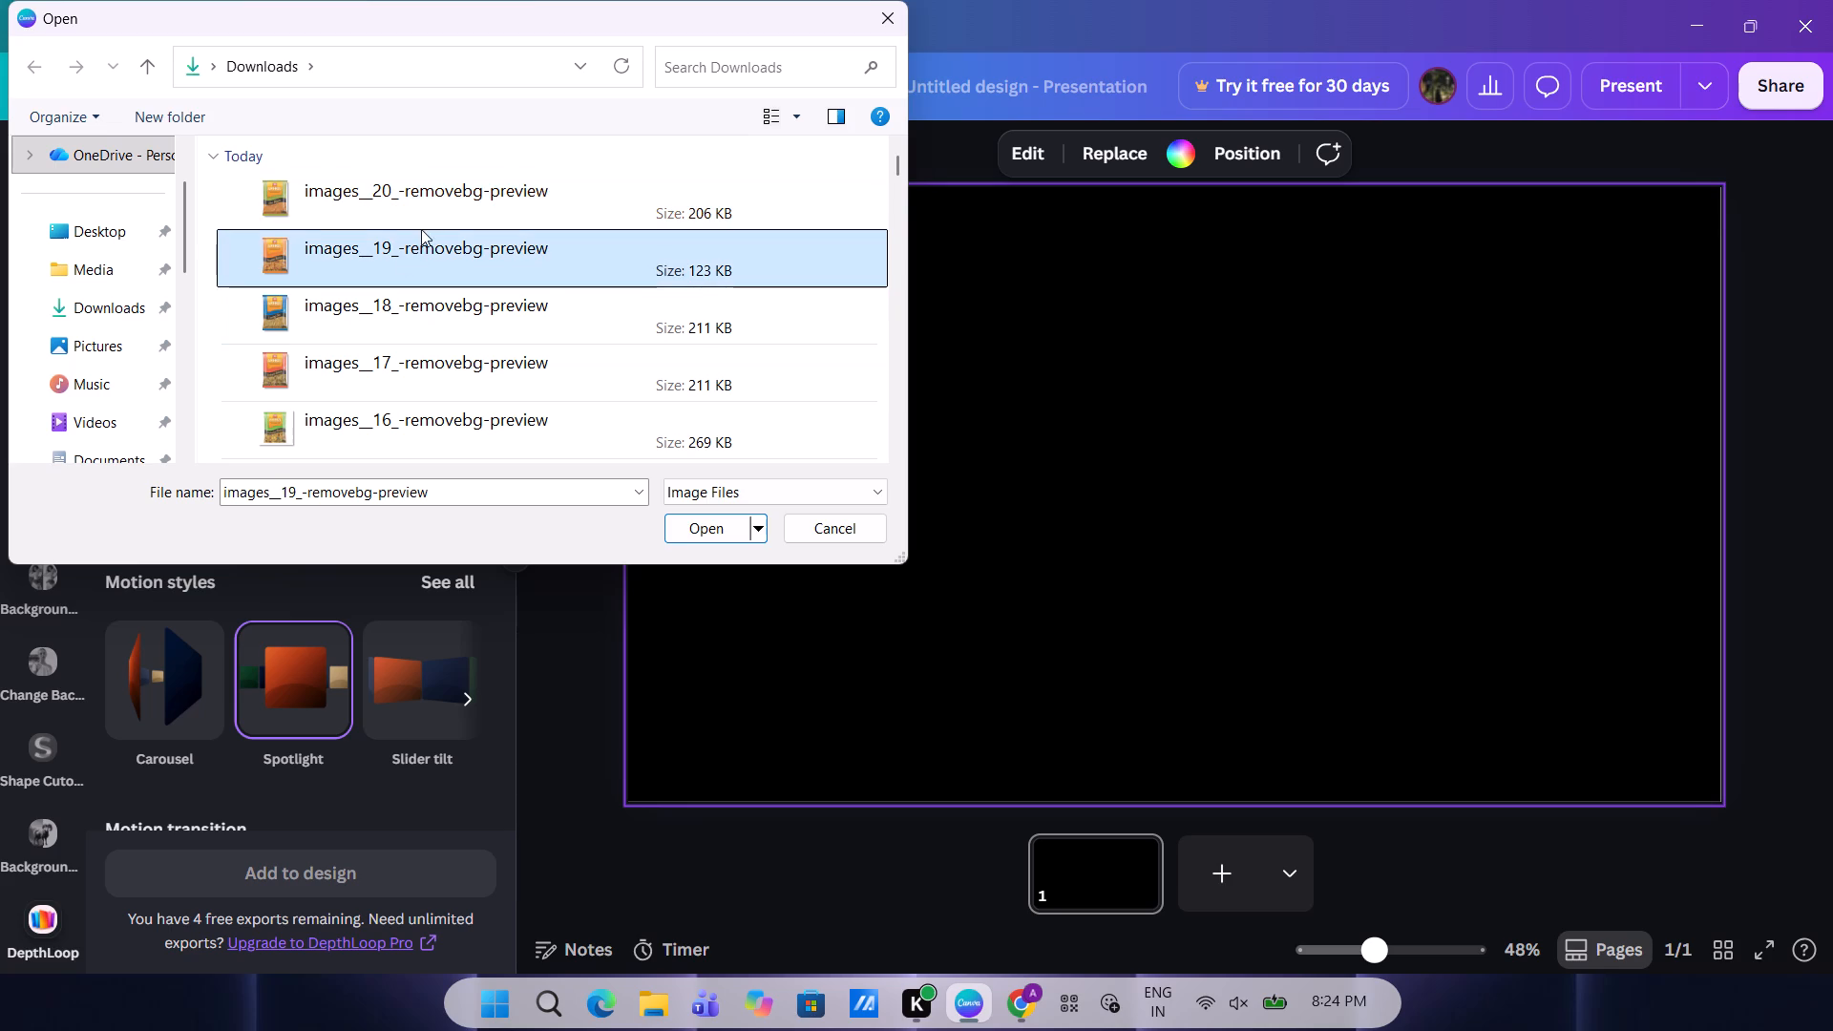
left_click(435, 216)
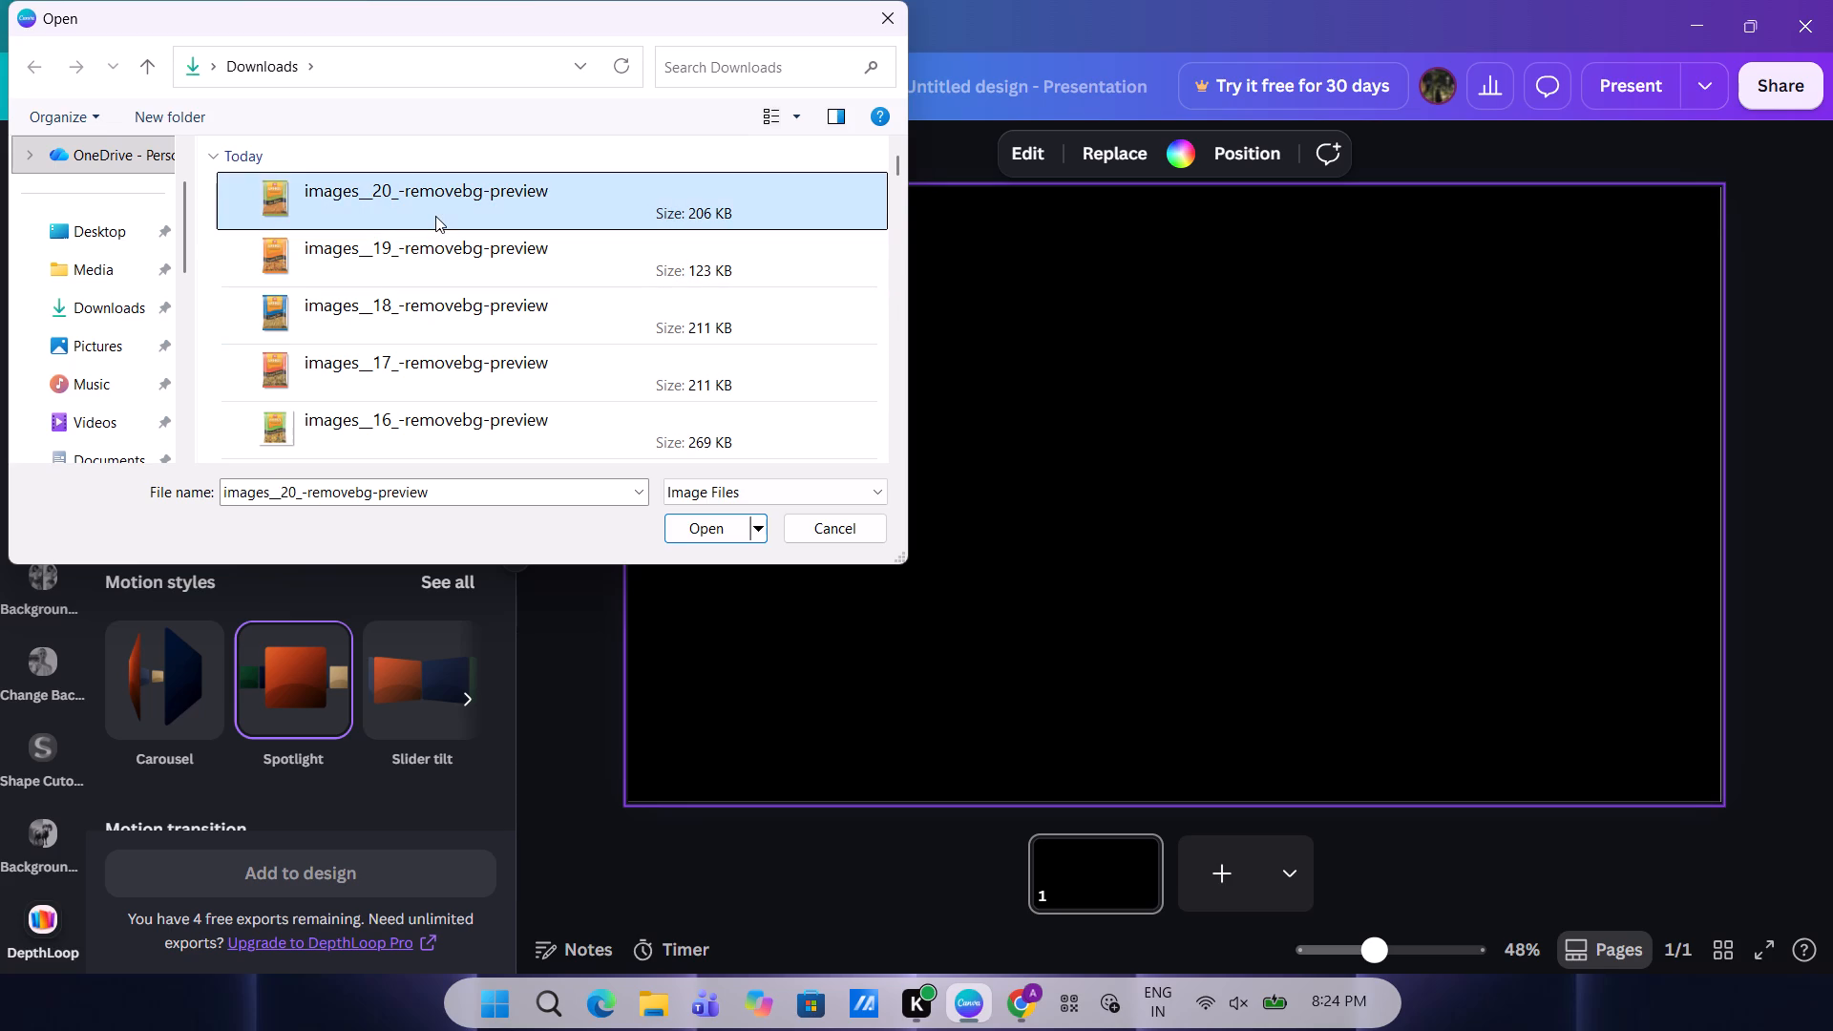
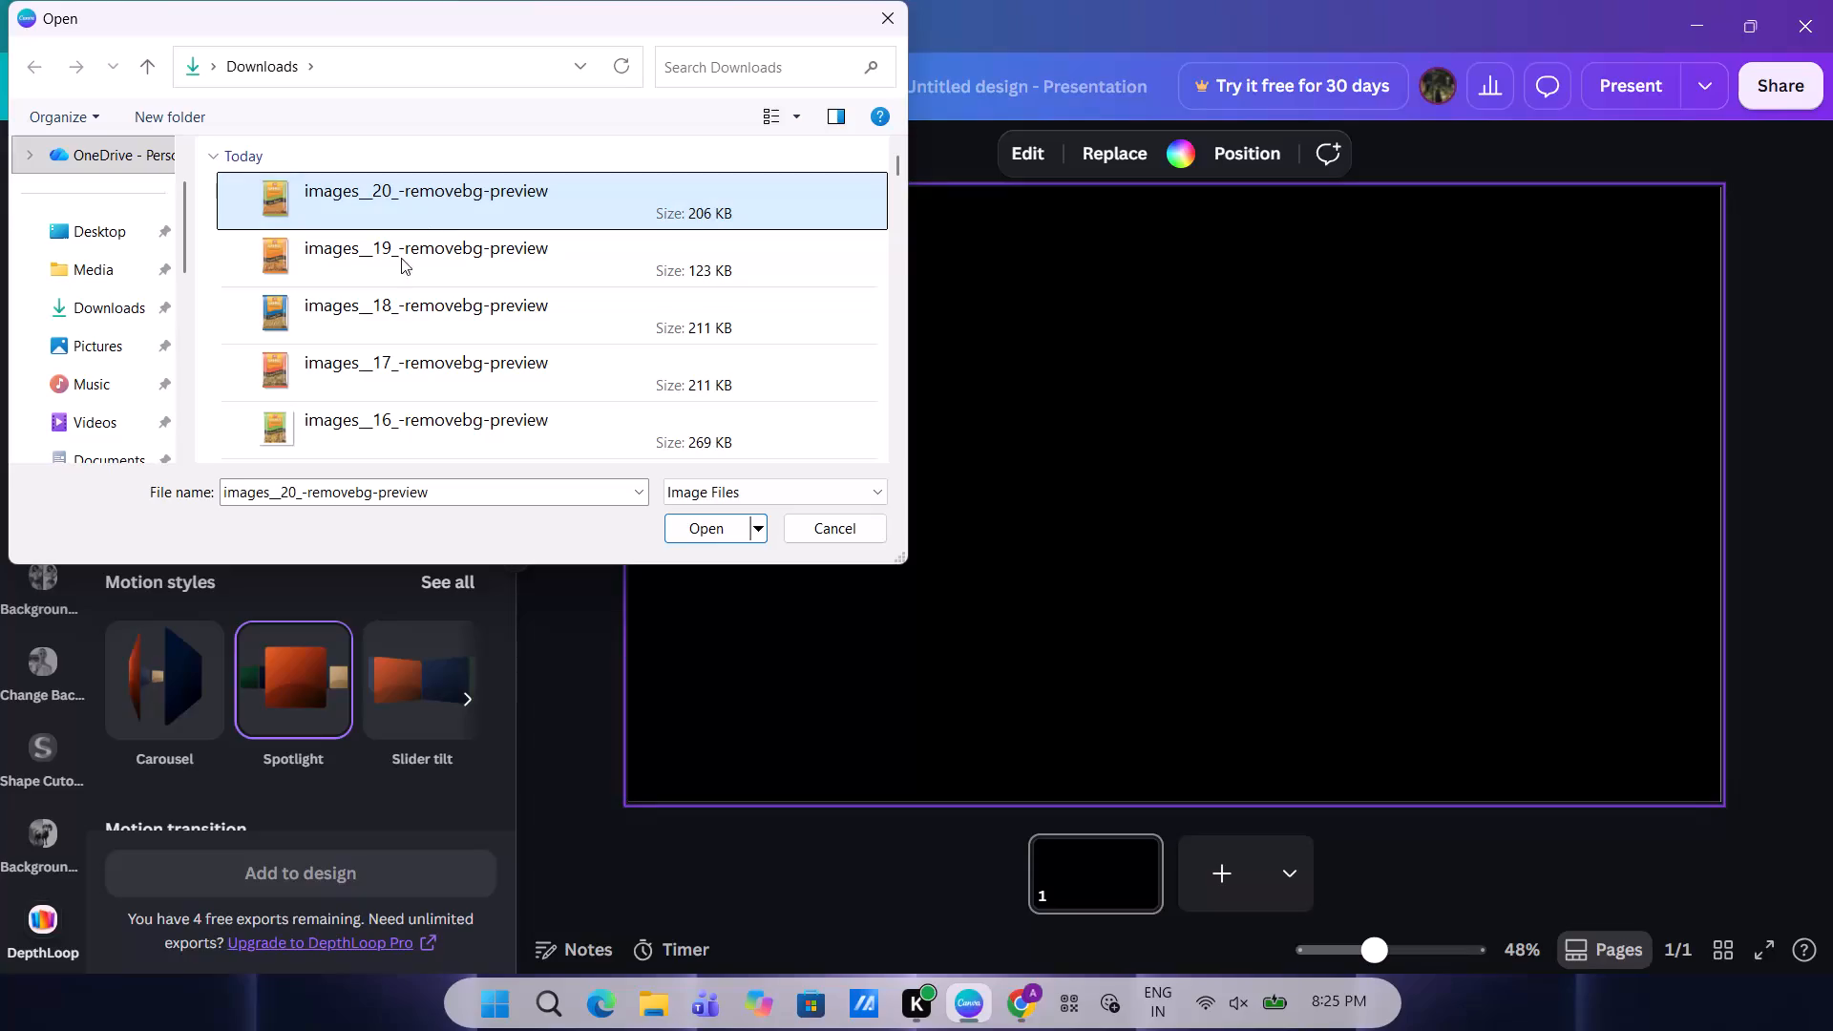
Load the eight packet images, images__20_-removebg-preview through images__13_-removebg-preview, from the Downloads folder into DepthLoop.
left_click(395, 264, "ctrl")
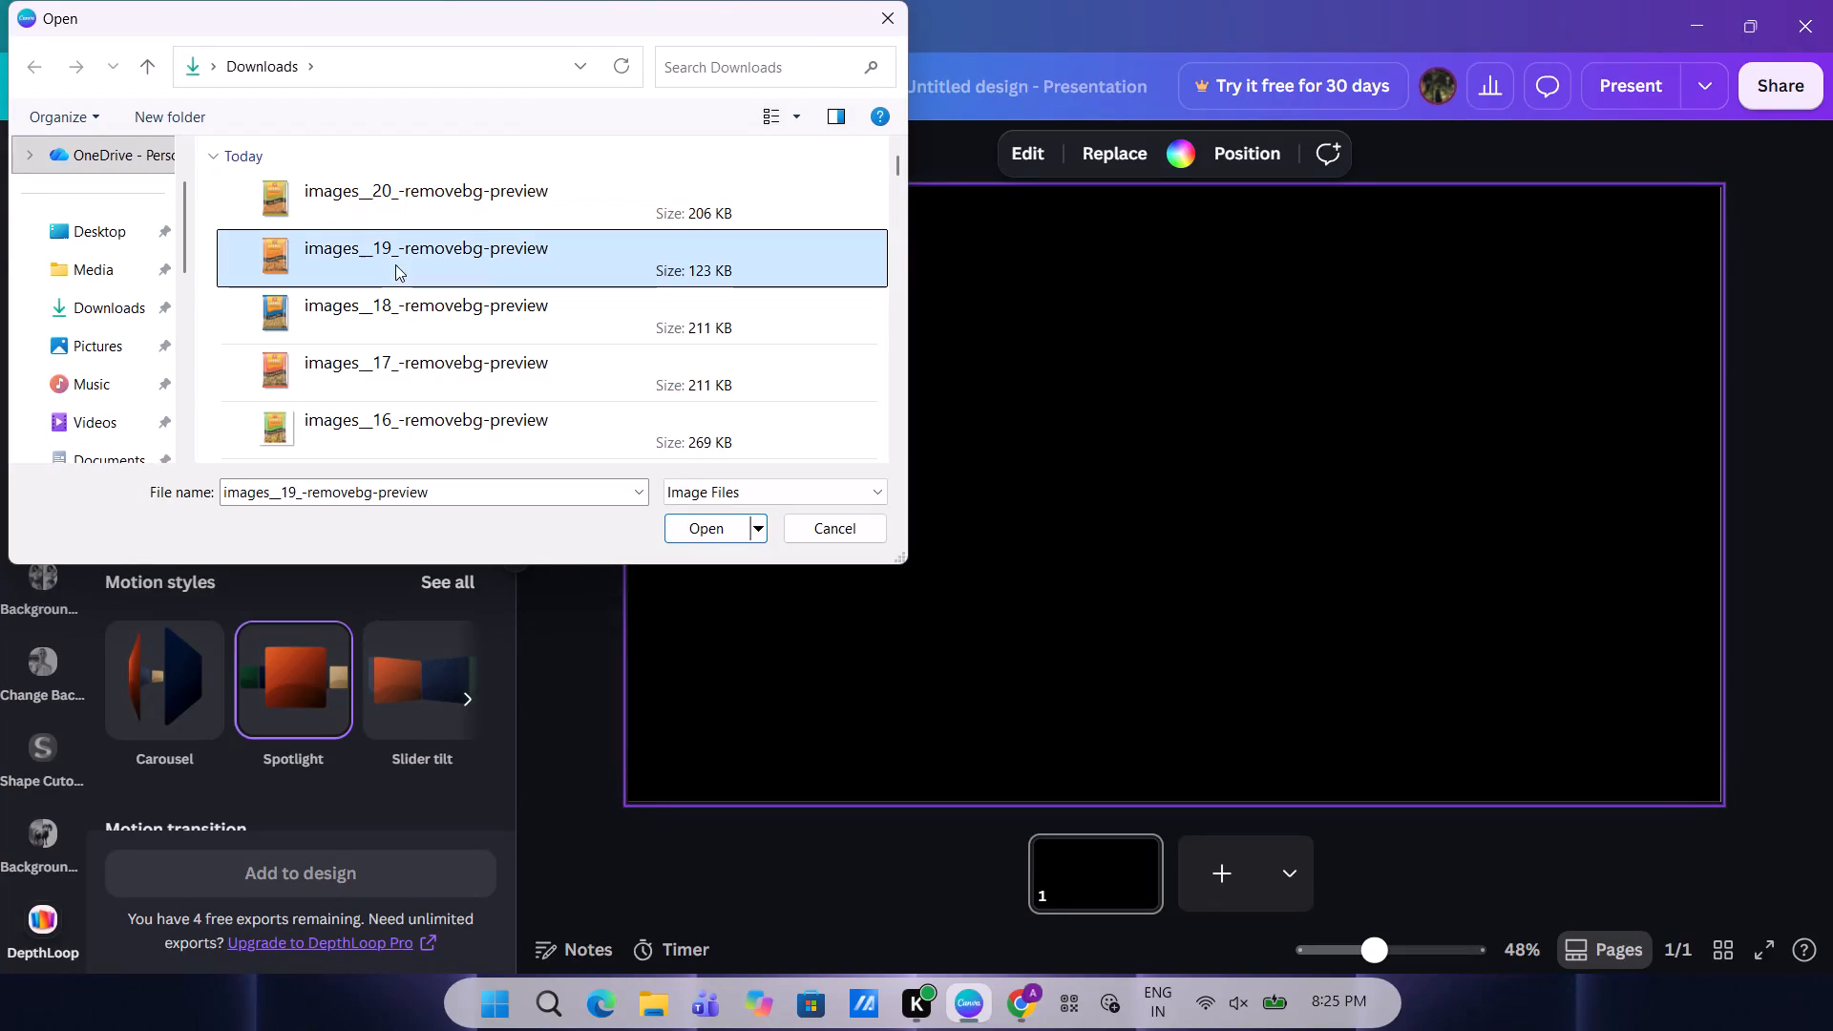
left_click(439, 200)
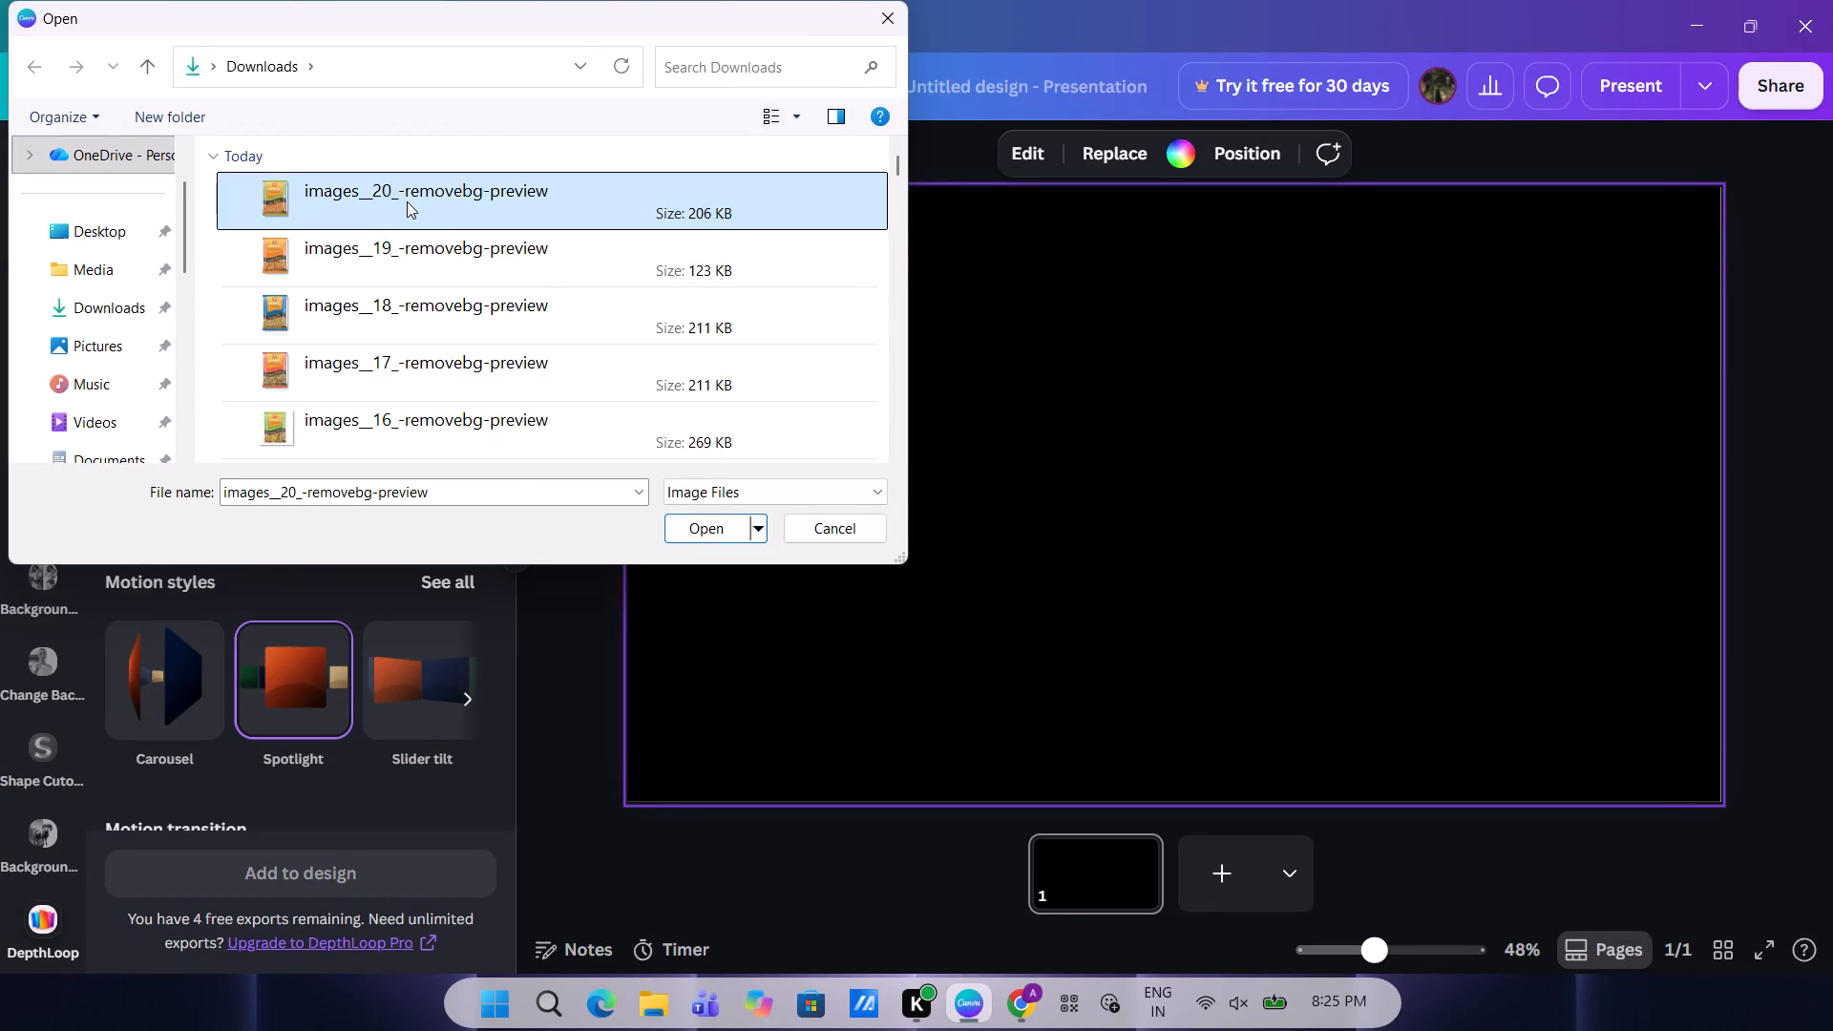
left_click(385, 255, "ctrl")
left_click(389, 338, "ctrl")
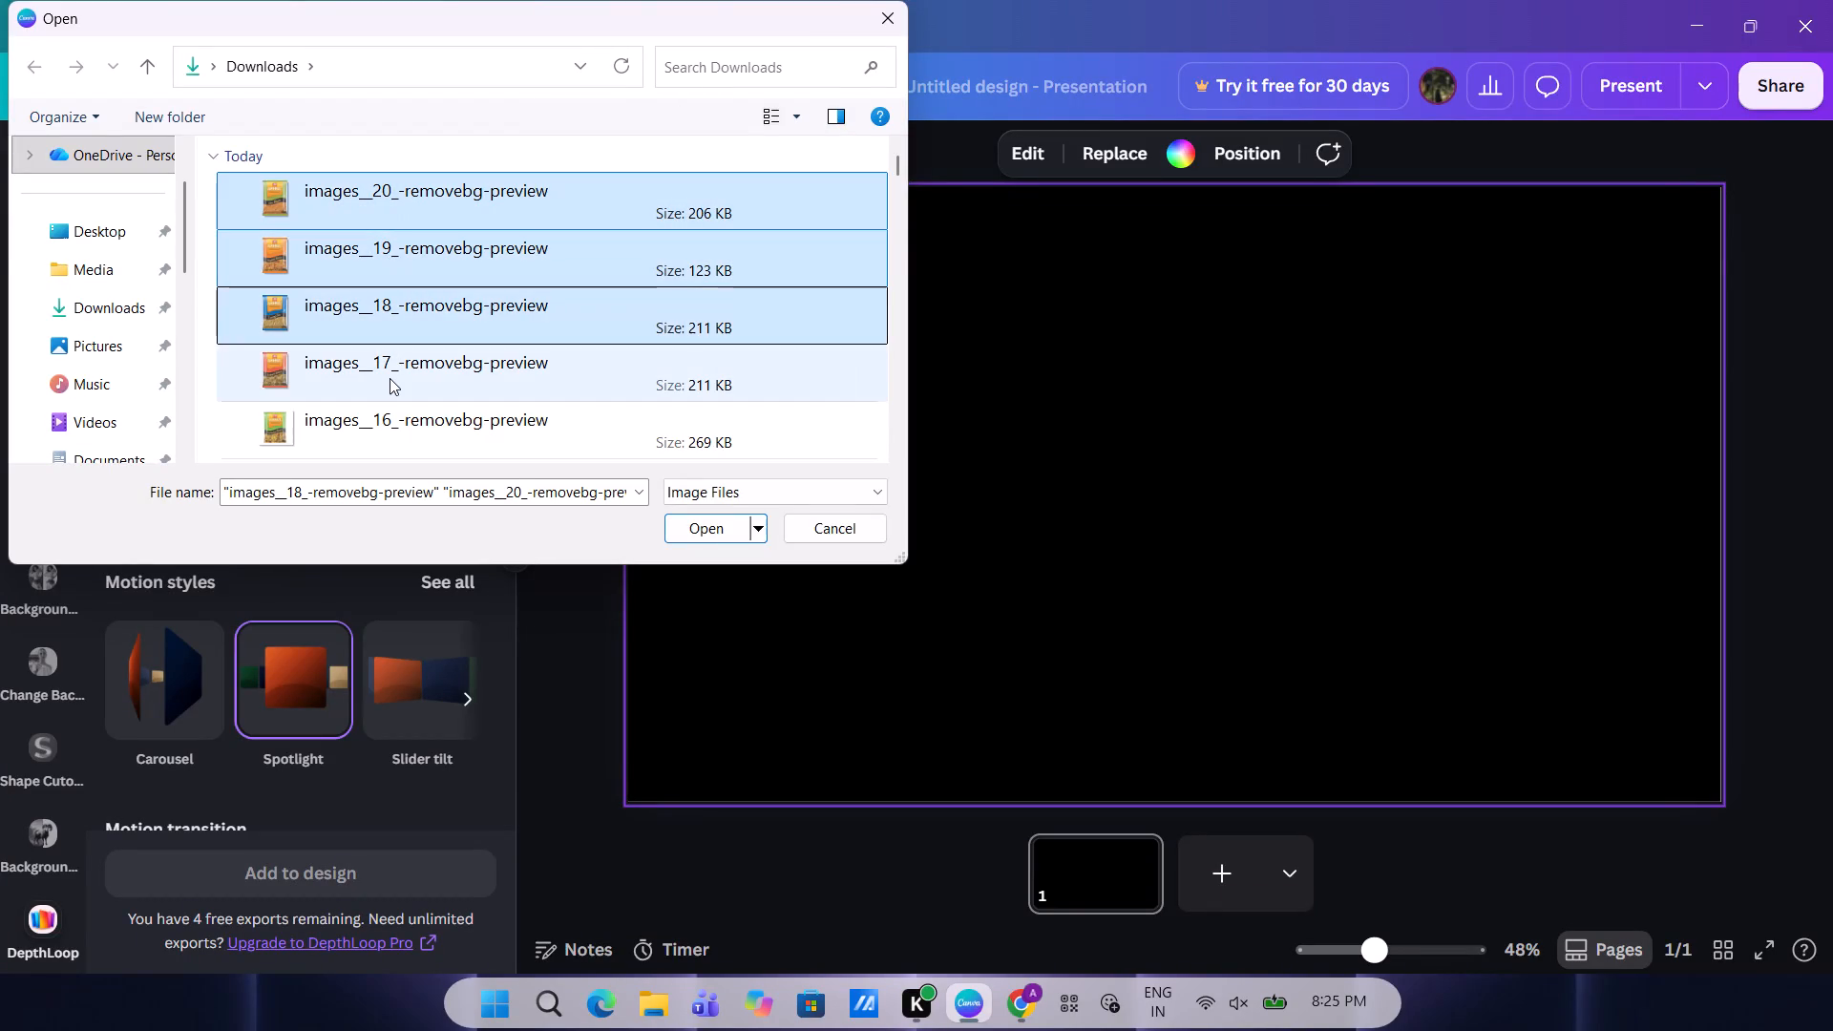
left_click(390, 378, "ctrl")
left_click(384, 448, "ctrl")
scroll(384, 448, "down", 1)
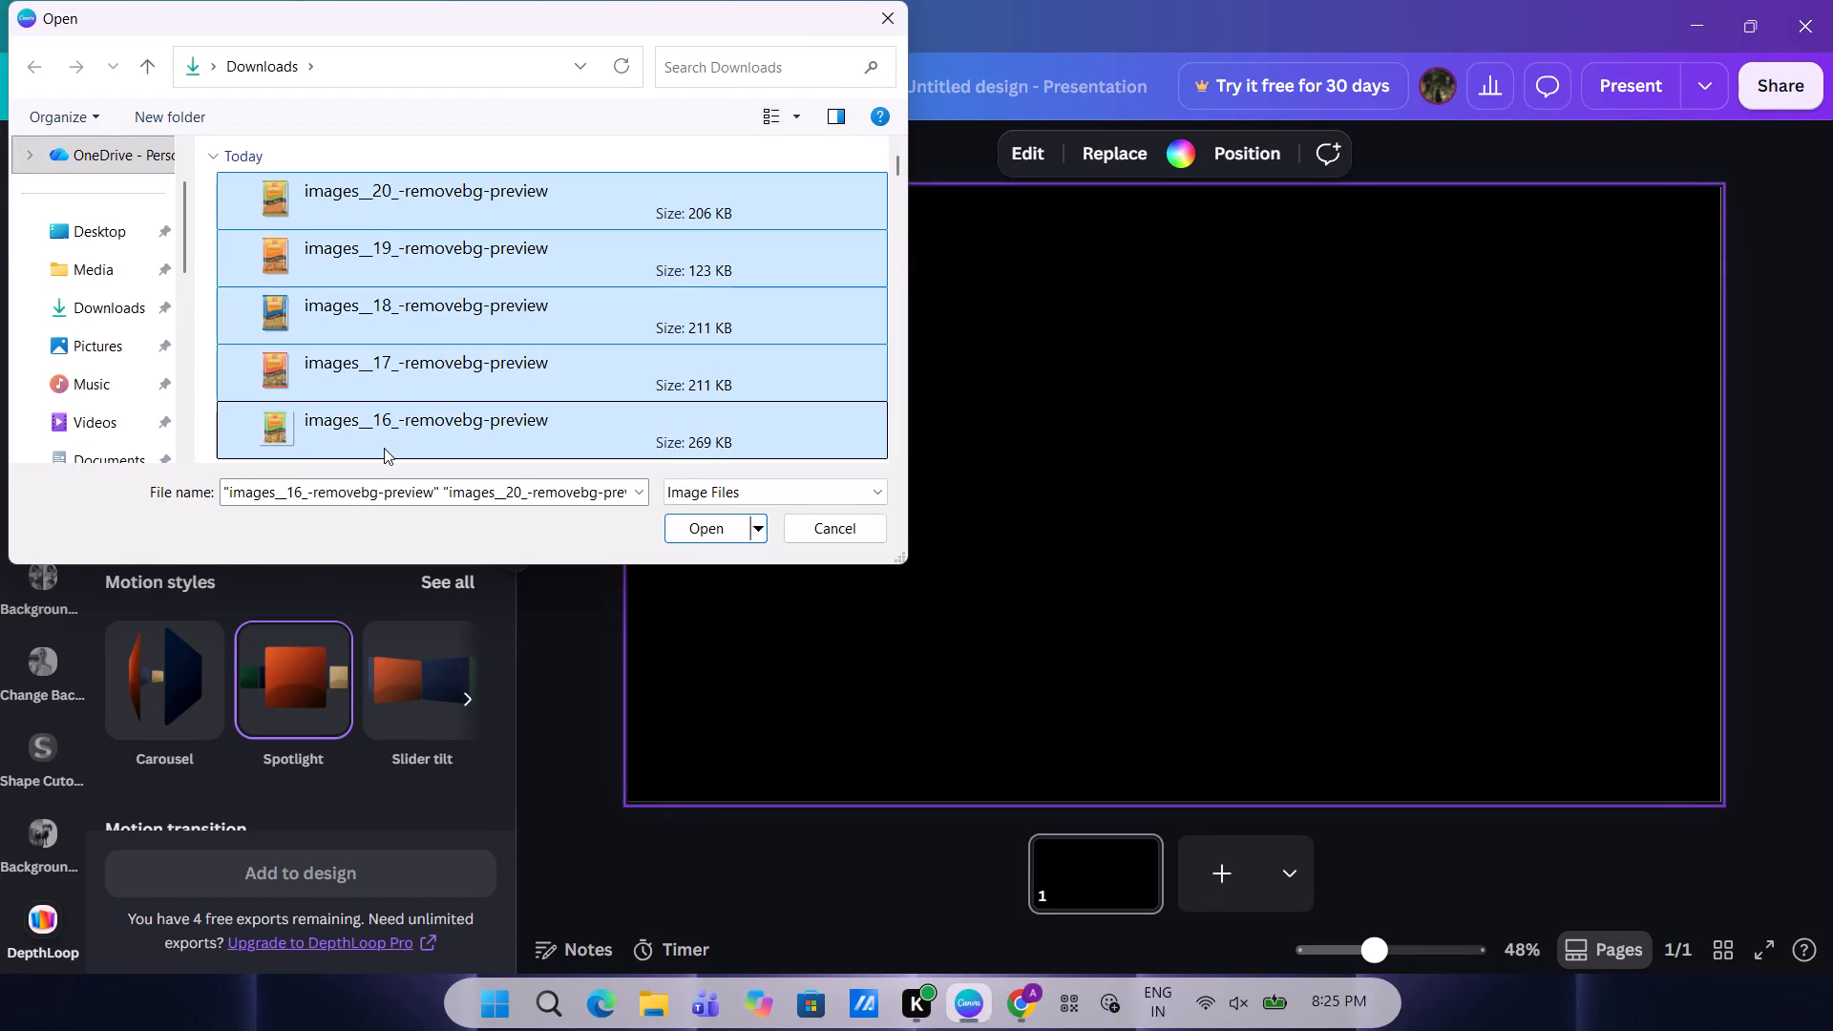
scroll(384, 448, "down", 2)
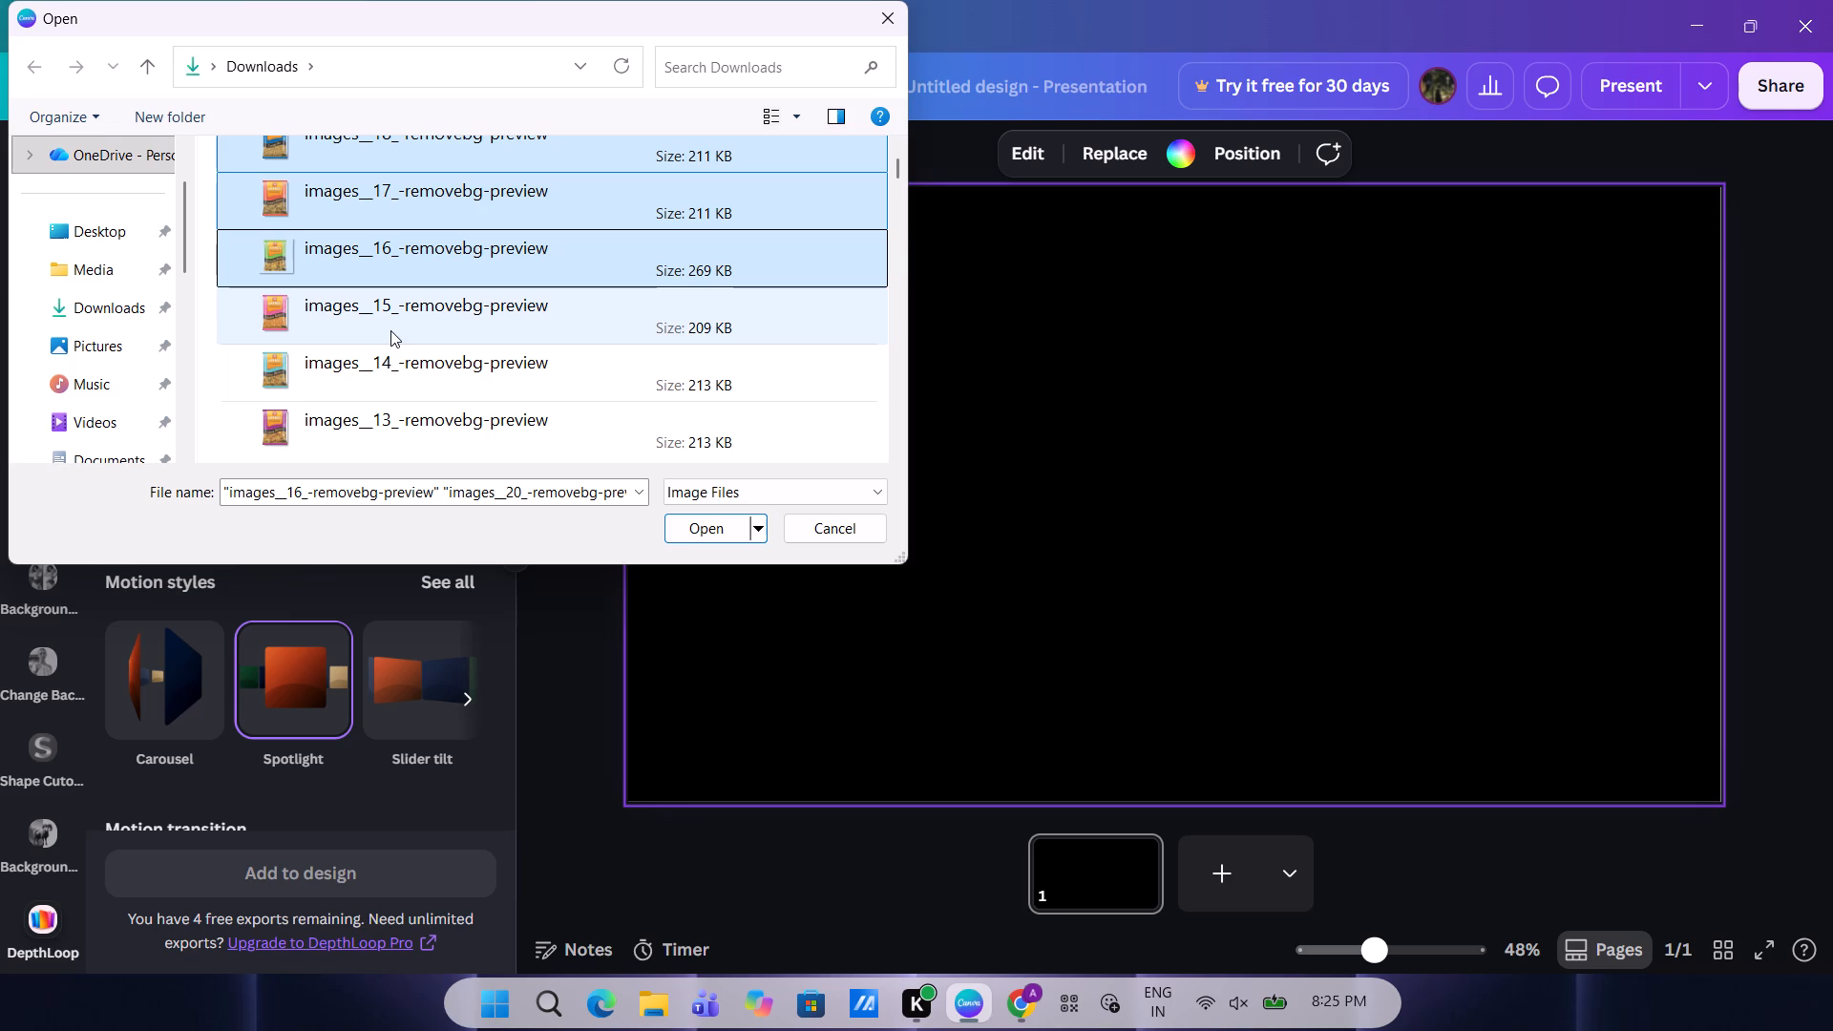
left_click(390, 330, "ctrl")
left_click(377, 381, "ctrl")
left_click(389, 431, "ctrl")
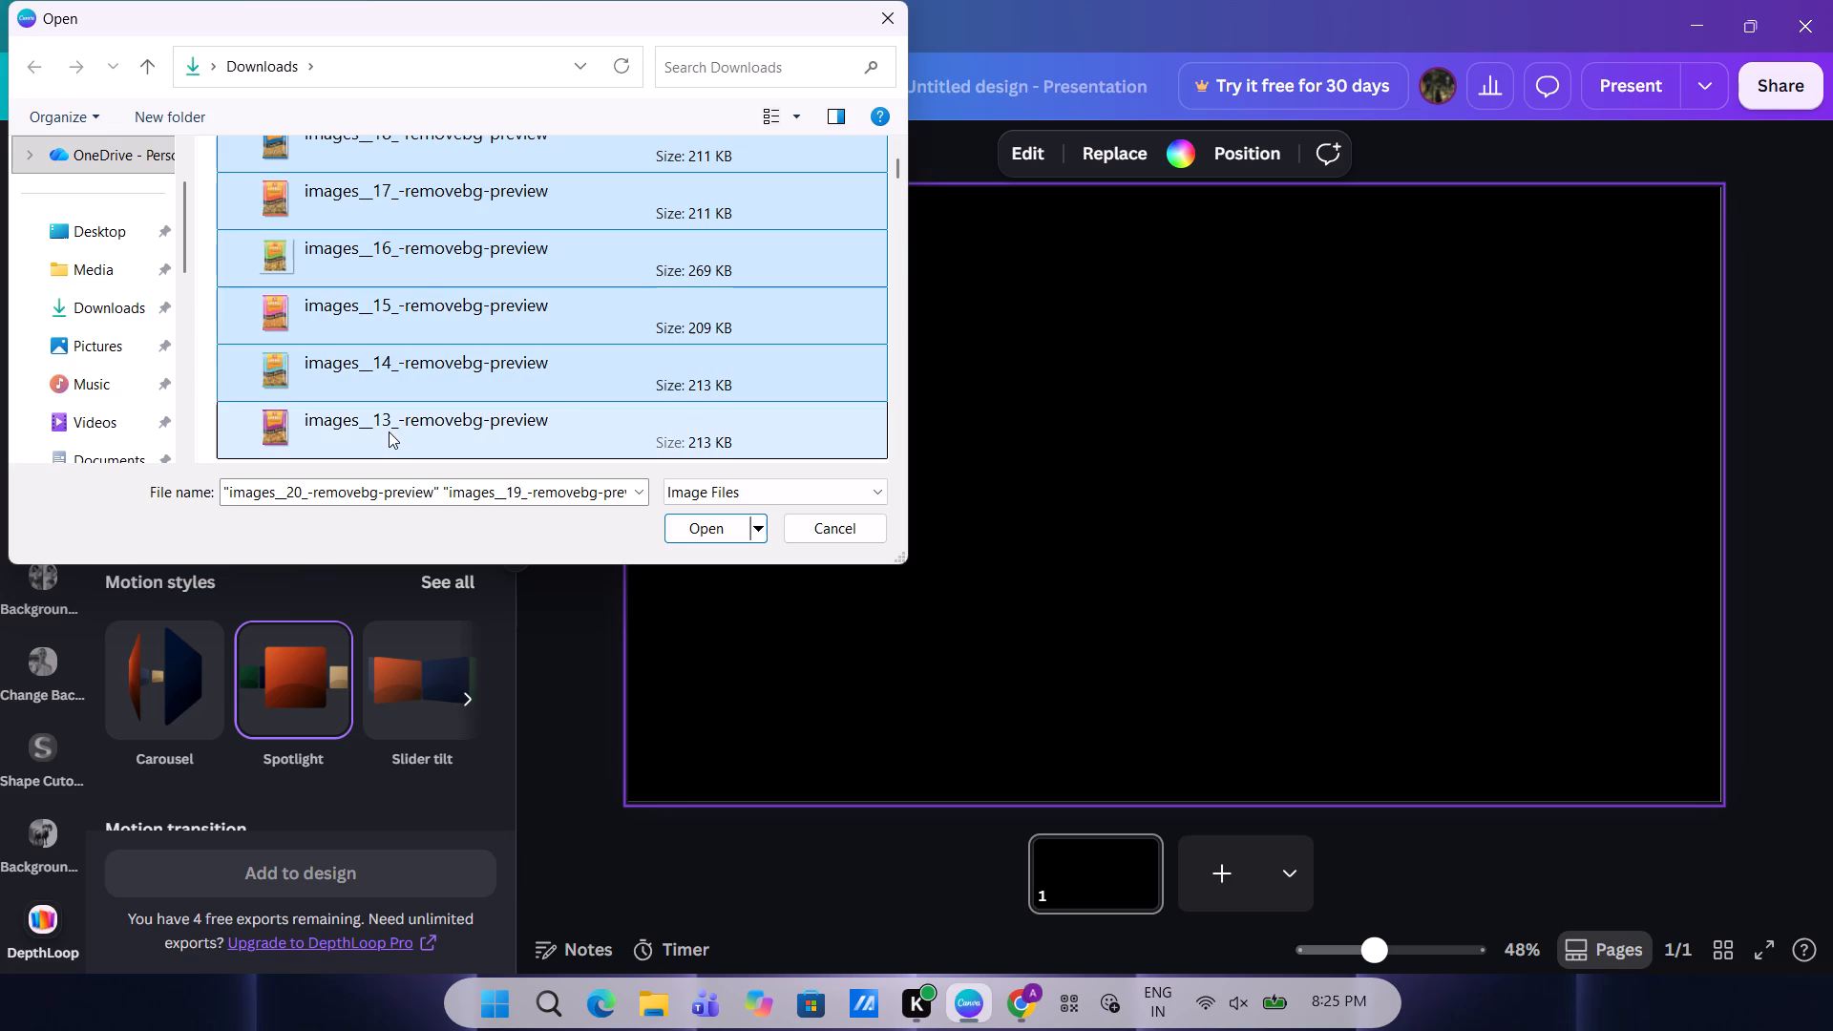
scroll(389, 431, "down", 1)
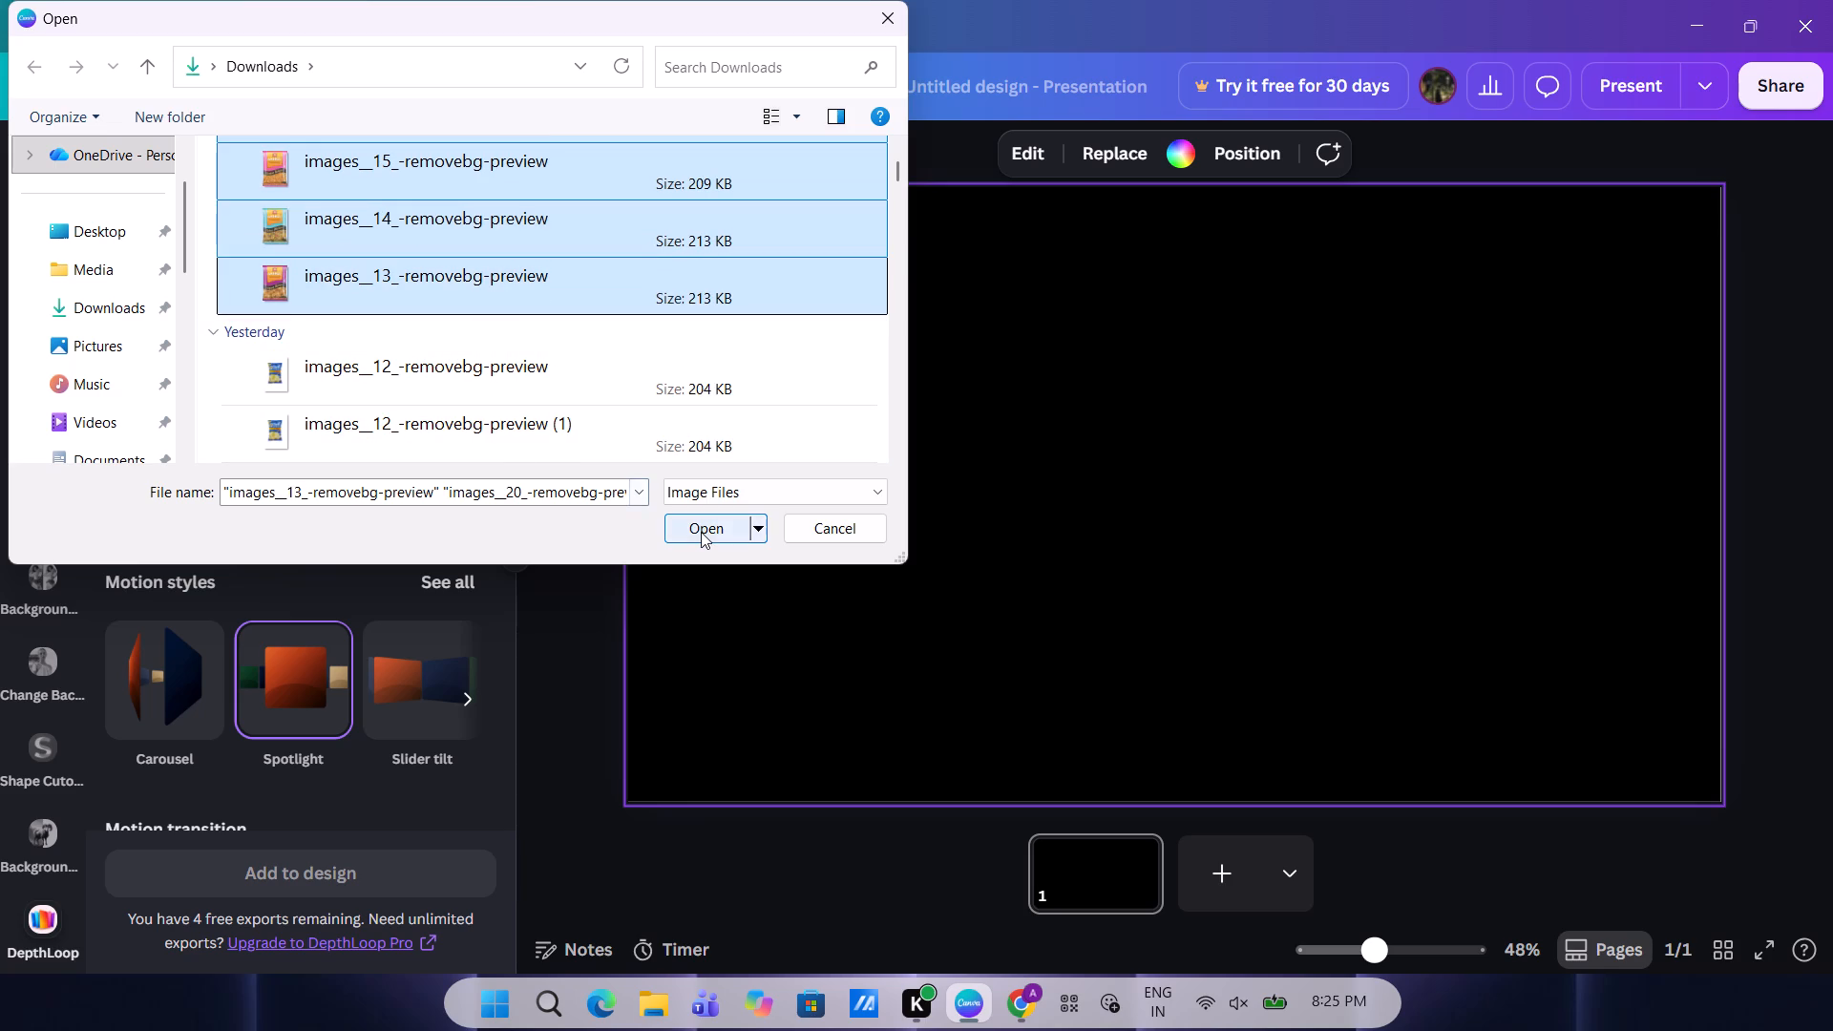
left_click(701, 532)
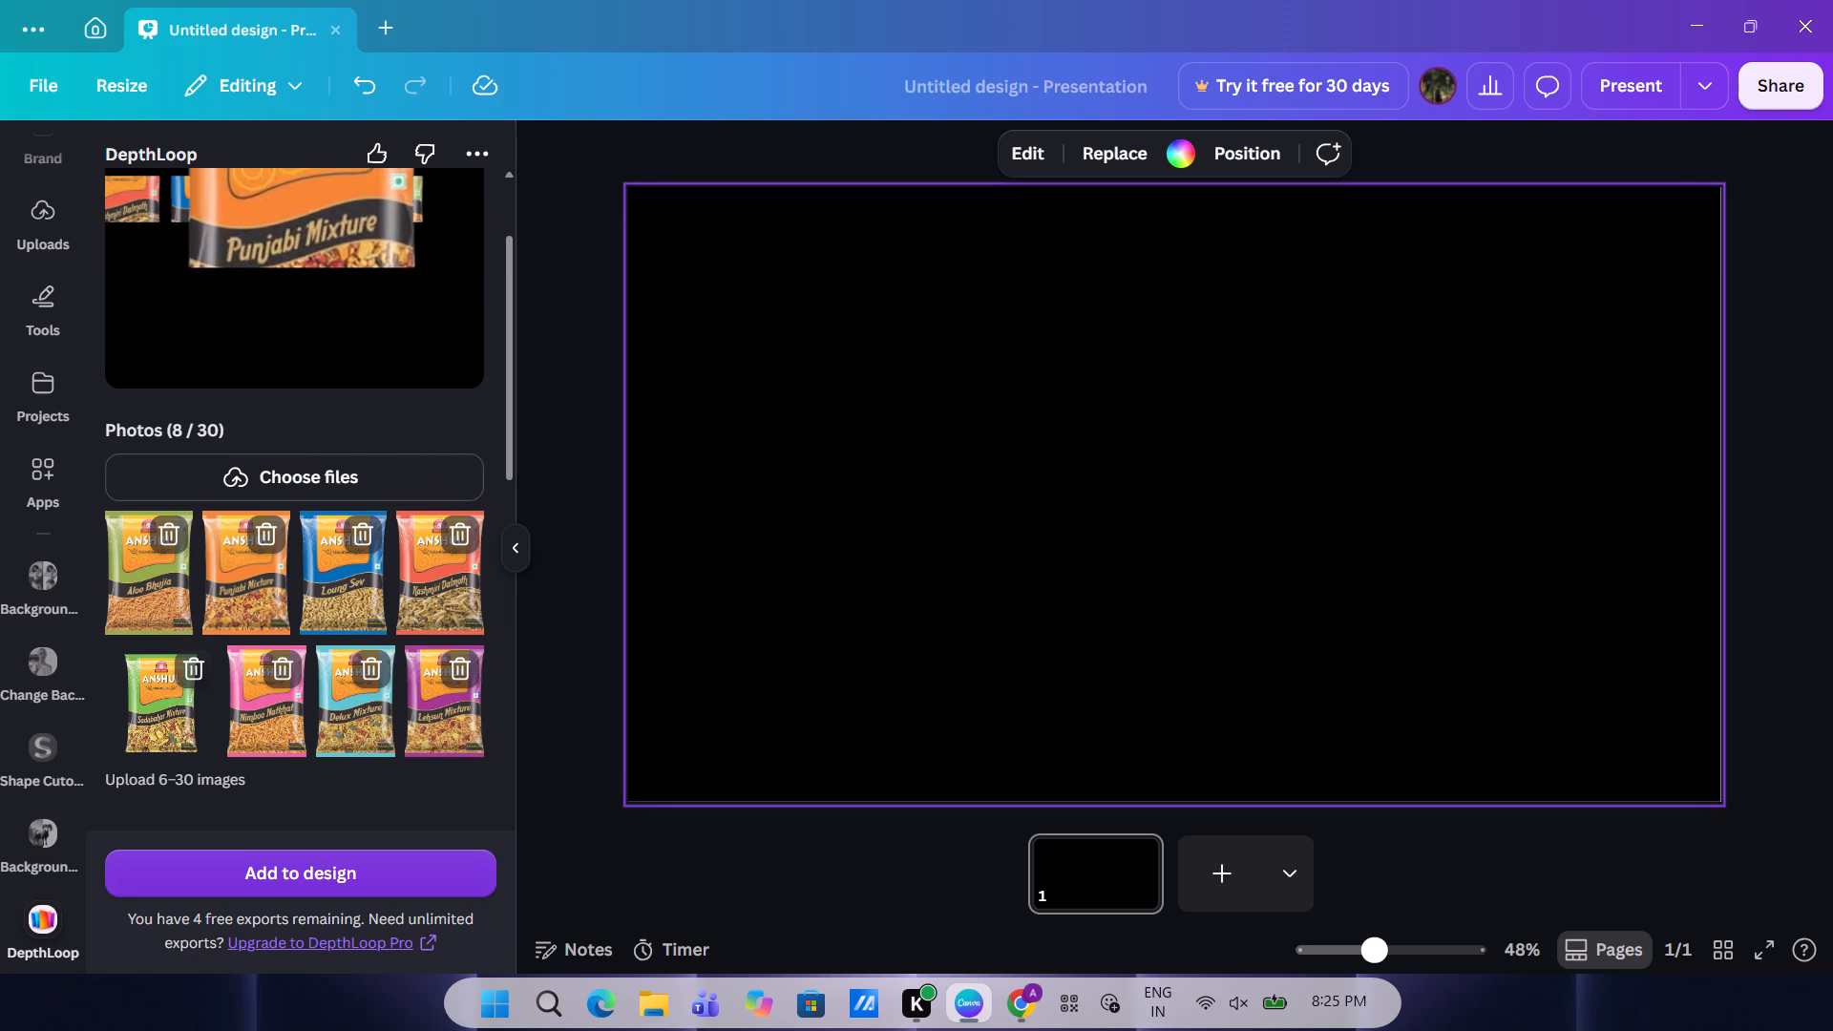
Render the DepthLoop Spotlight animation of the packets and add it to the design.
left_click(207, 863)
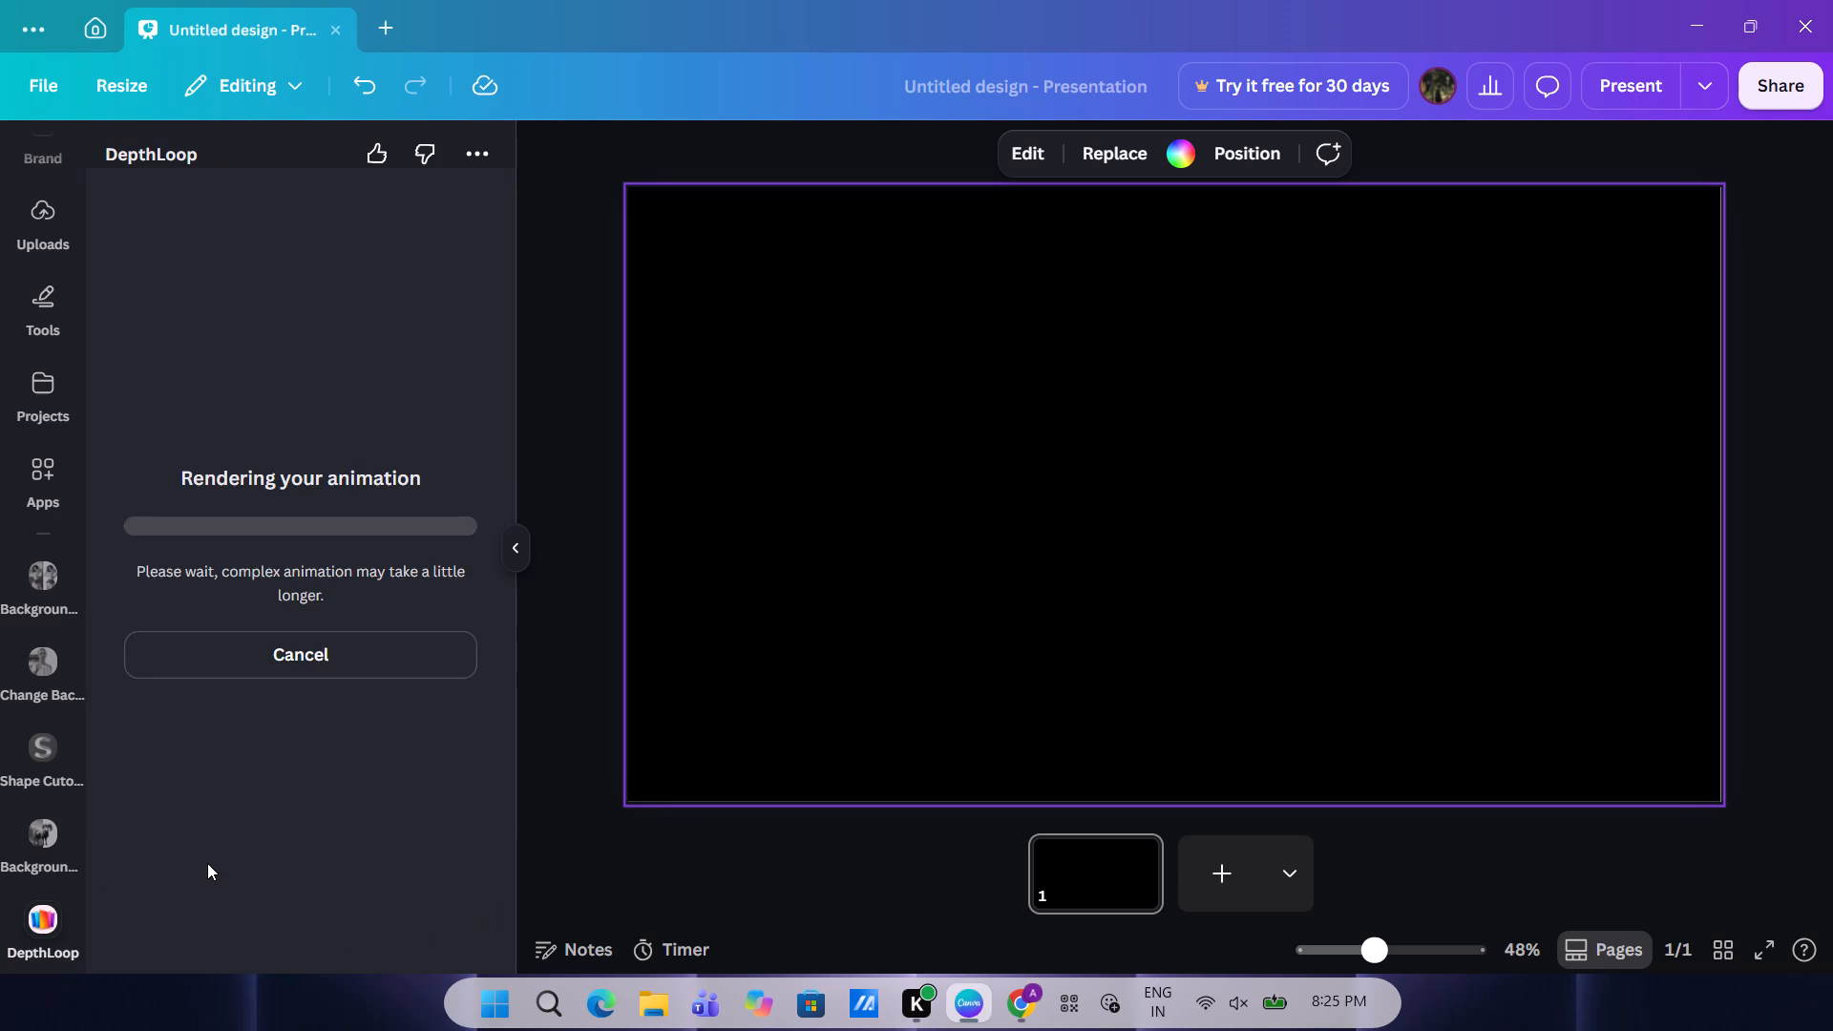
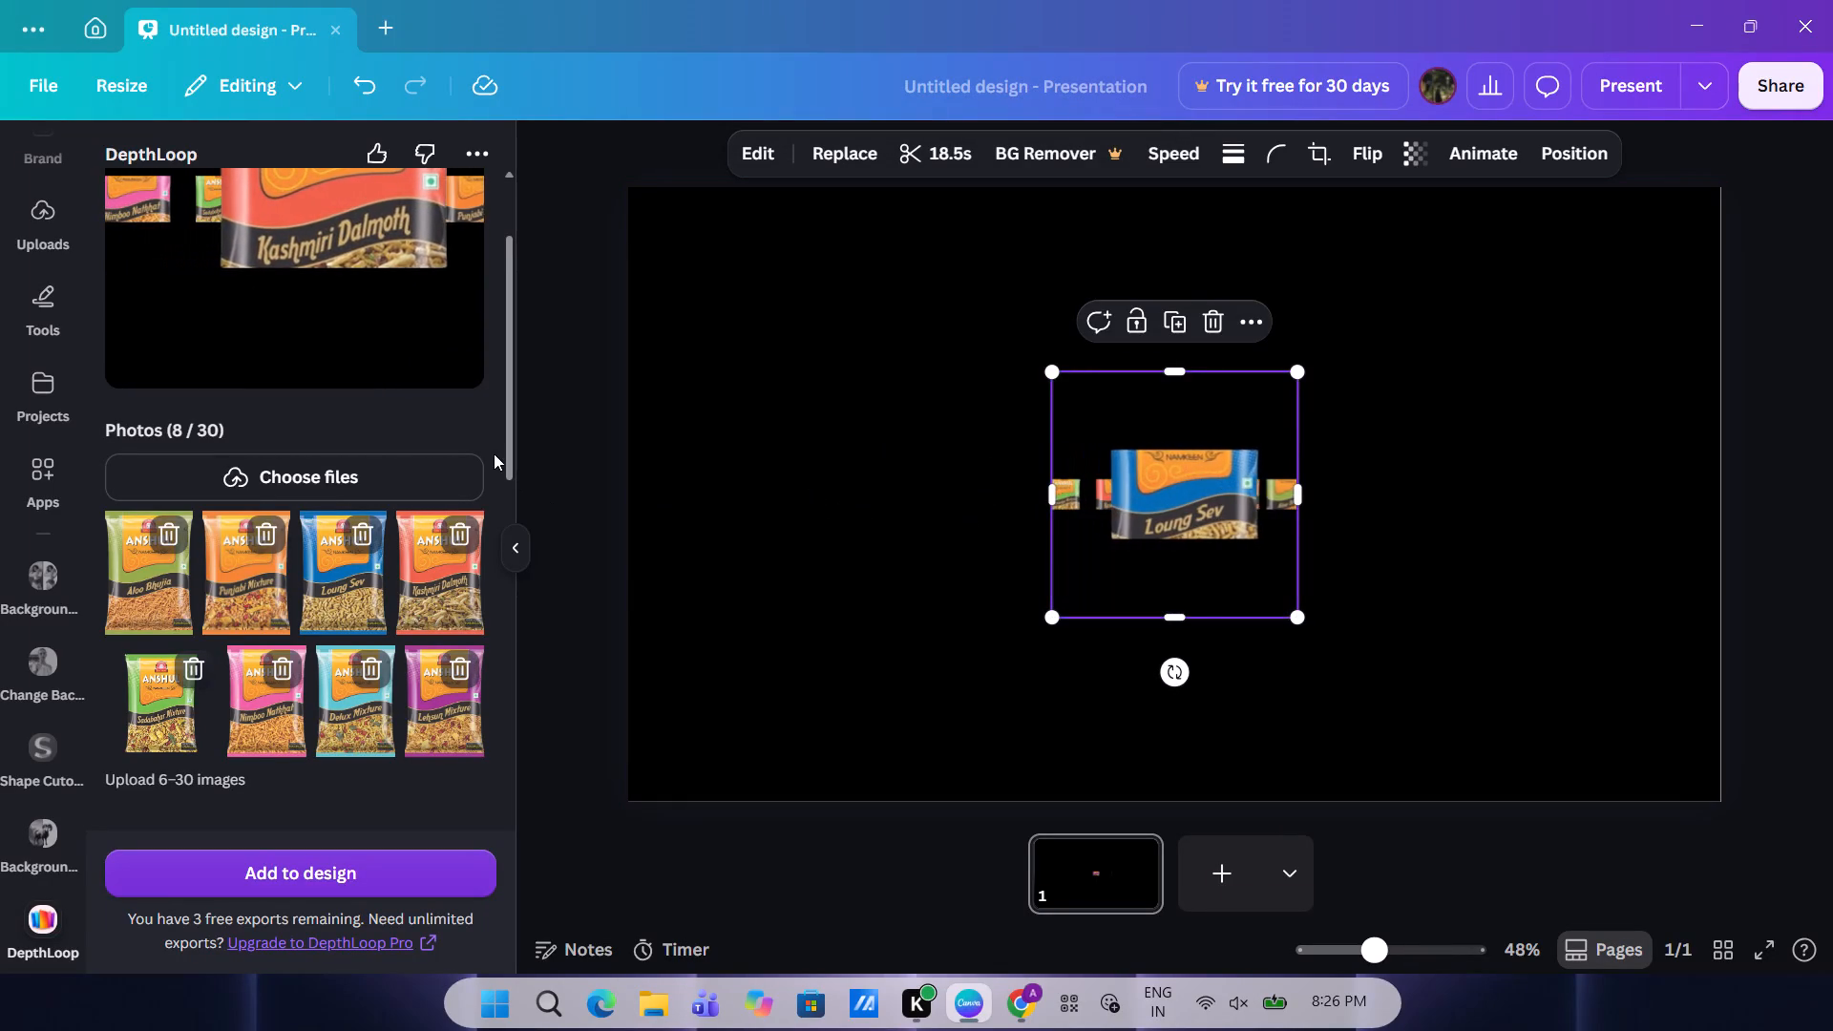
Review DepthLoop's layout, motion transition, animation and frame options, including the ratio, corner radius and background colour.
scroll(384, 388, "up", 2)
scroll(249, 271, "up", 2)
scroll(247, 408, "up", 1)
scroll(282, 581, "down", 4)
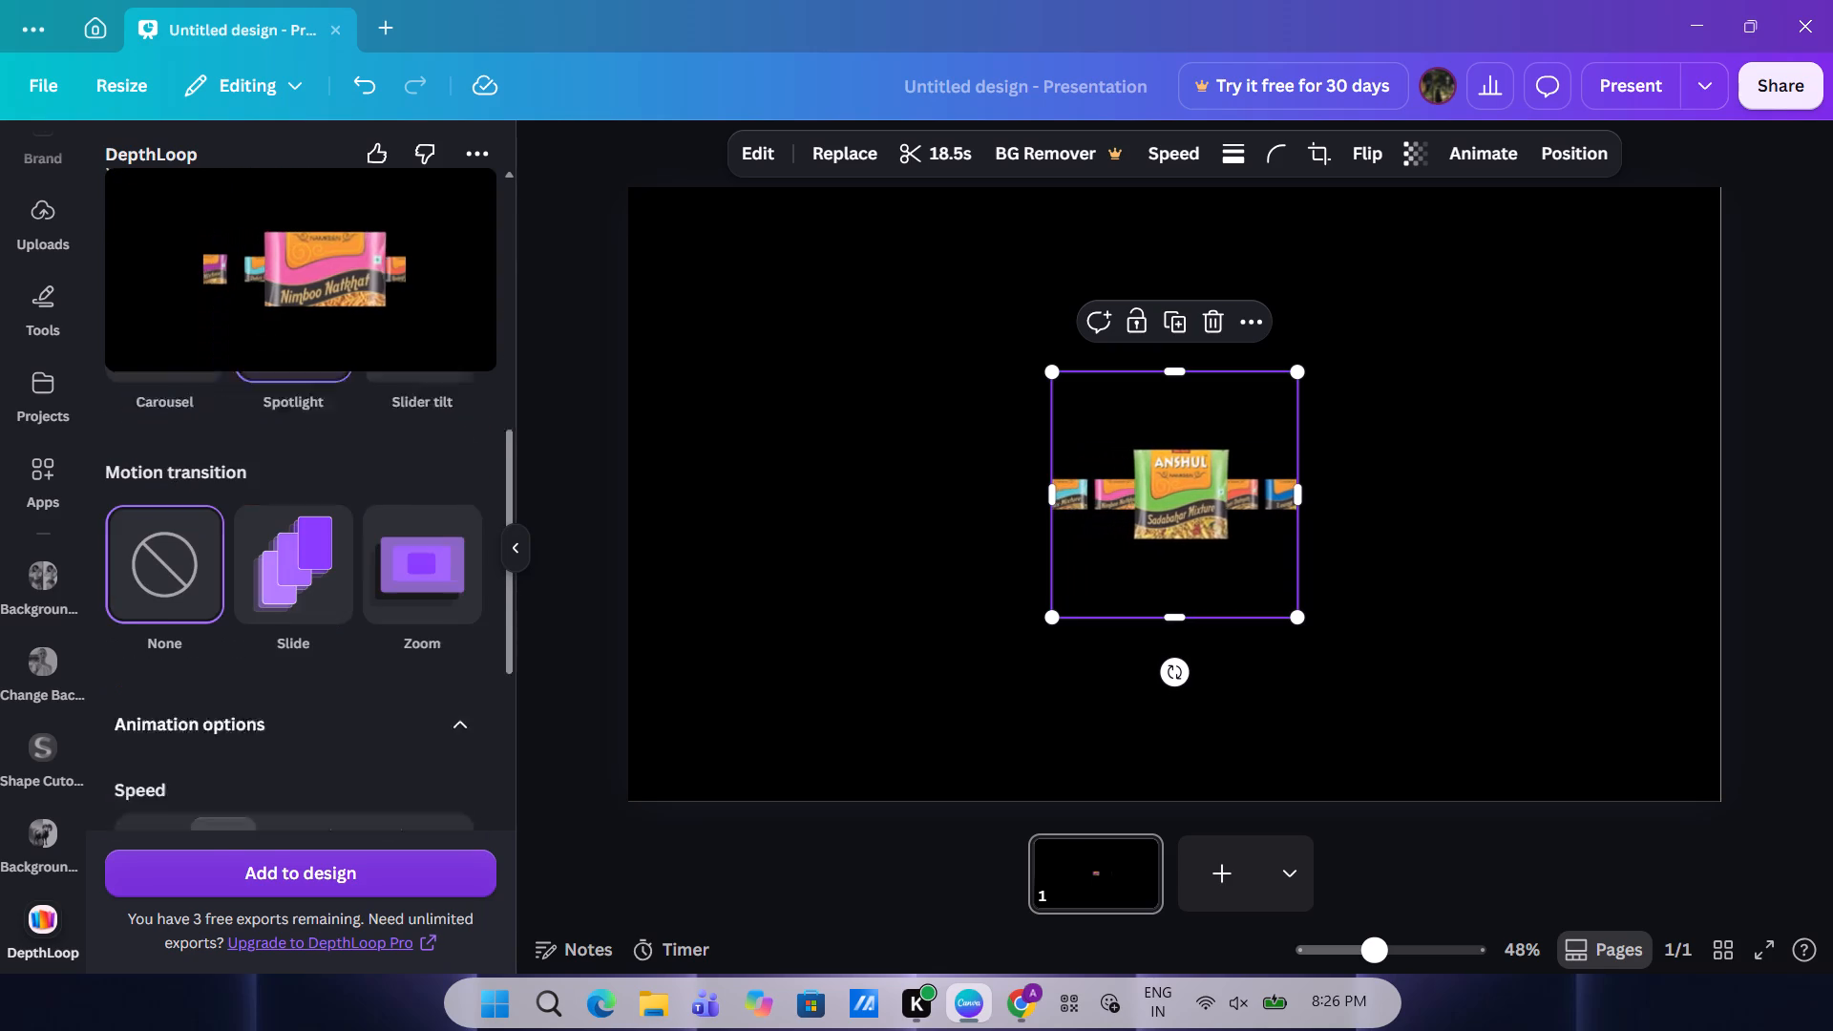
scroll(282, 581, "down", 2)
scroll(239, 698, "down", 3)
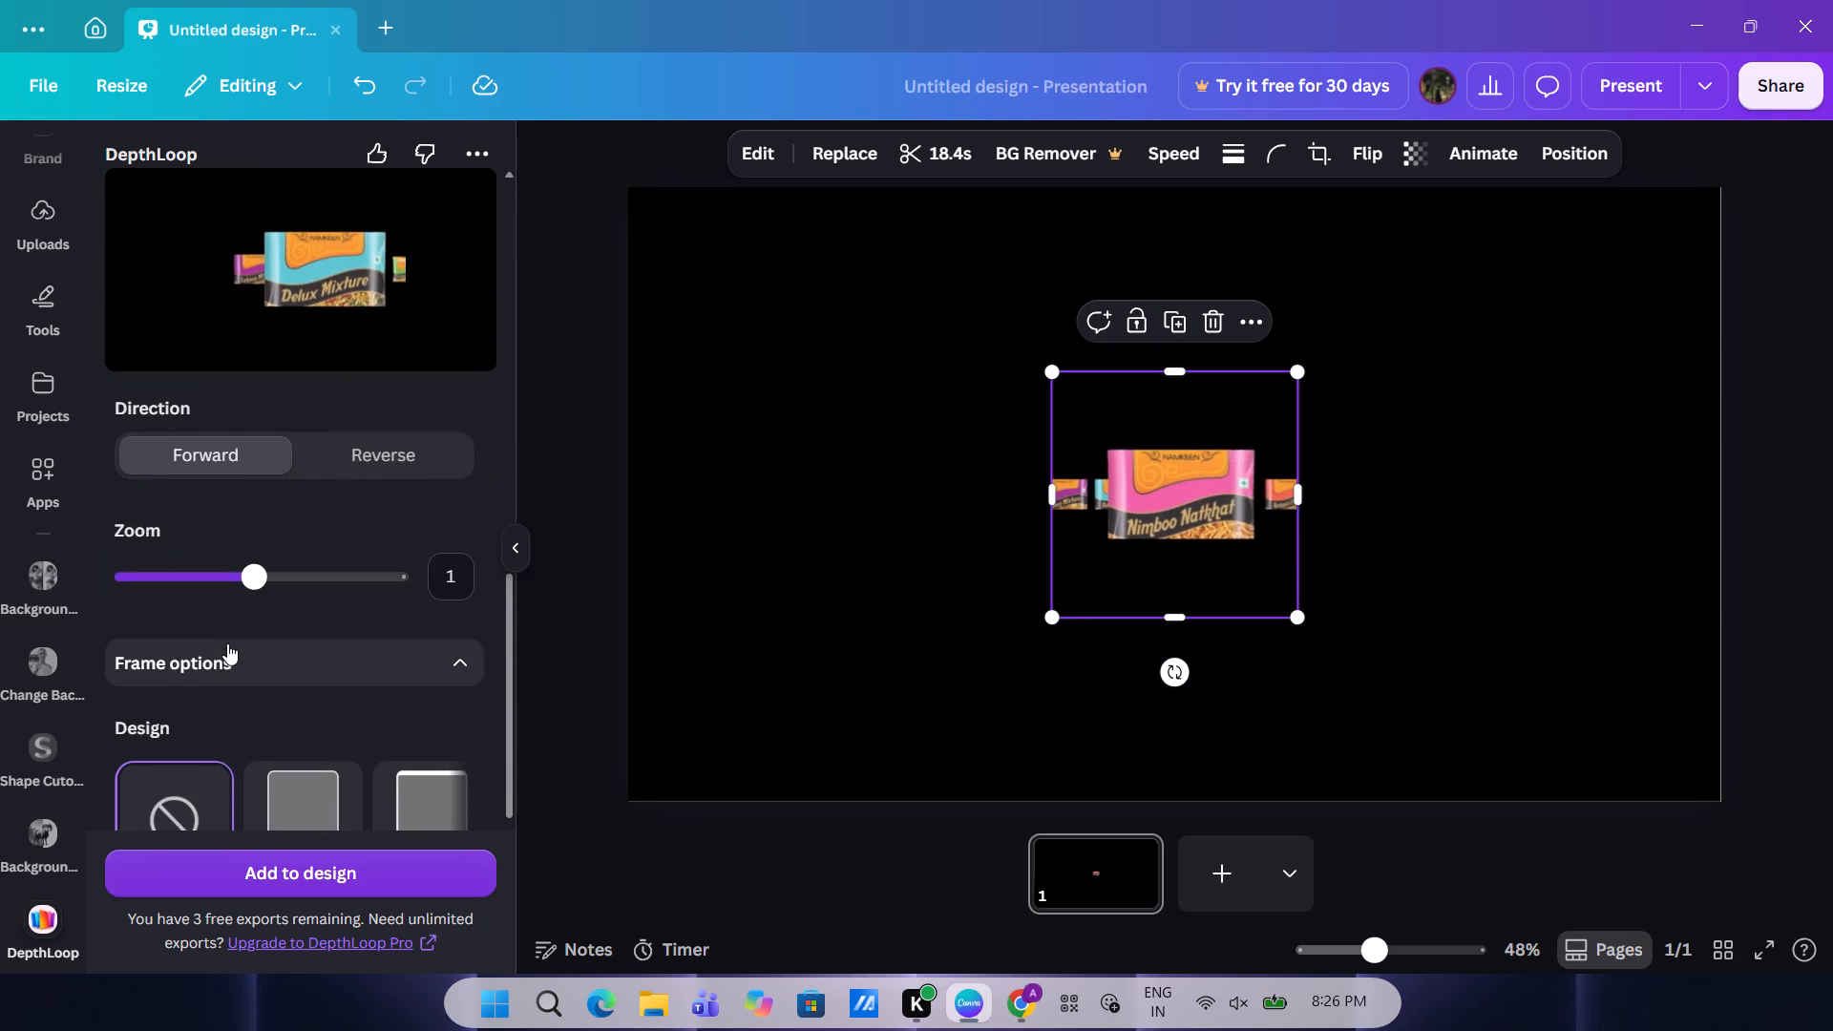
scroll(227, 643, "down", 3)
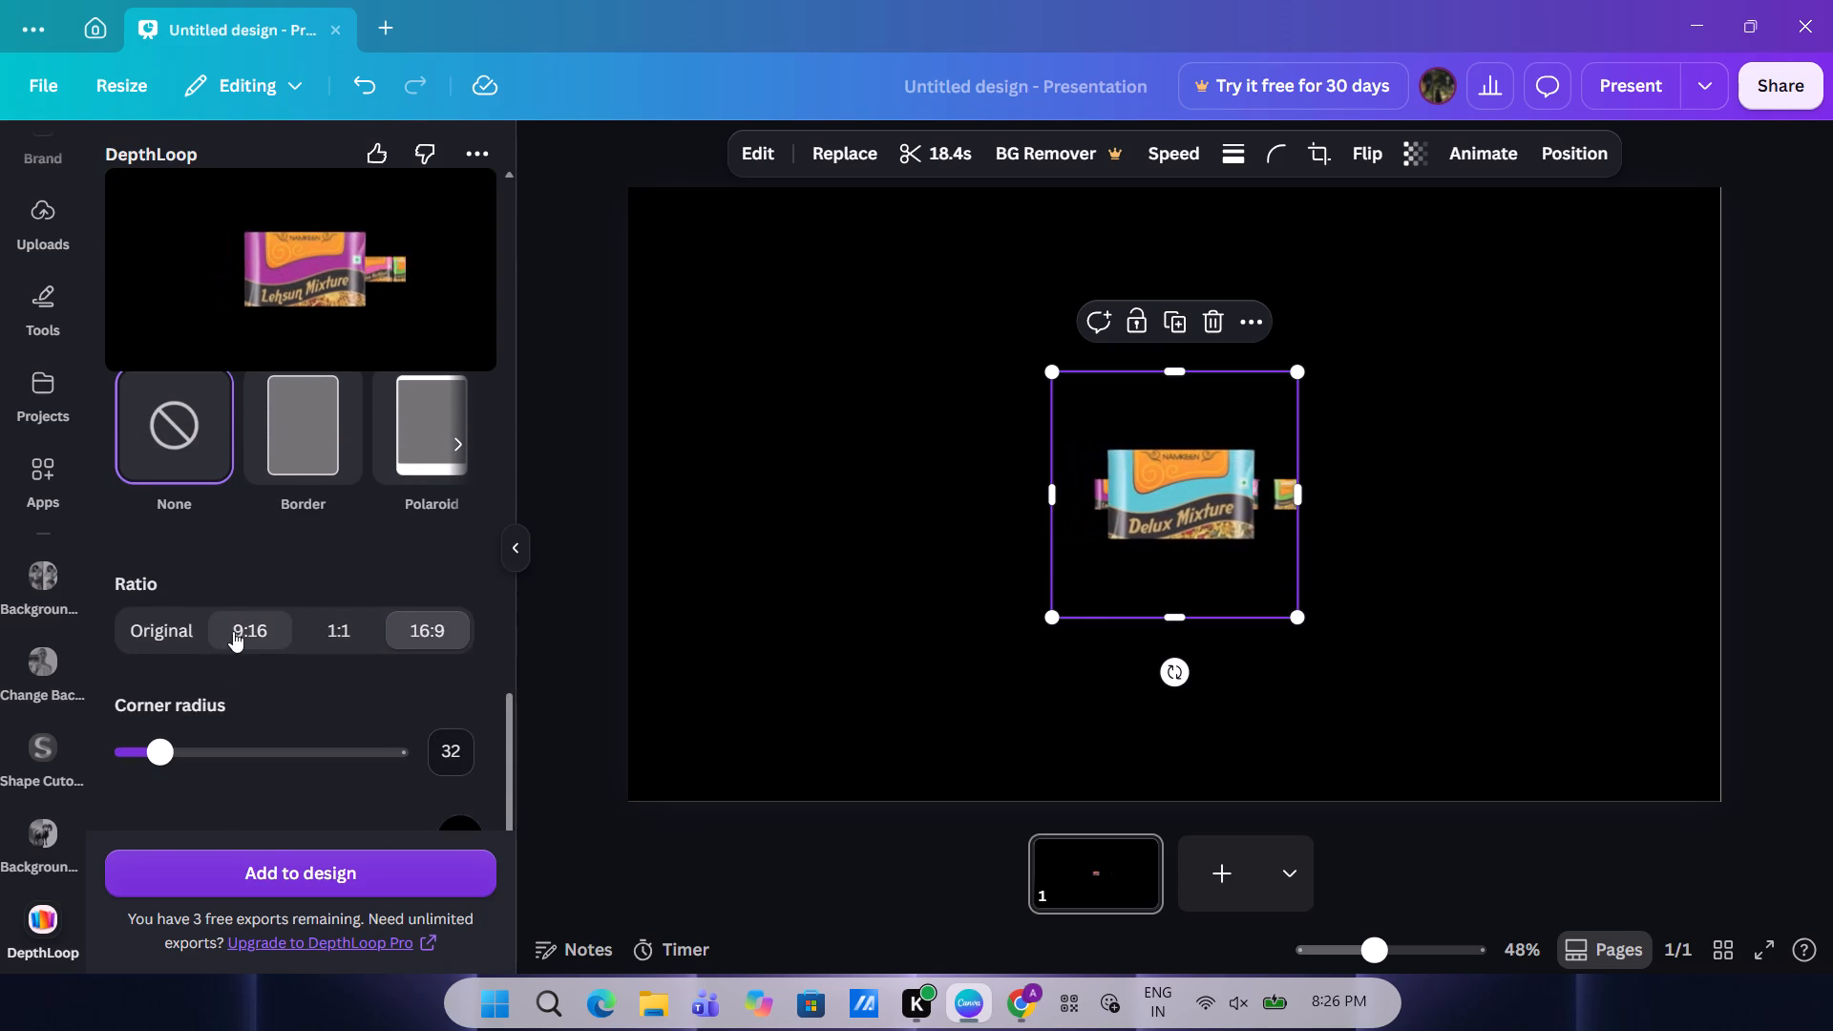
scroll(331, 640, "down", 1)
scroll(236, 655, "down", 1)
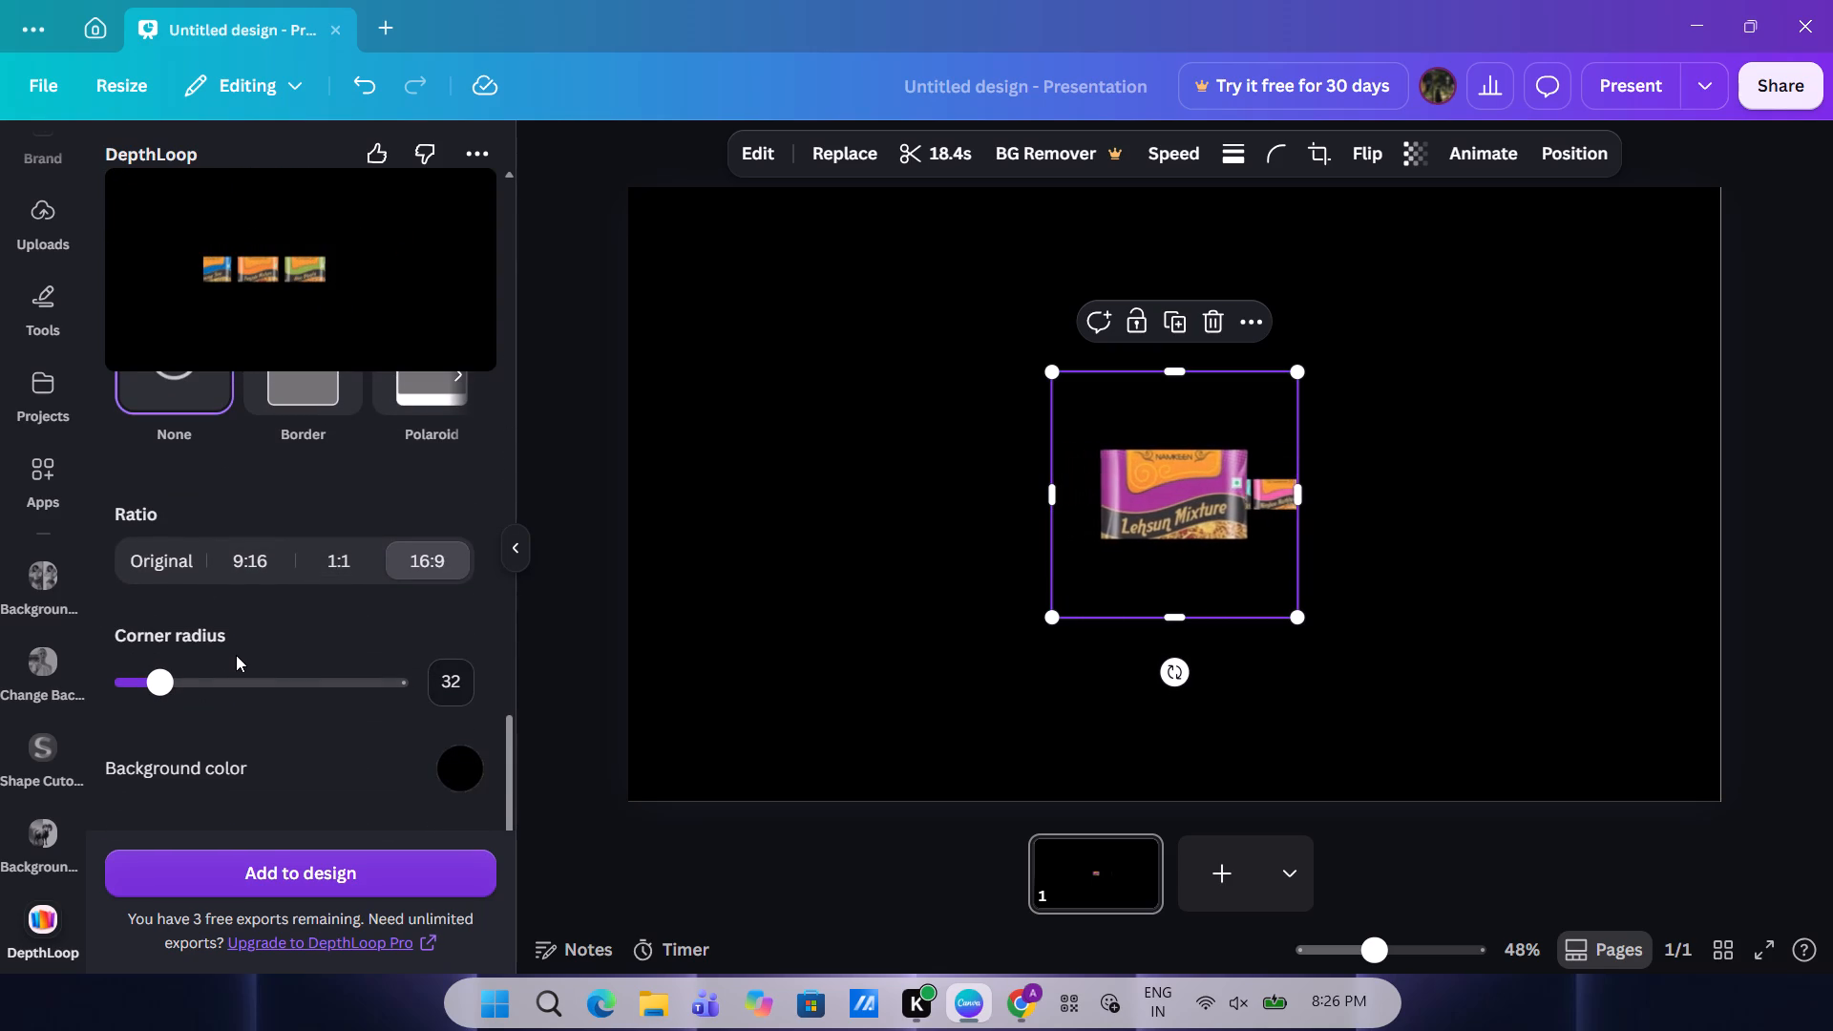
scroll(236, 655, "down", 1)
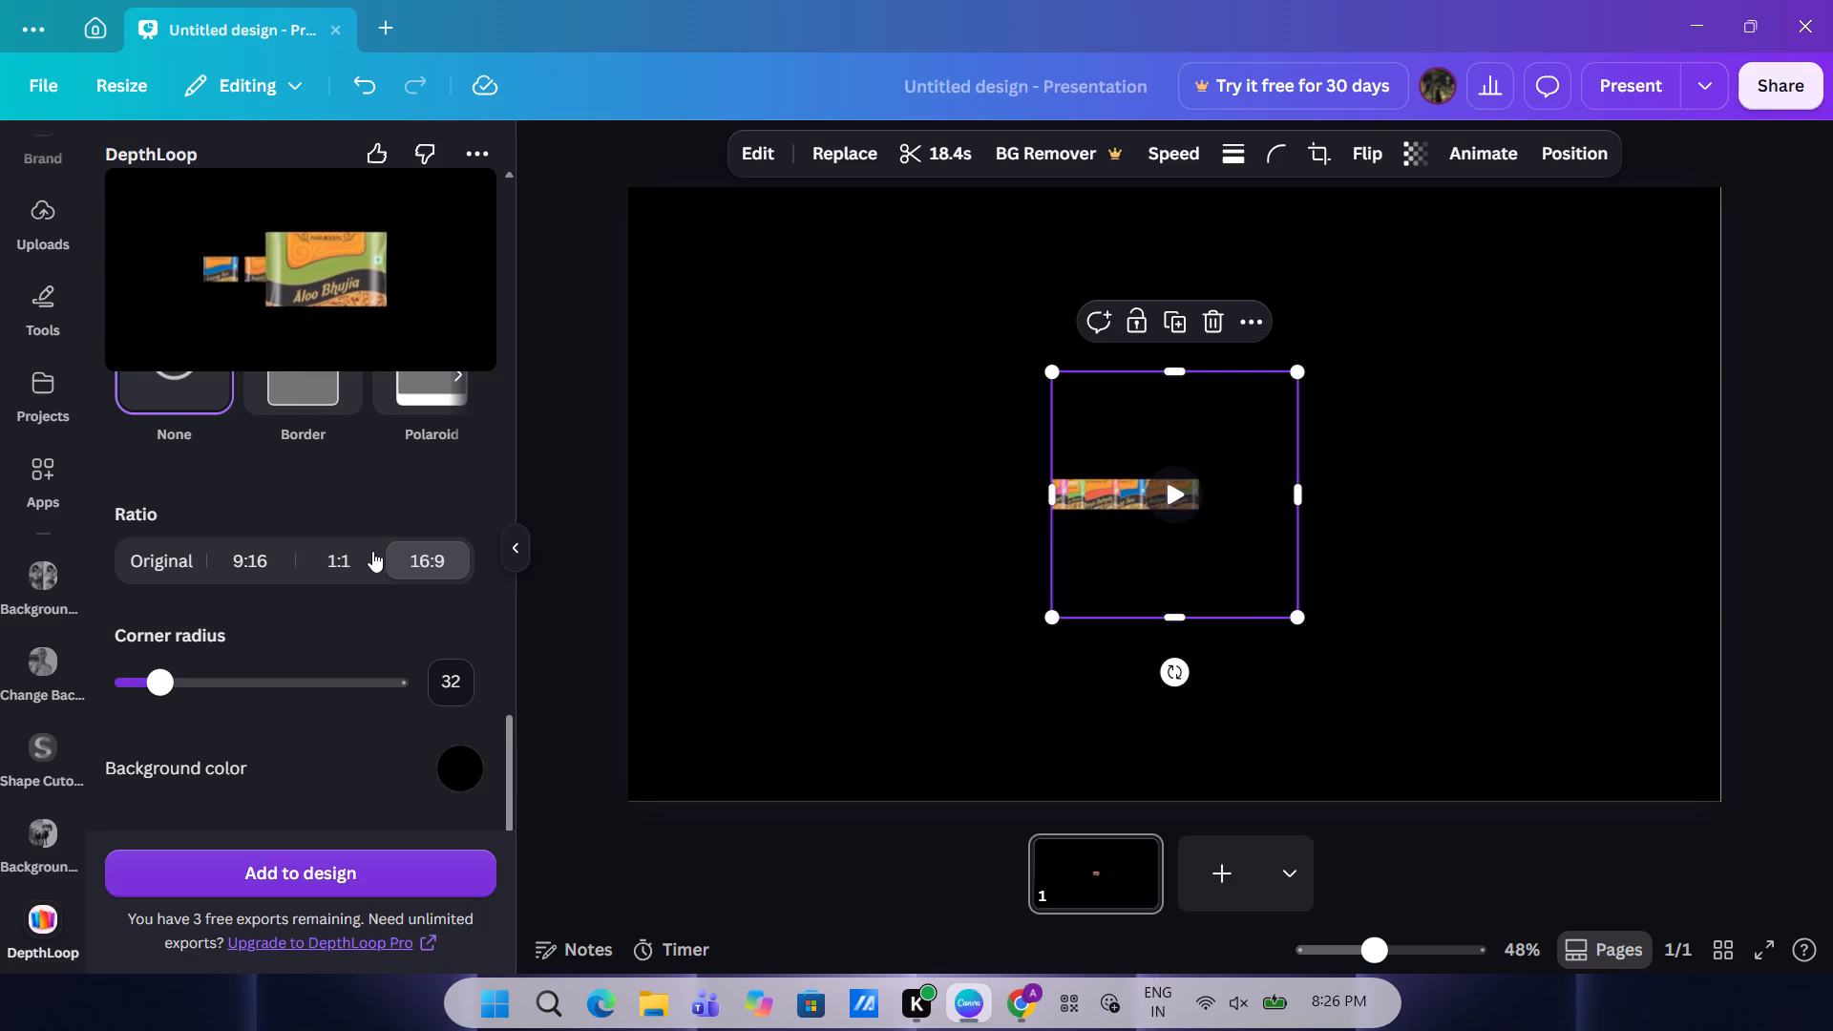
scroll(365, 551, "left", 1)
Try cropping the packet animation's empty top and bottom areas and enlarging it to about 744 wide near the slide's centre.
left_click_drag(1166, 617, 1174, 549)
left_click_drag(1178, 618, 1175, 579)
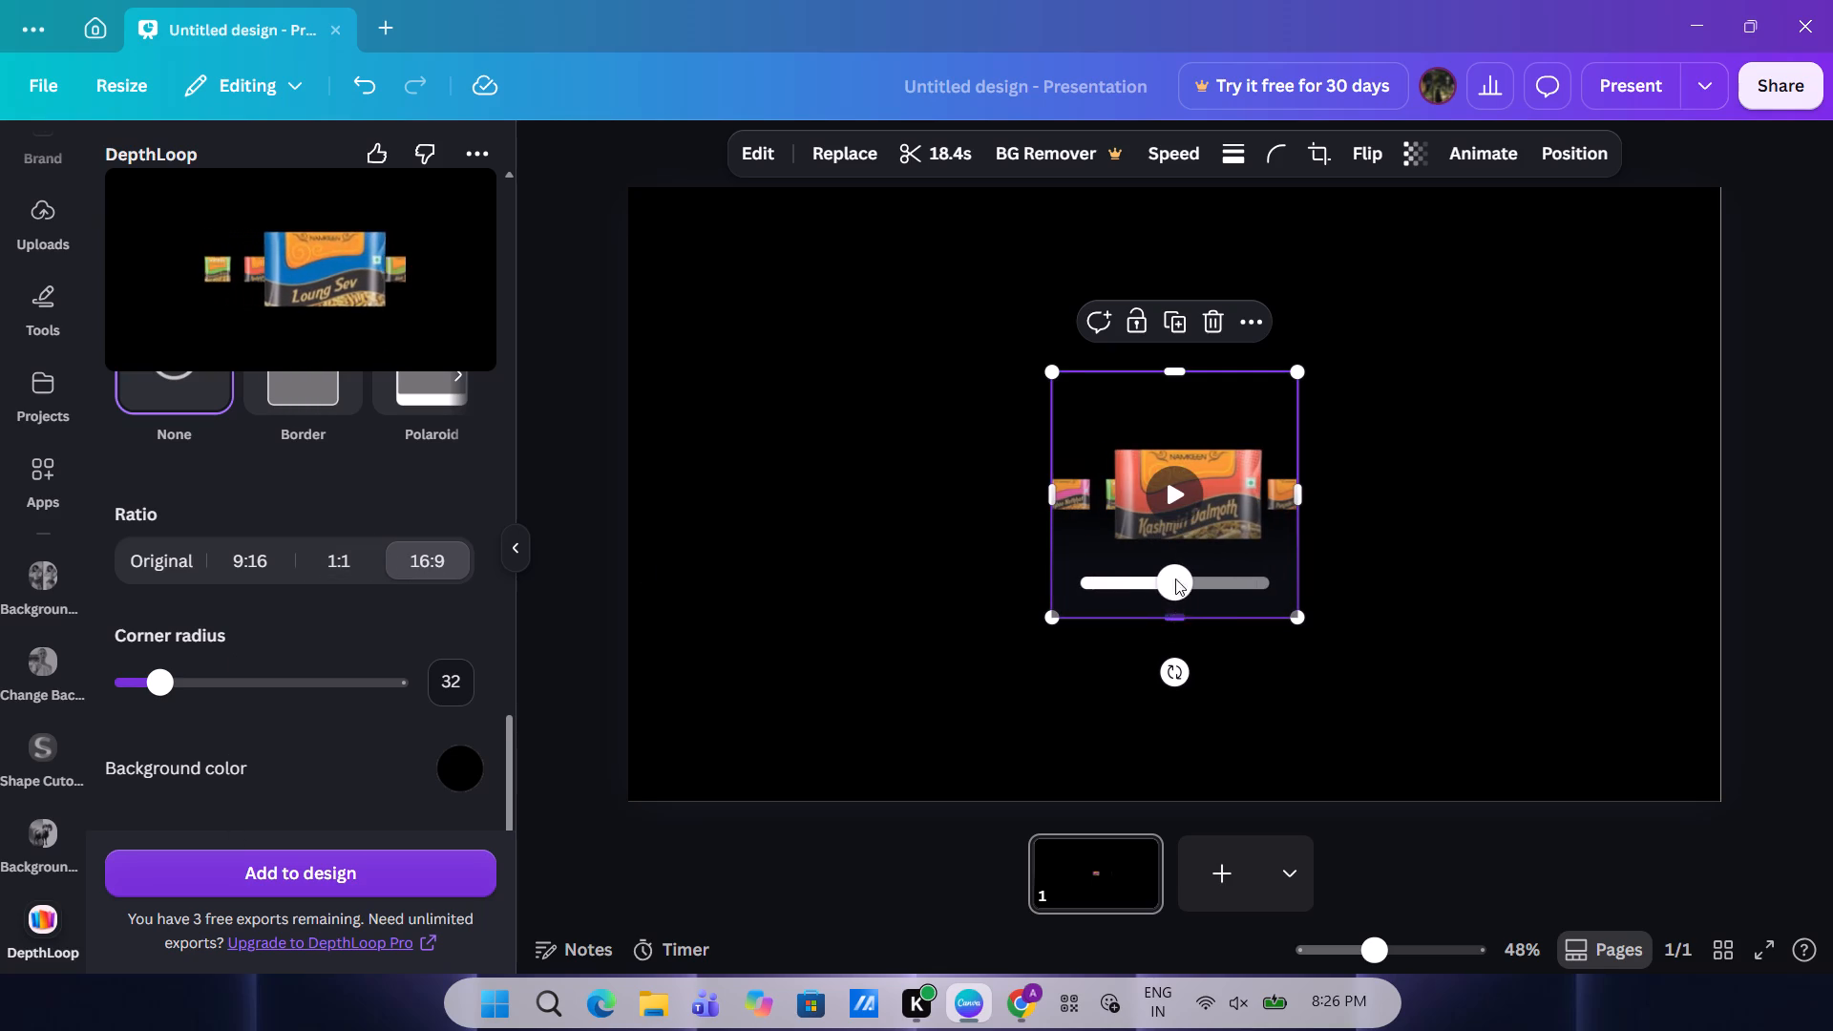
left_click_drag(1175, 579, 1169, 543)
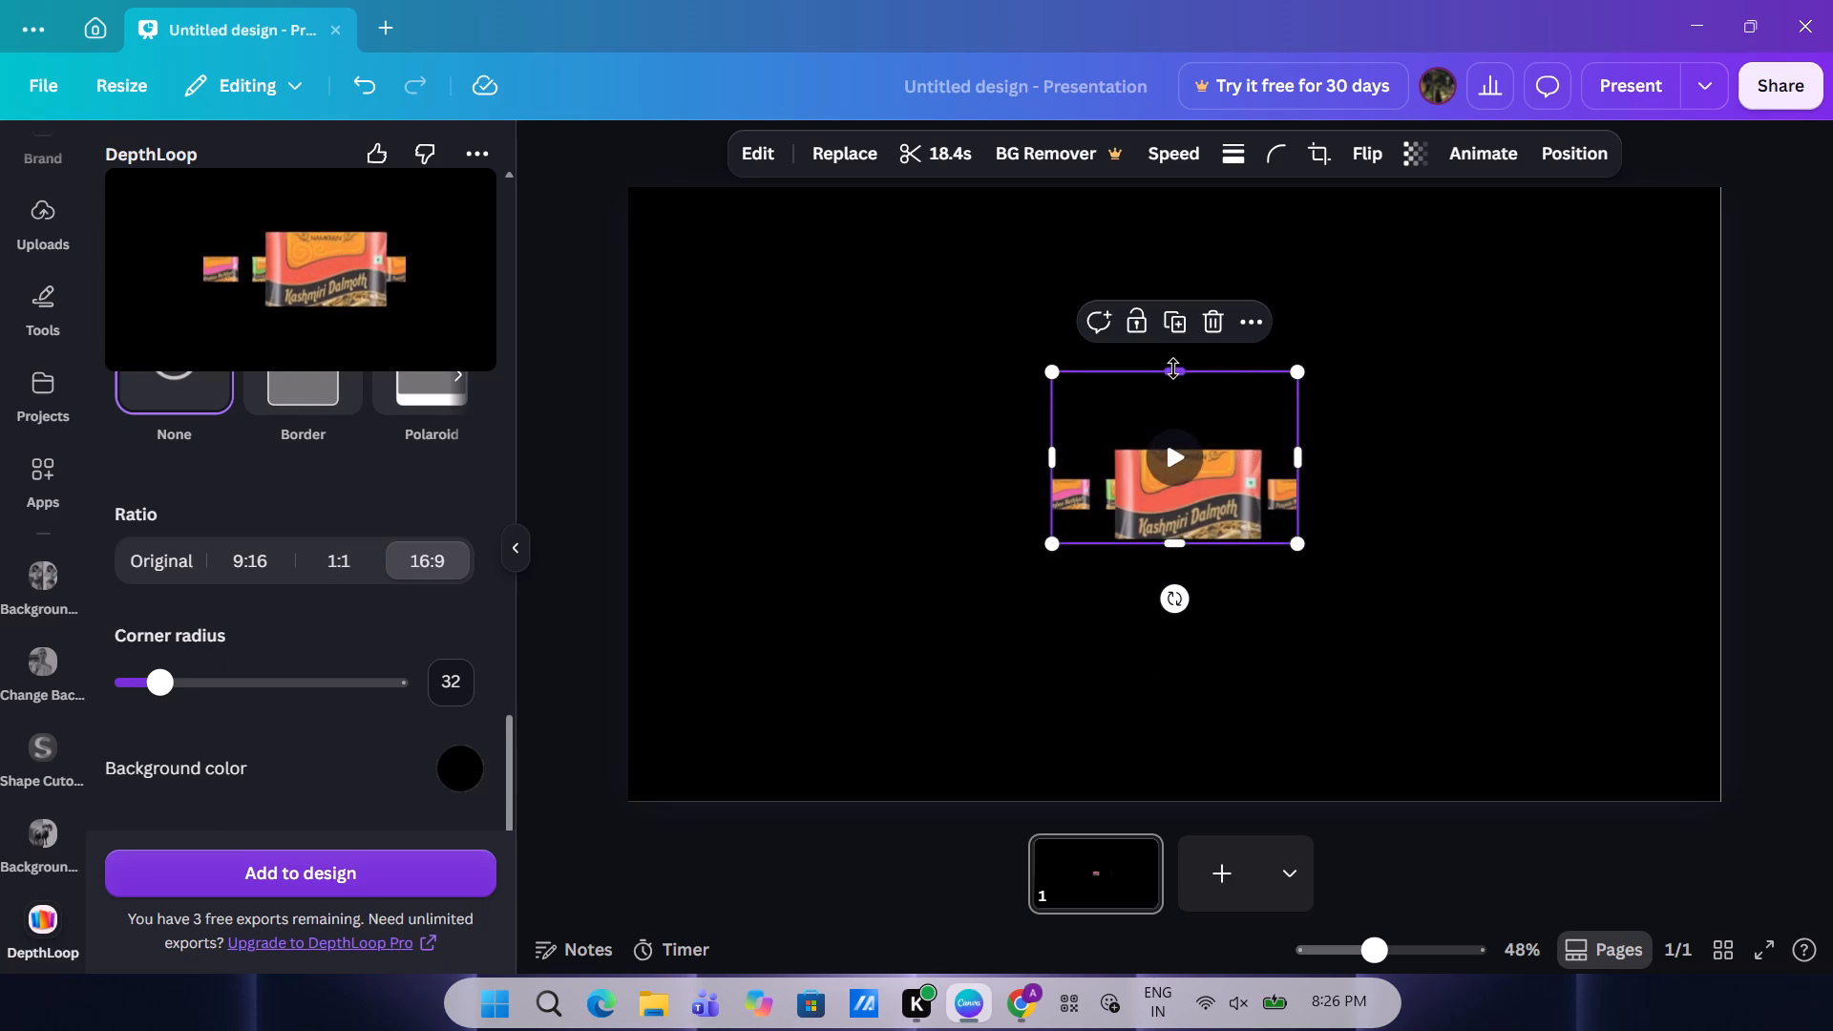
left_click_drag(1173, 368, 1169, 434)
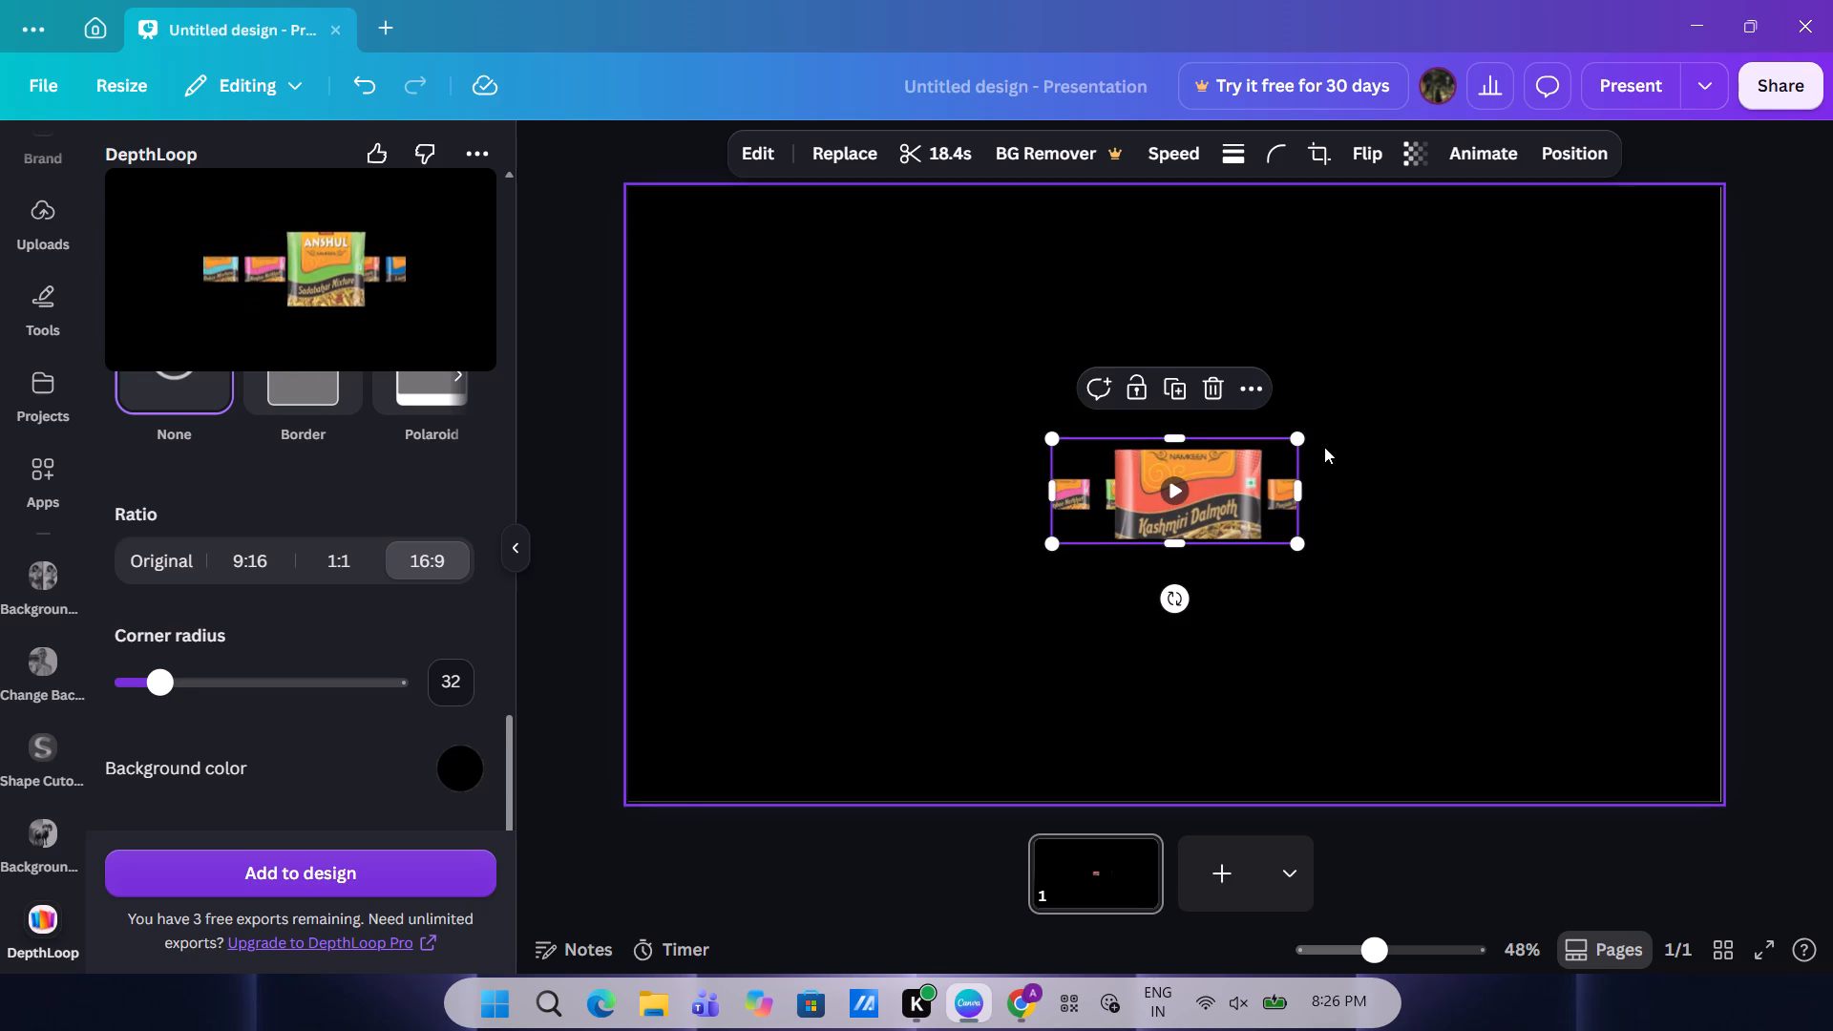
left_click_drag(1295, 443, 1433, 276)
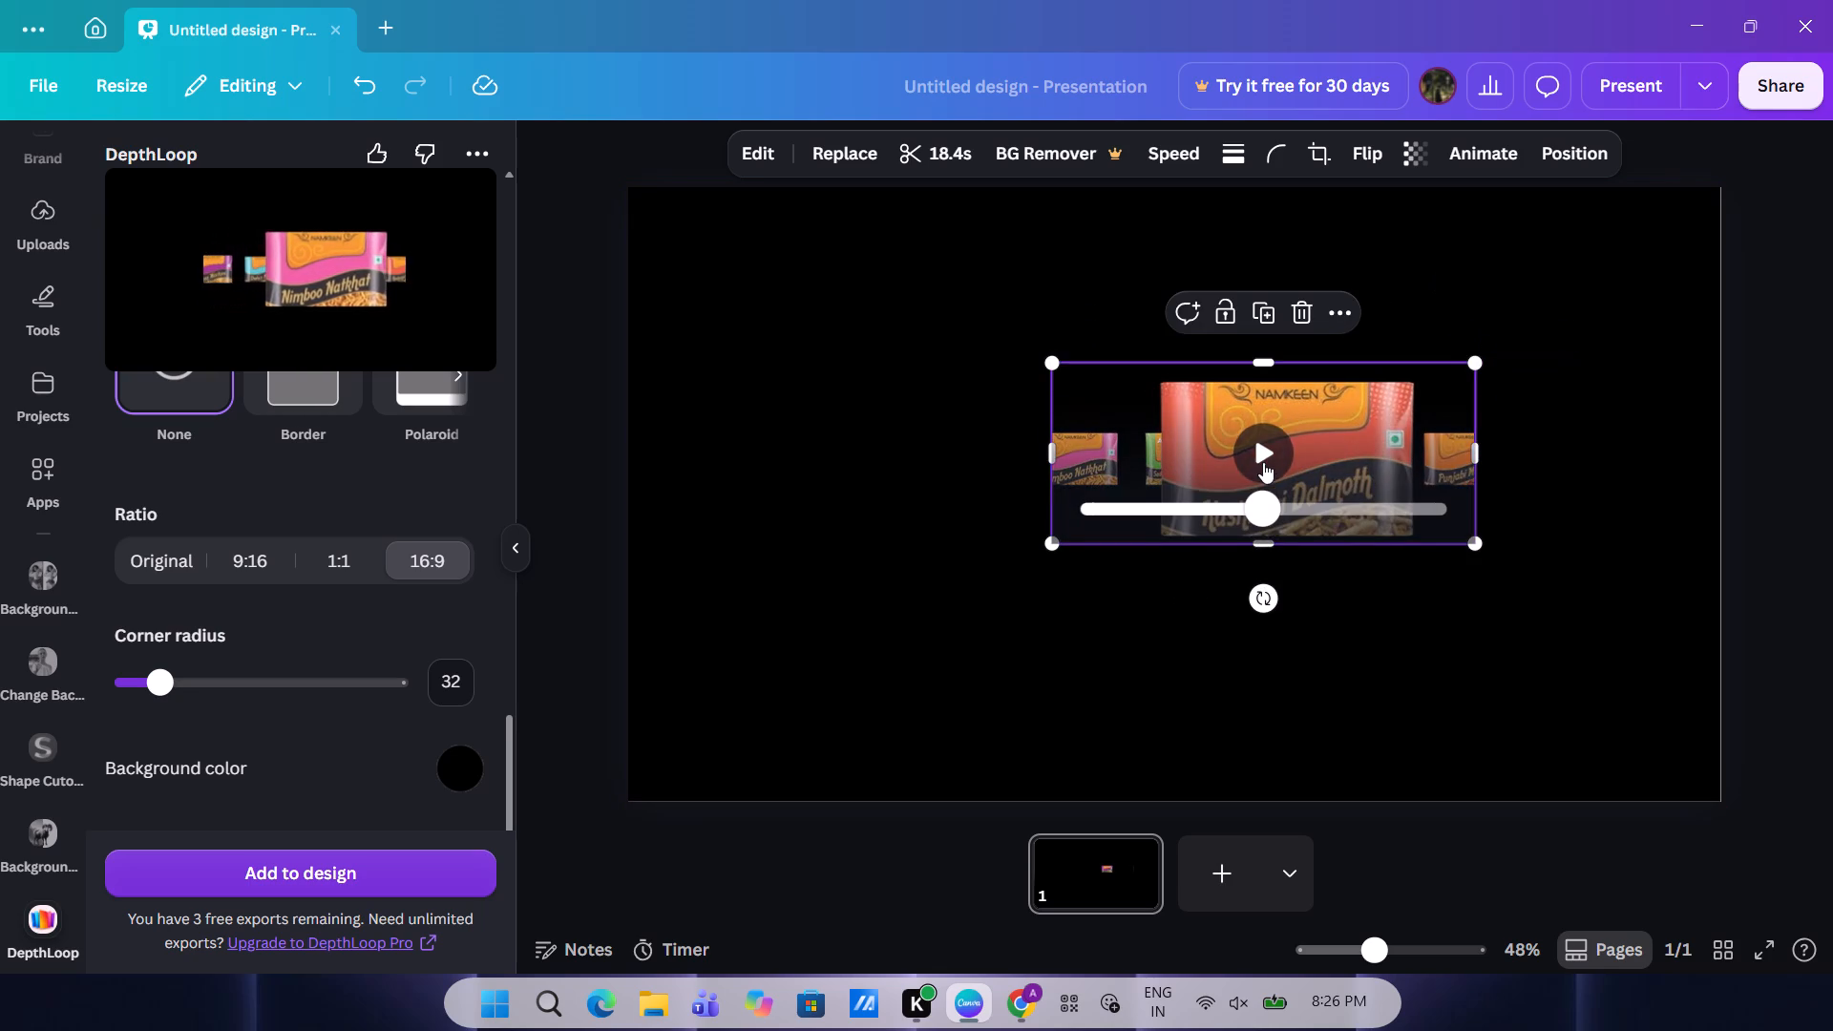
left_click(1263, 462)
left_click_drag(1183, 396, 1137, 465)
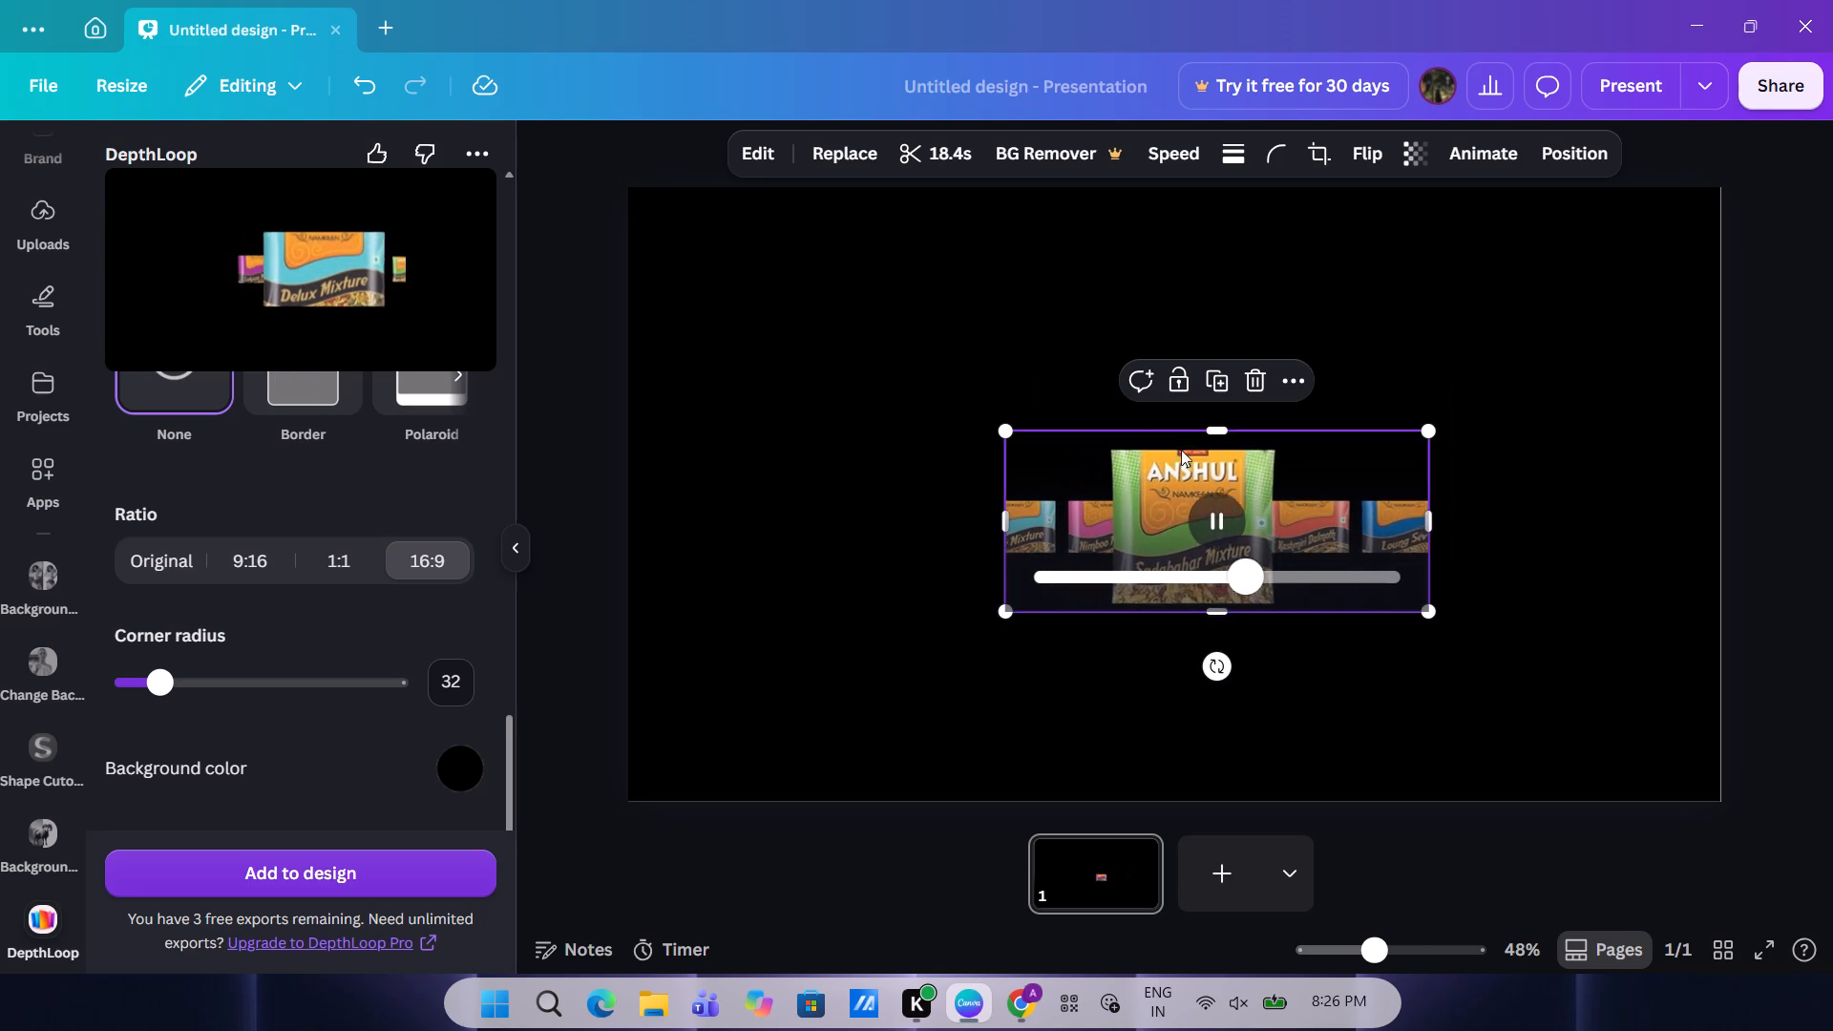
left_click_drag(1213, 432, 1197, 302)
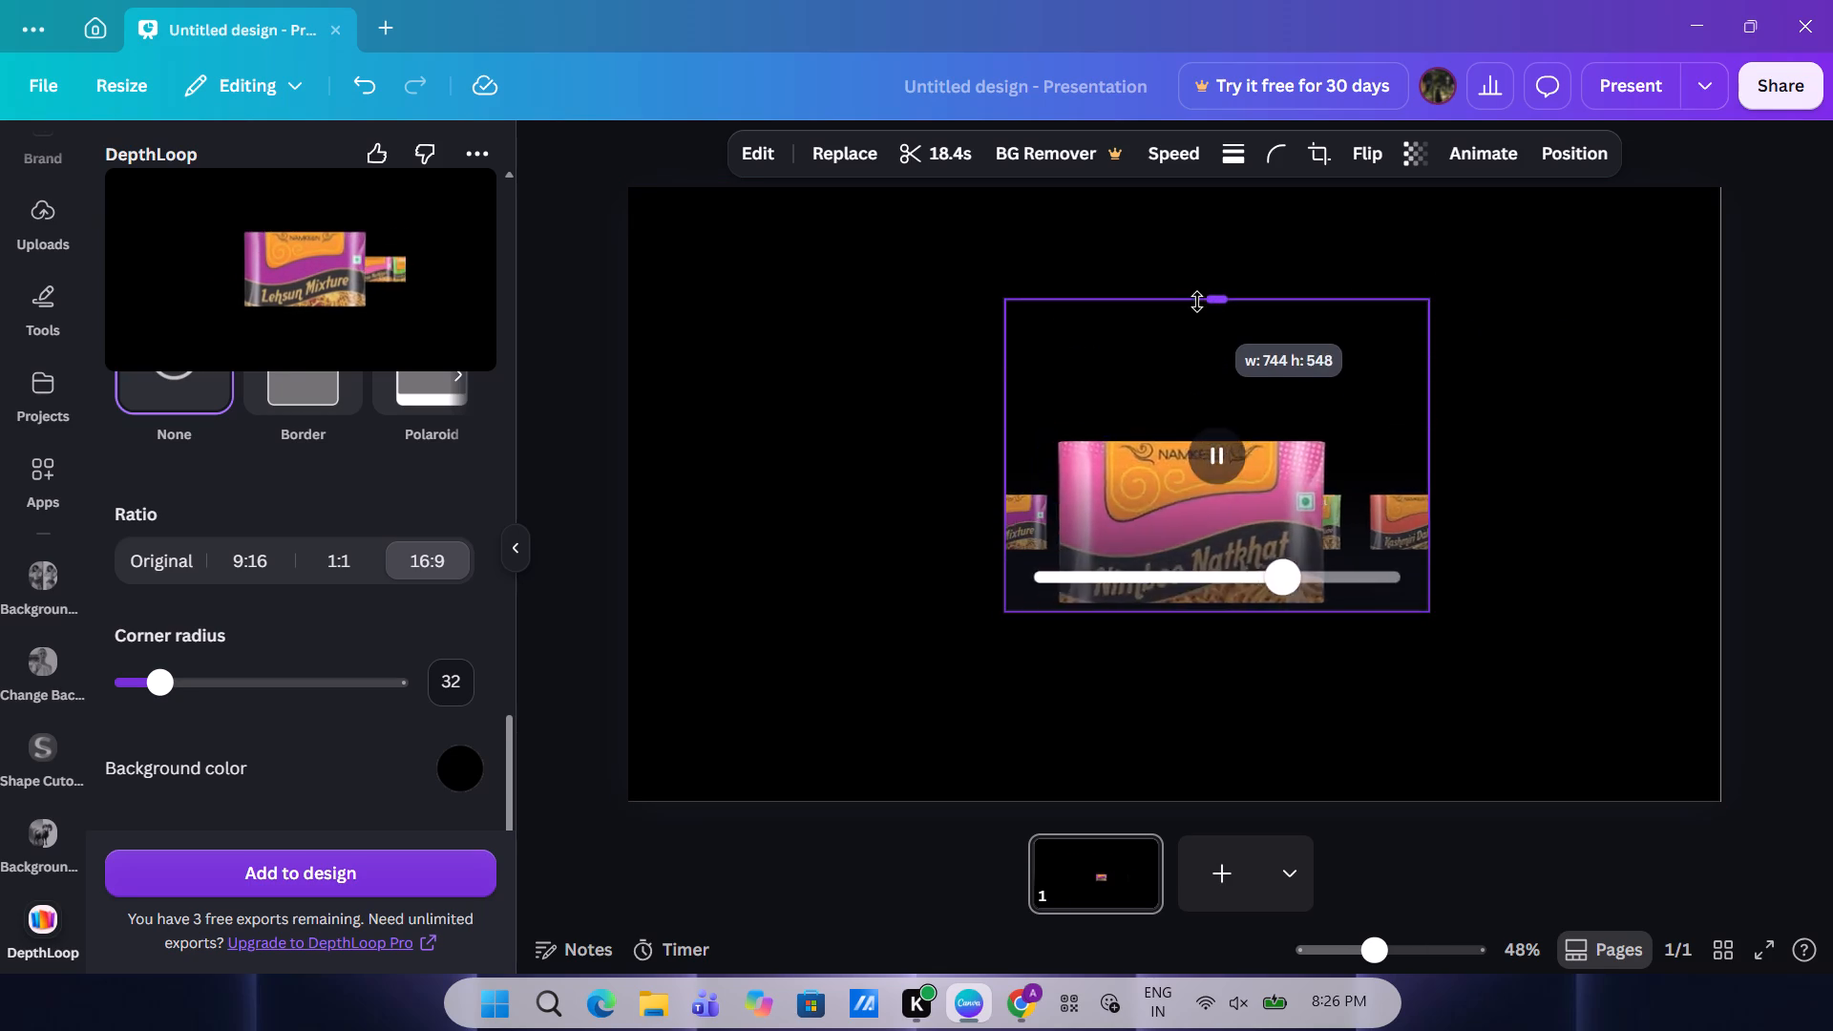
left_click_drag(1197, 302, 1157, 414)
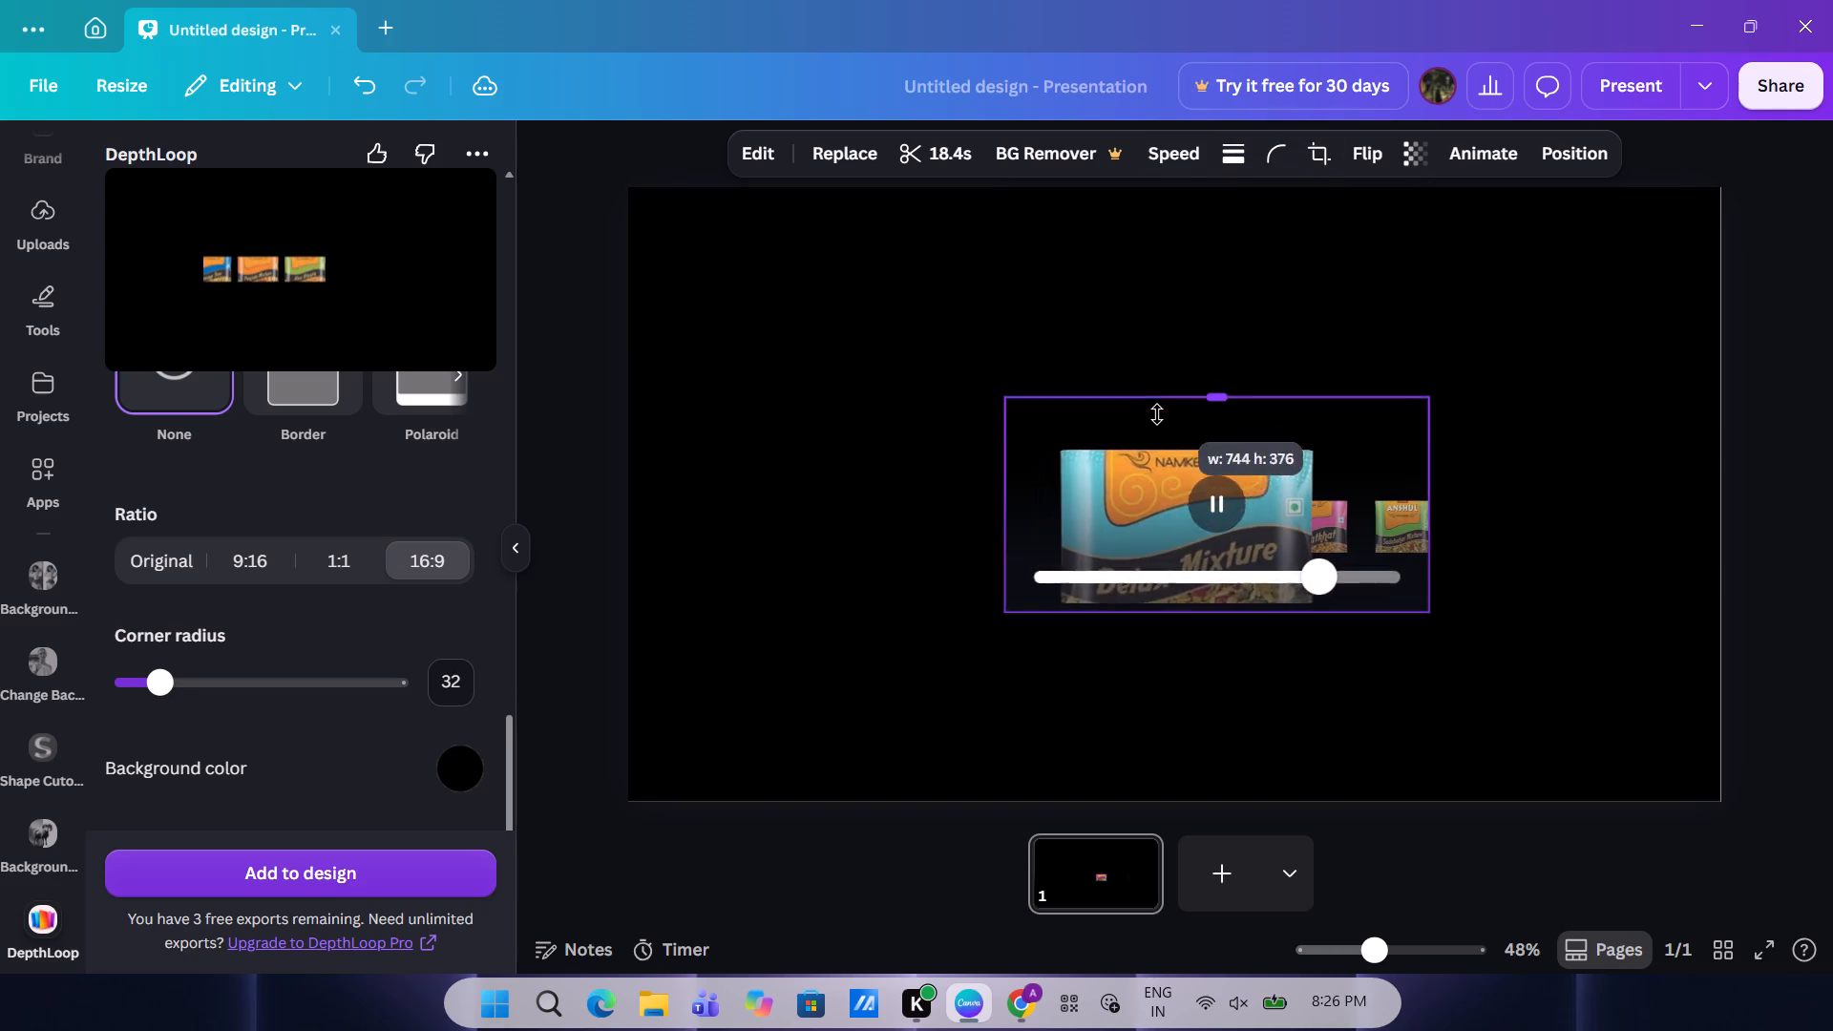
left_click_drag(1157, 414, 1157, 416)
Delete the packet animation from the slide.
key("BackSpace")
Set the DepthLoop frame ratio to 9:16 and render the Spotlight animation again for the design.
left_click(242, 569)
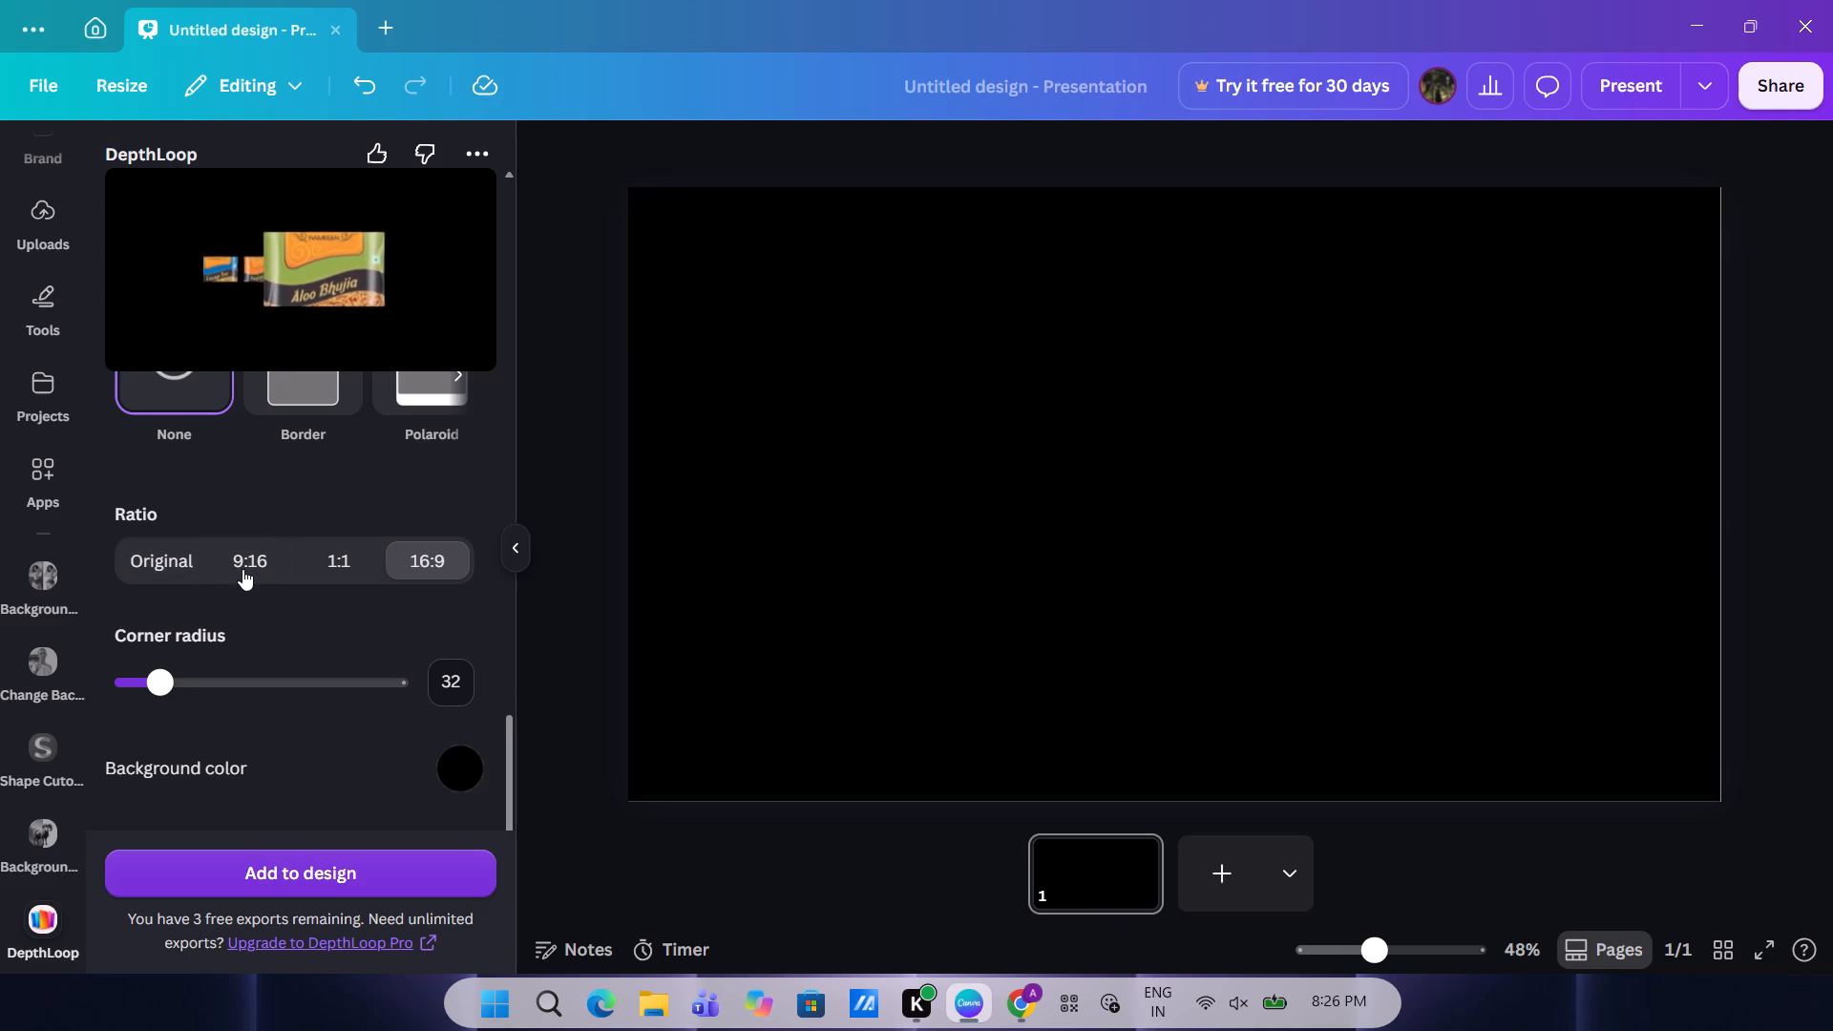
left_click(342, 875)
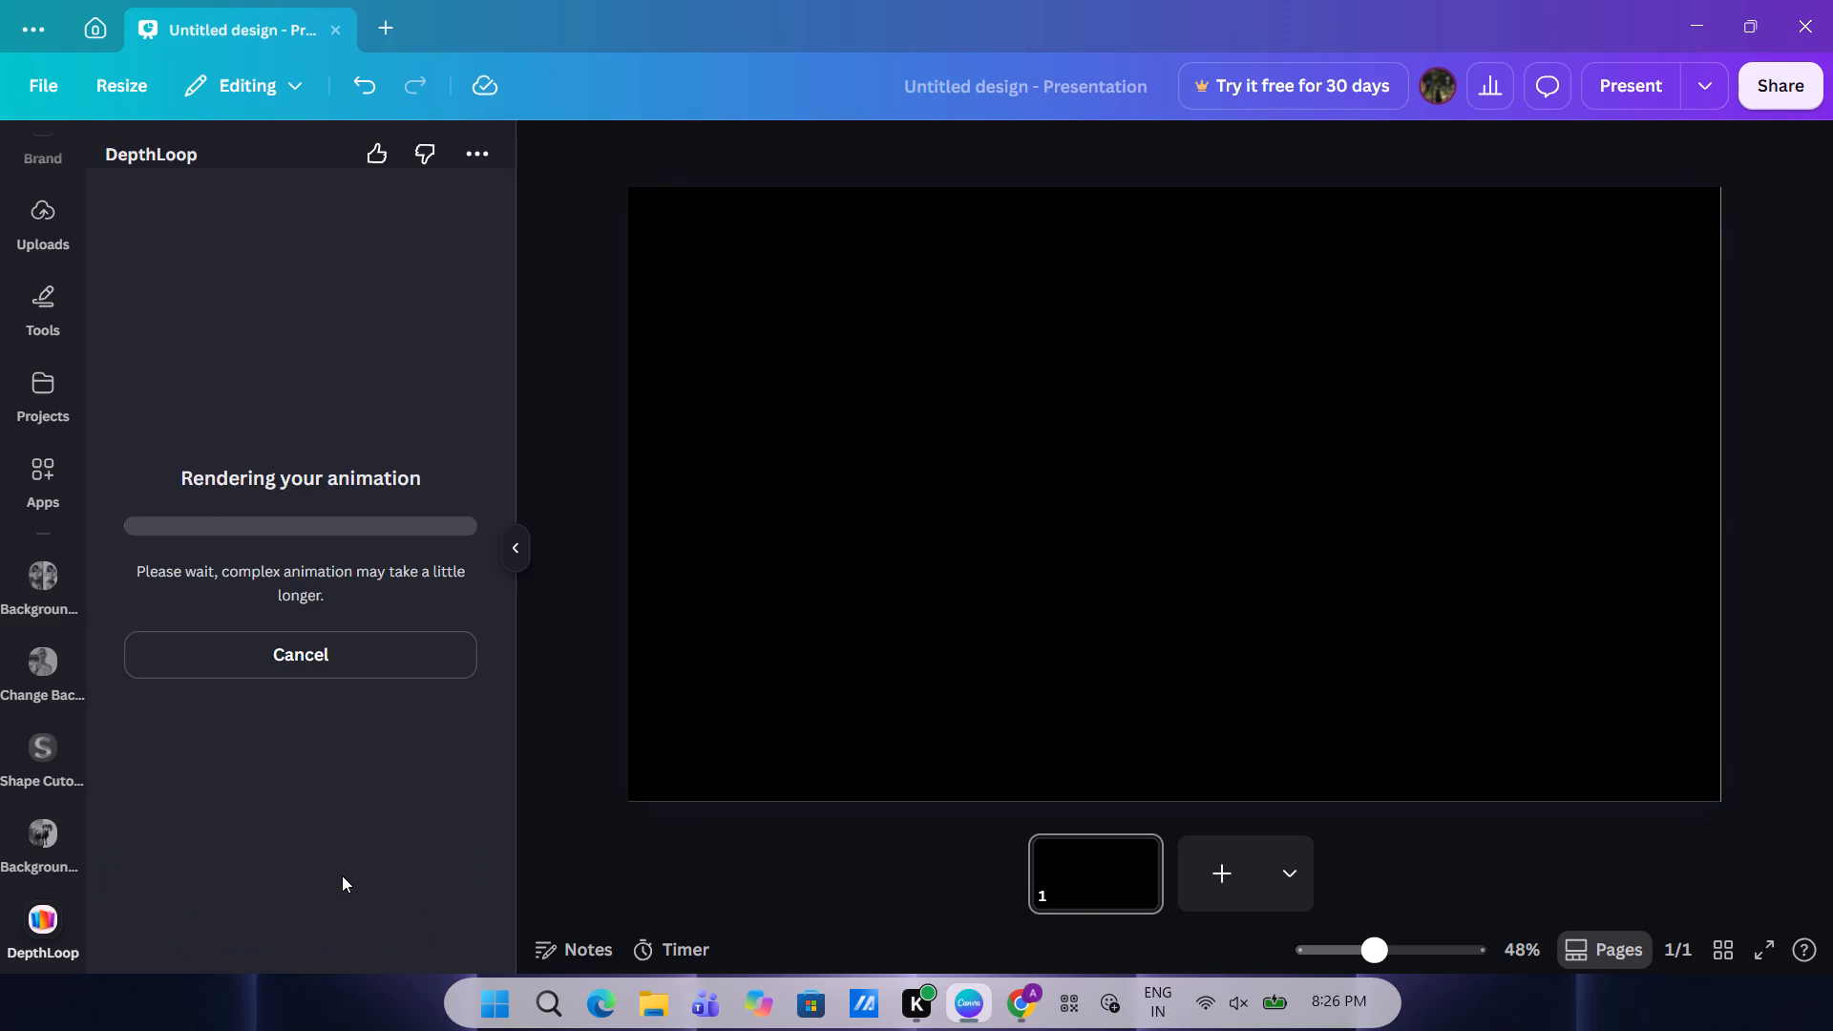
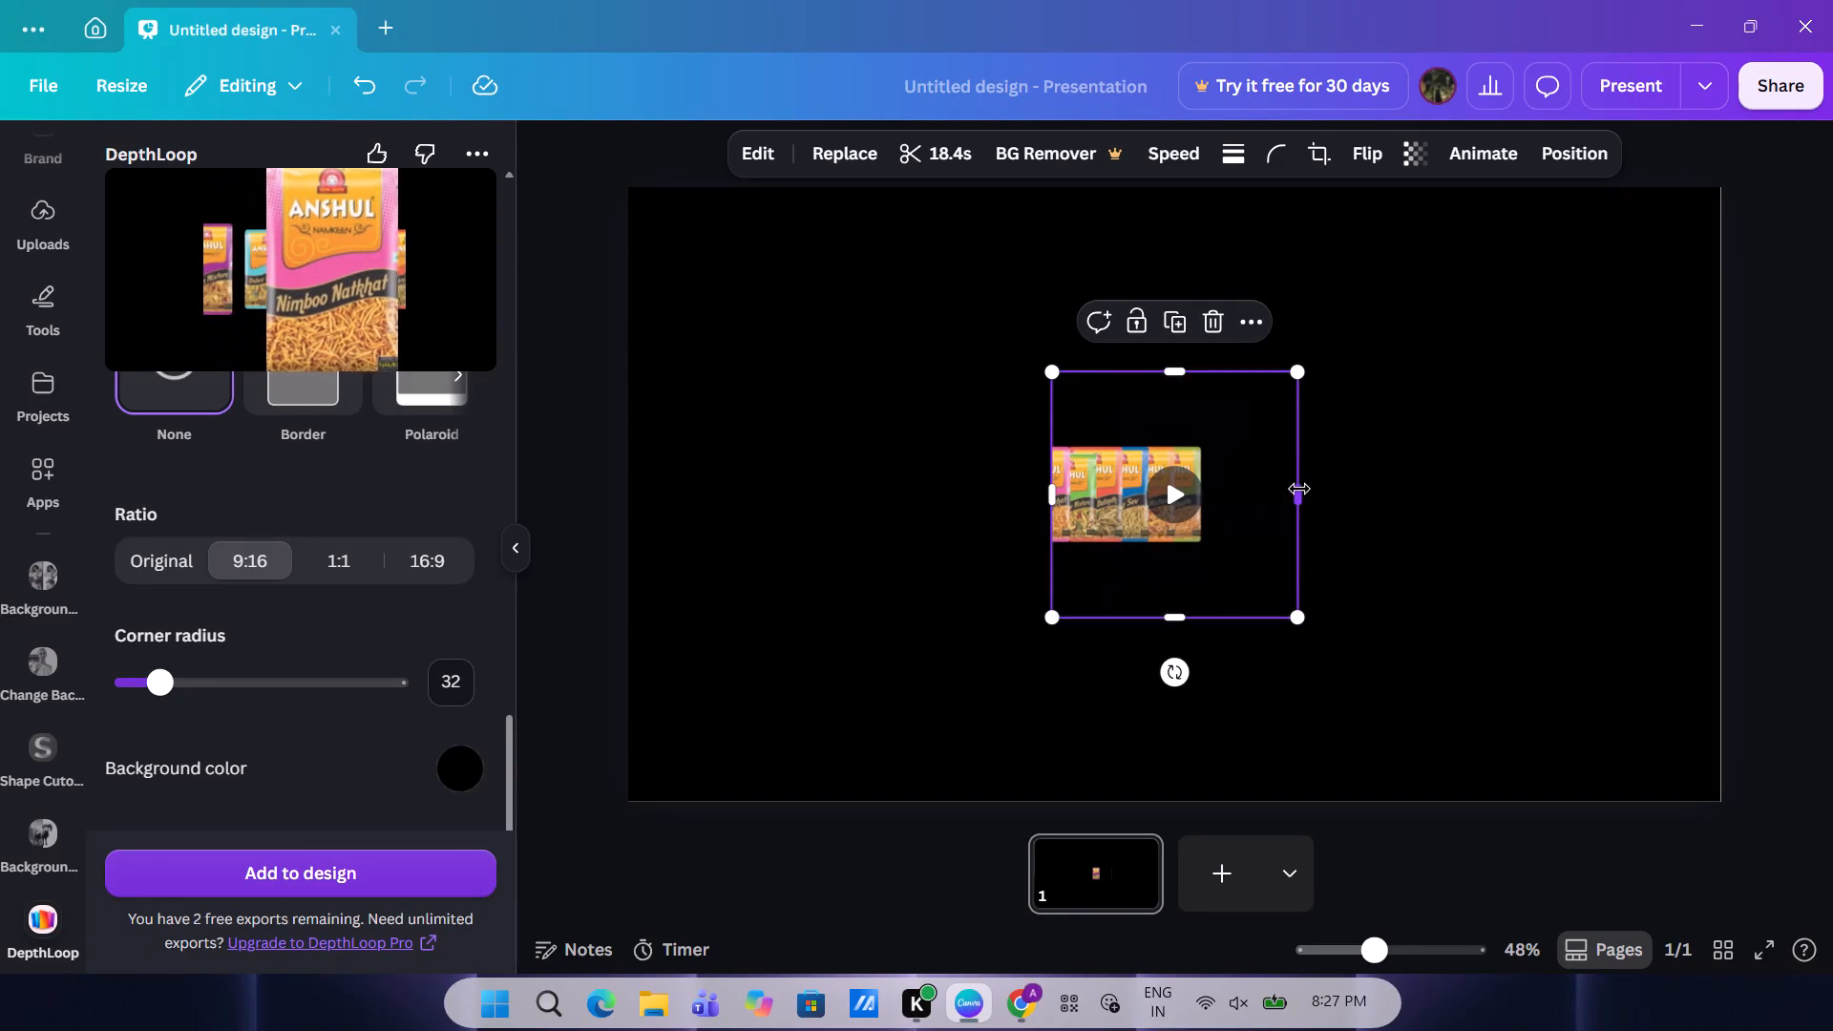
Extend the packet animation's frame on its side, top and bottom to about 688 wide and 790 high.
left_click_drag(1299, 489, 1444, 478)
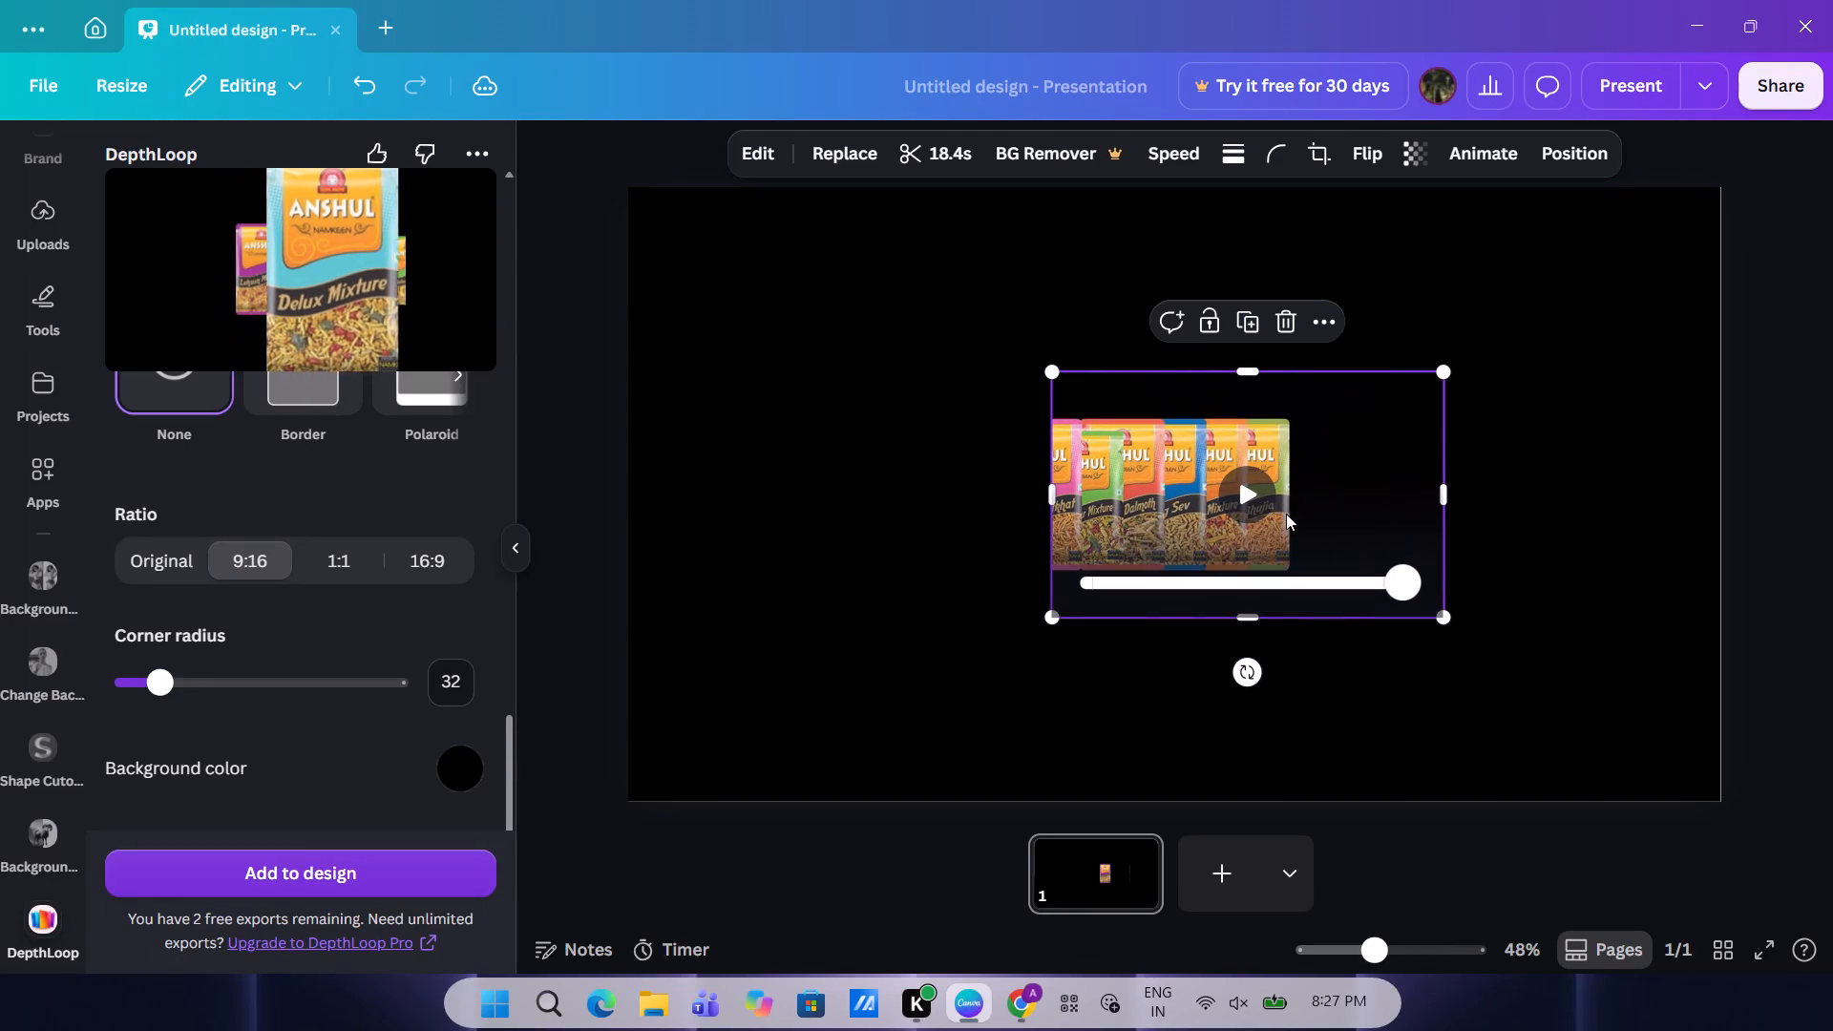
left_click(1267, 503)
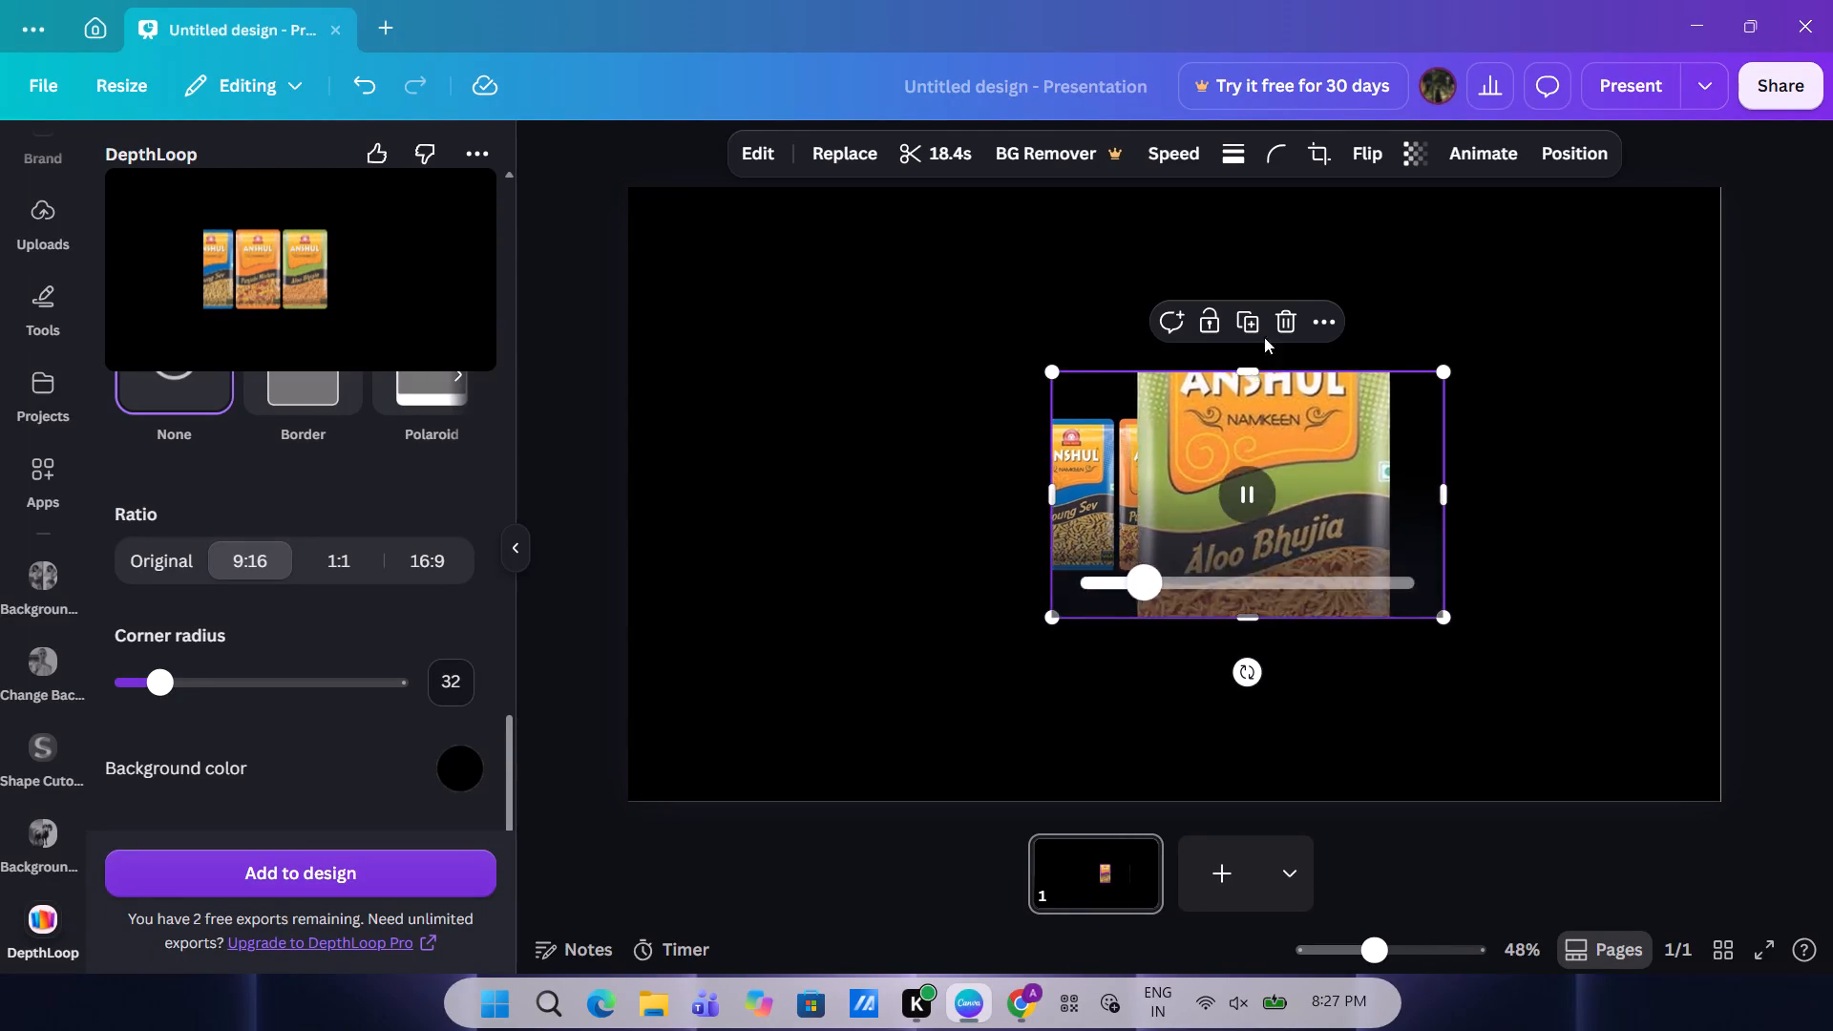
left_click_drag(1242, 368, 1241, 351)
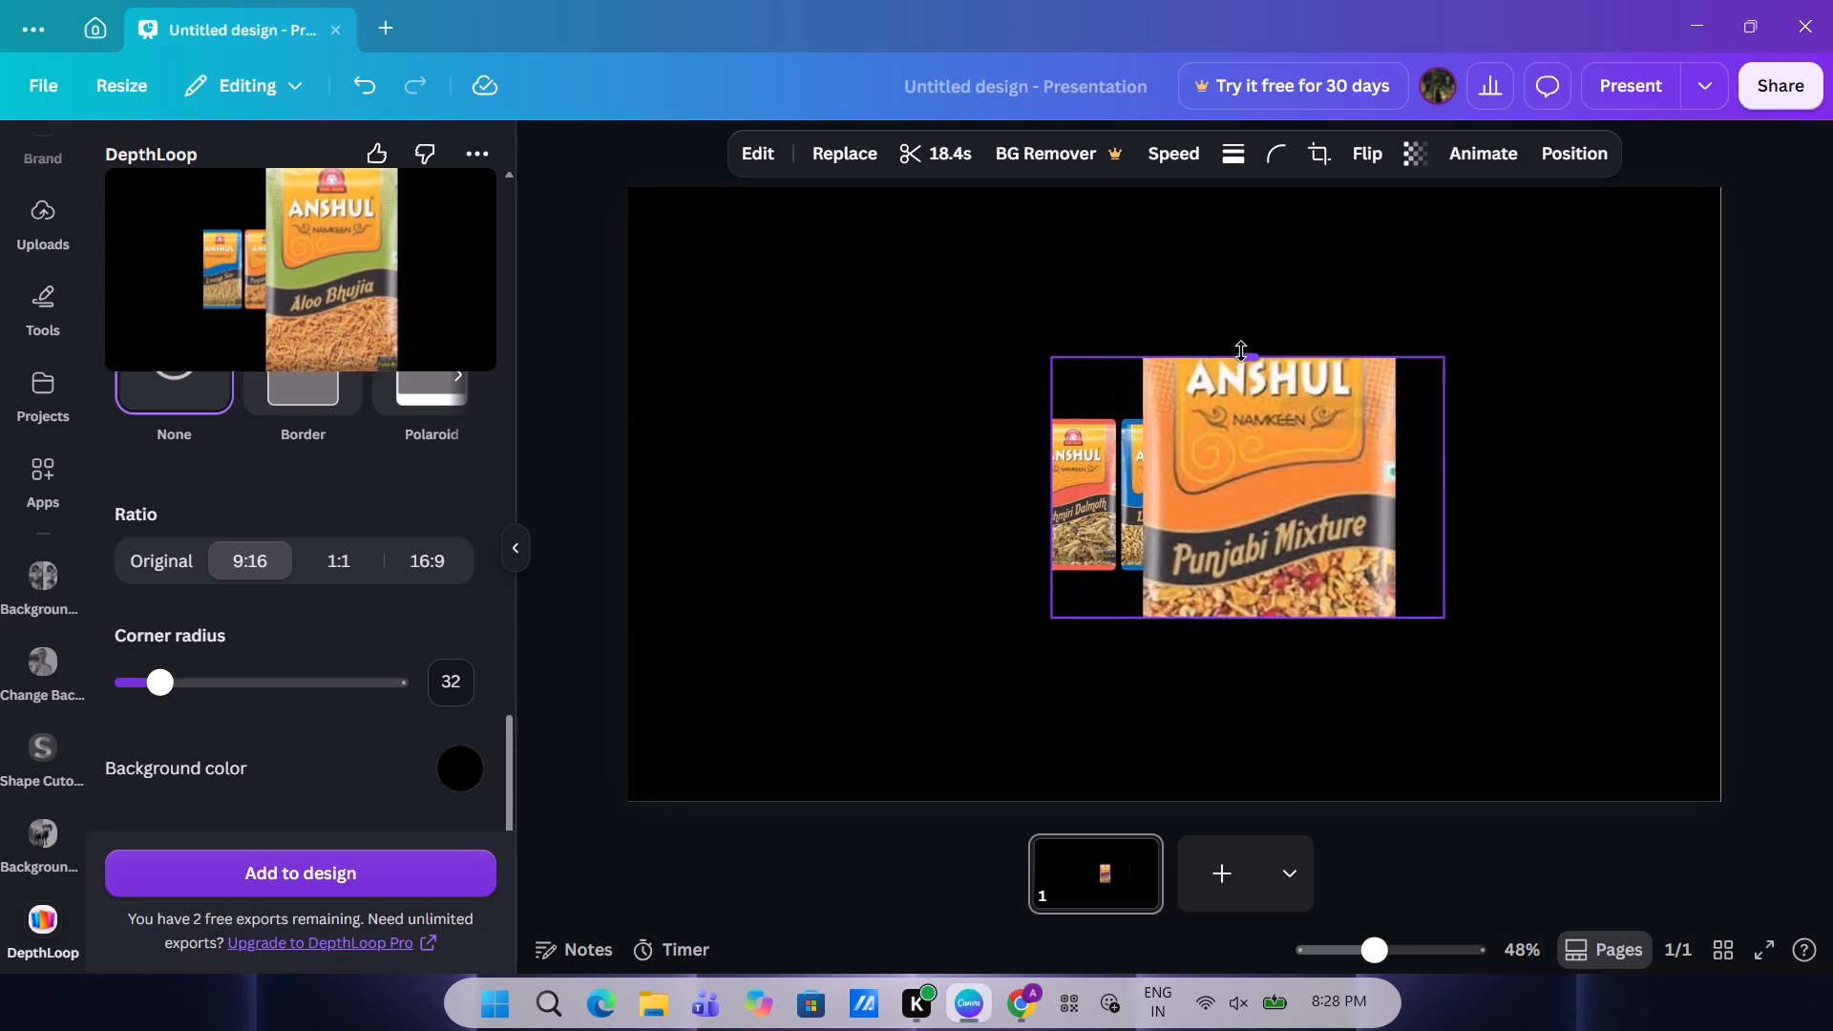
left_click_drag(1241, 351, 1246, 279)
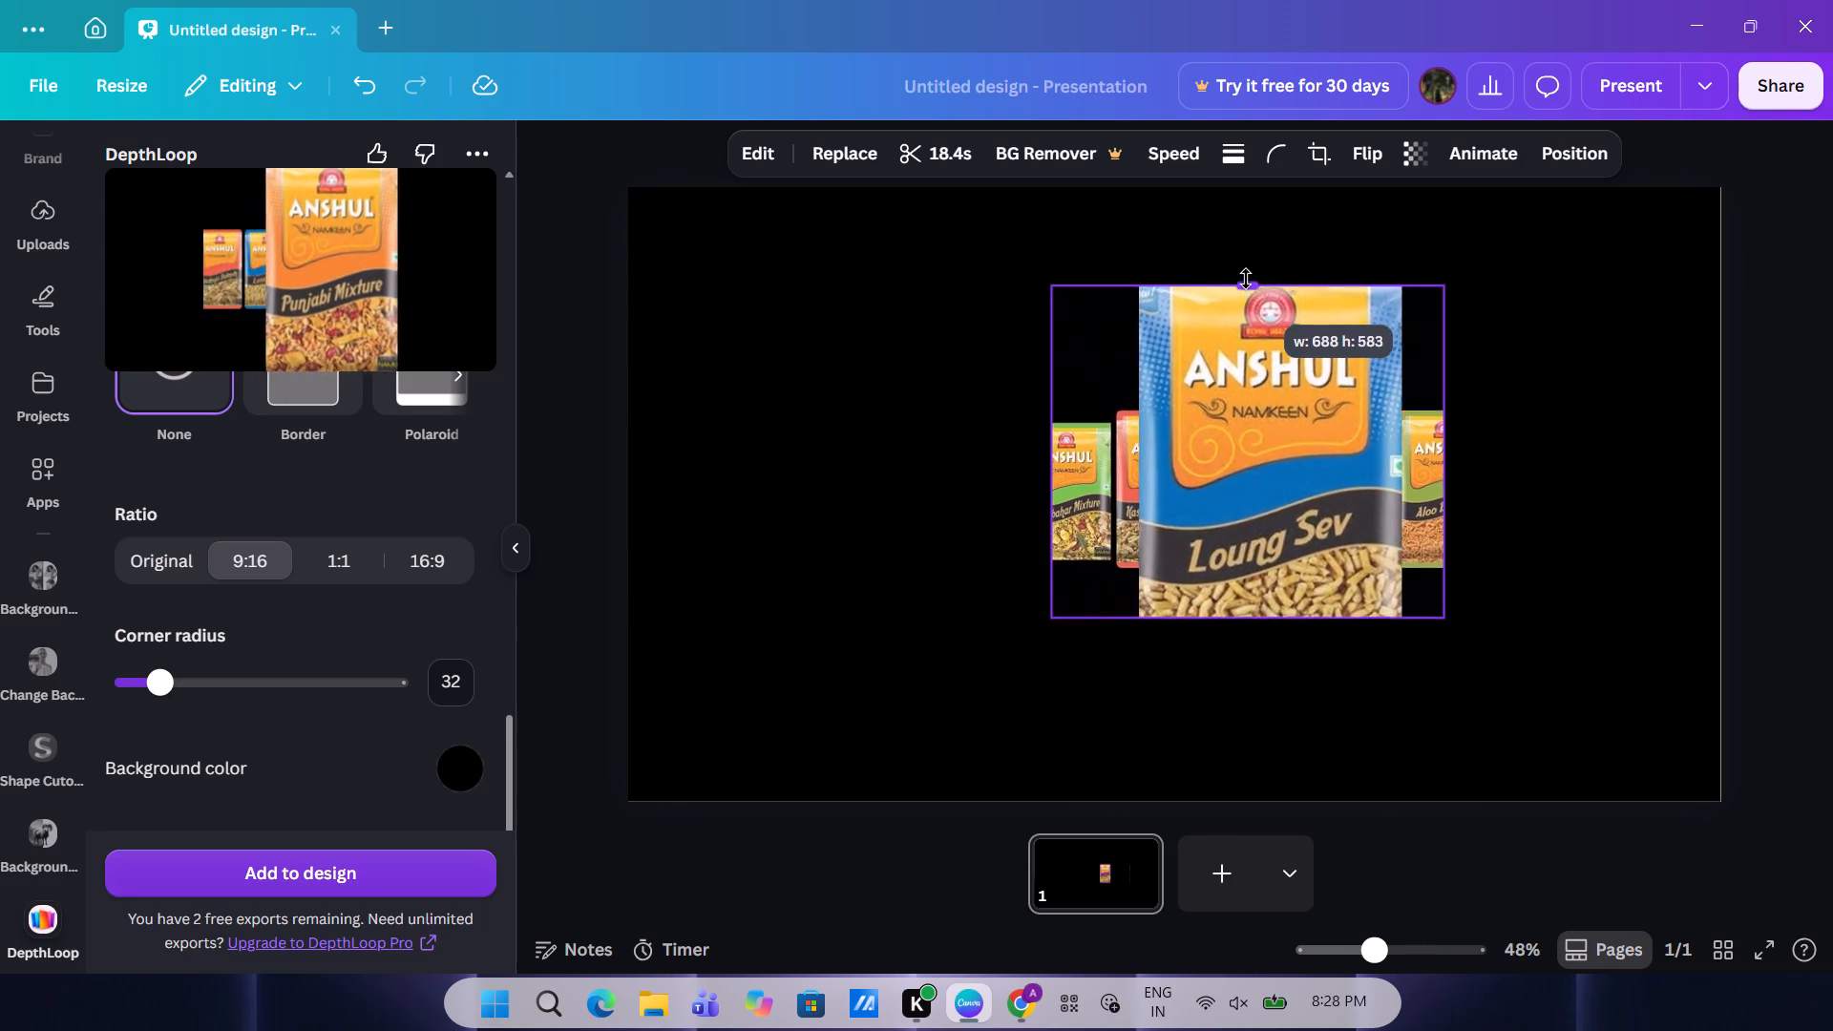
left_click_drag(1246, 279, 1244, 254)
left_click_drag(1254, 608, 1253, 629)
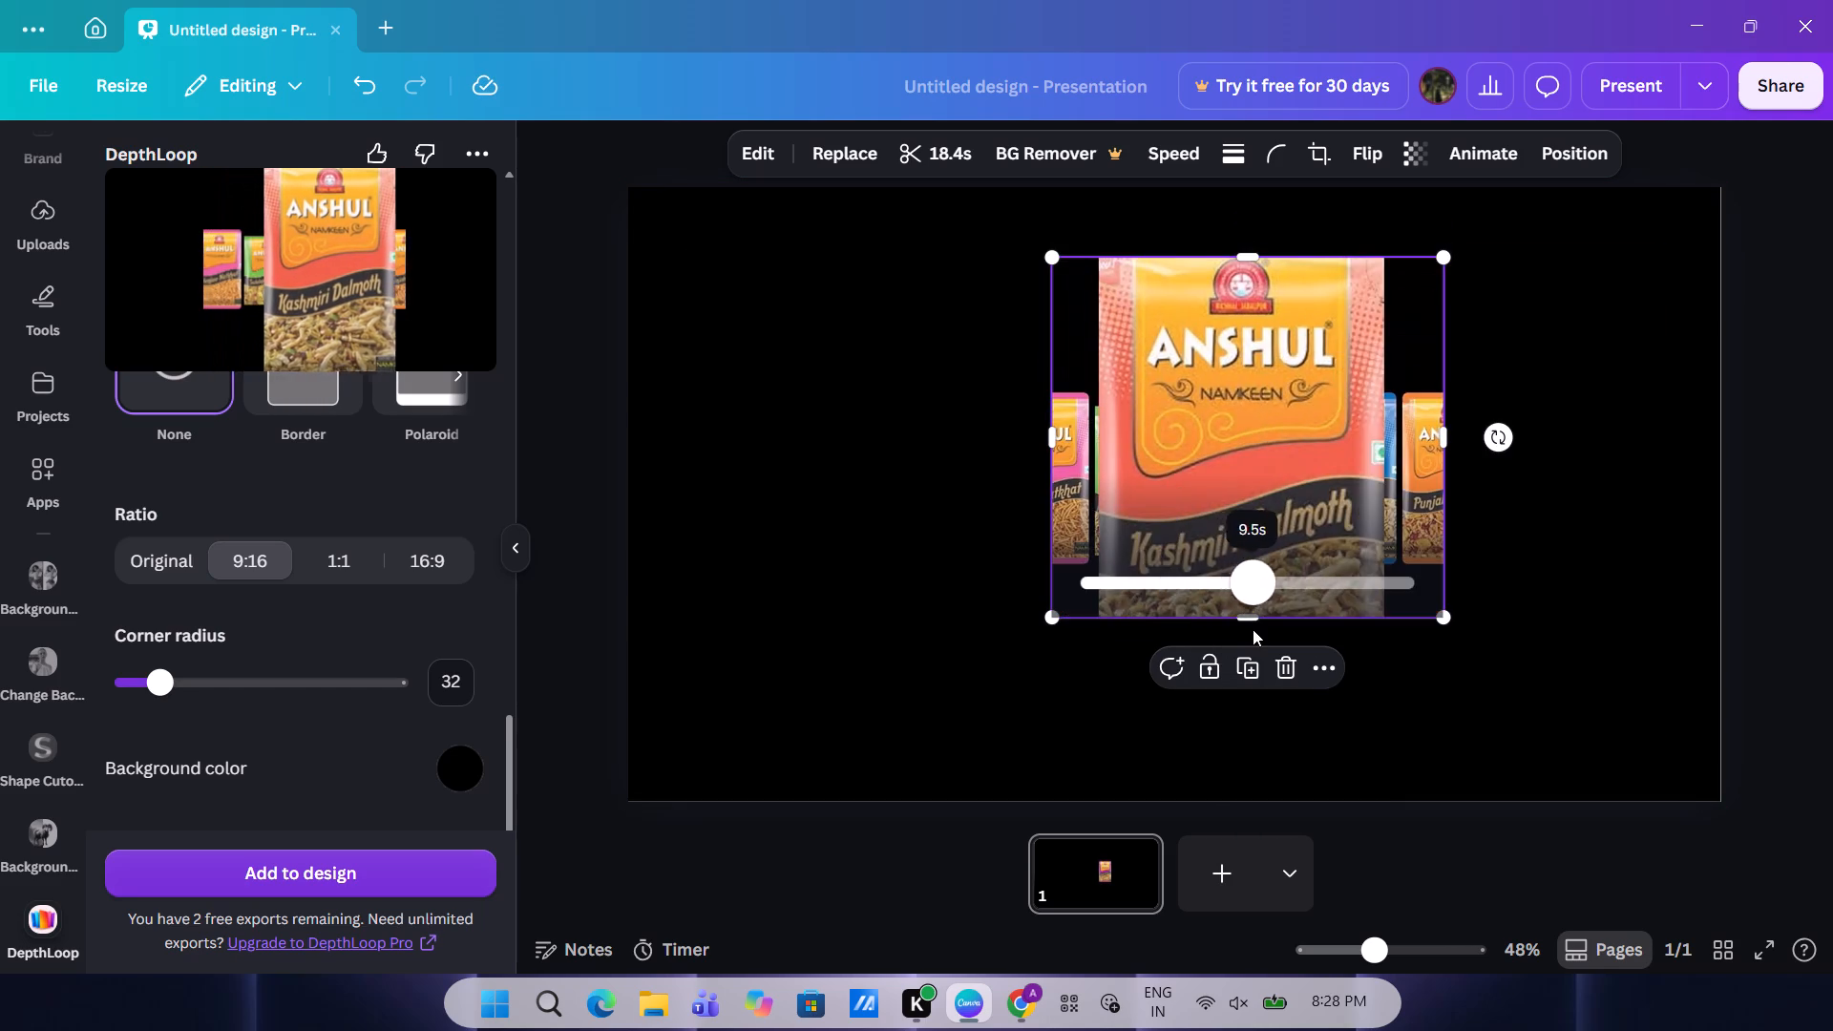
left_click_drag(1246, 621, 1244, 714)
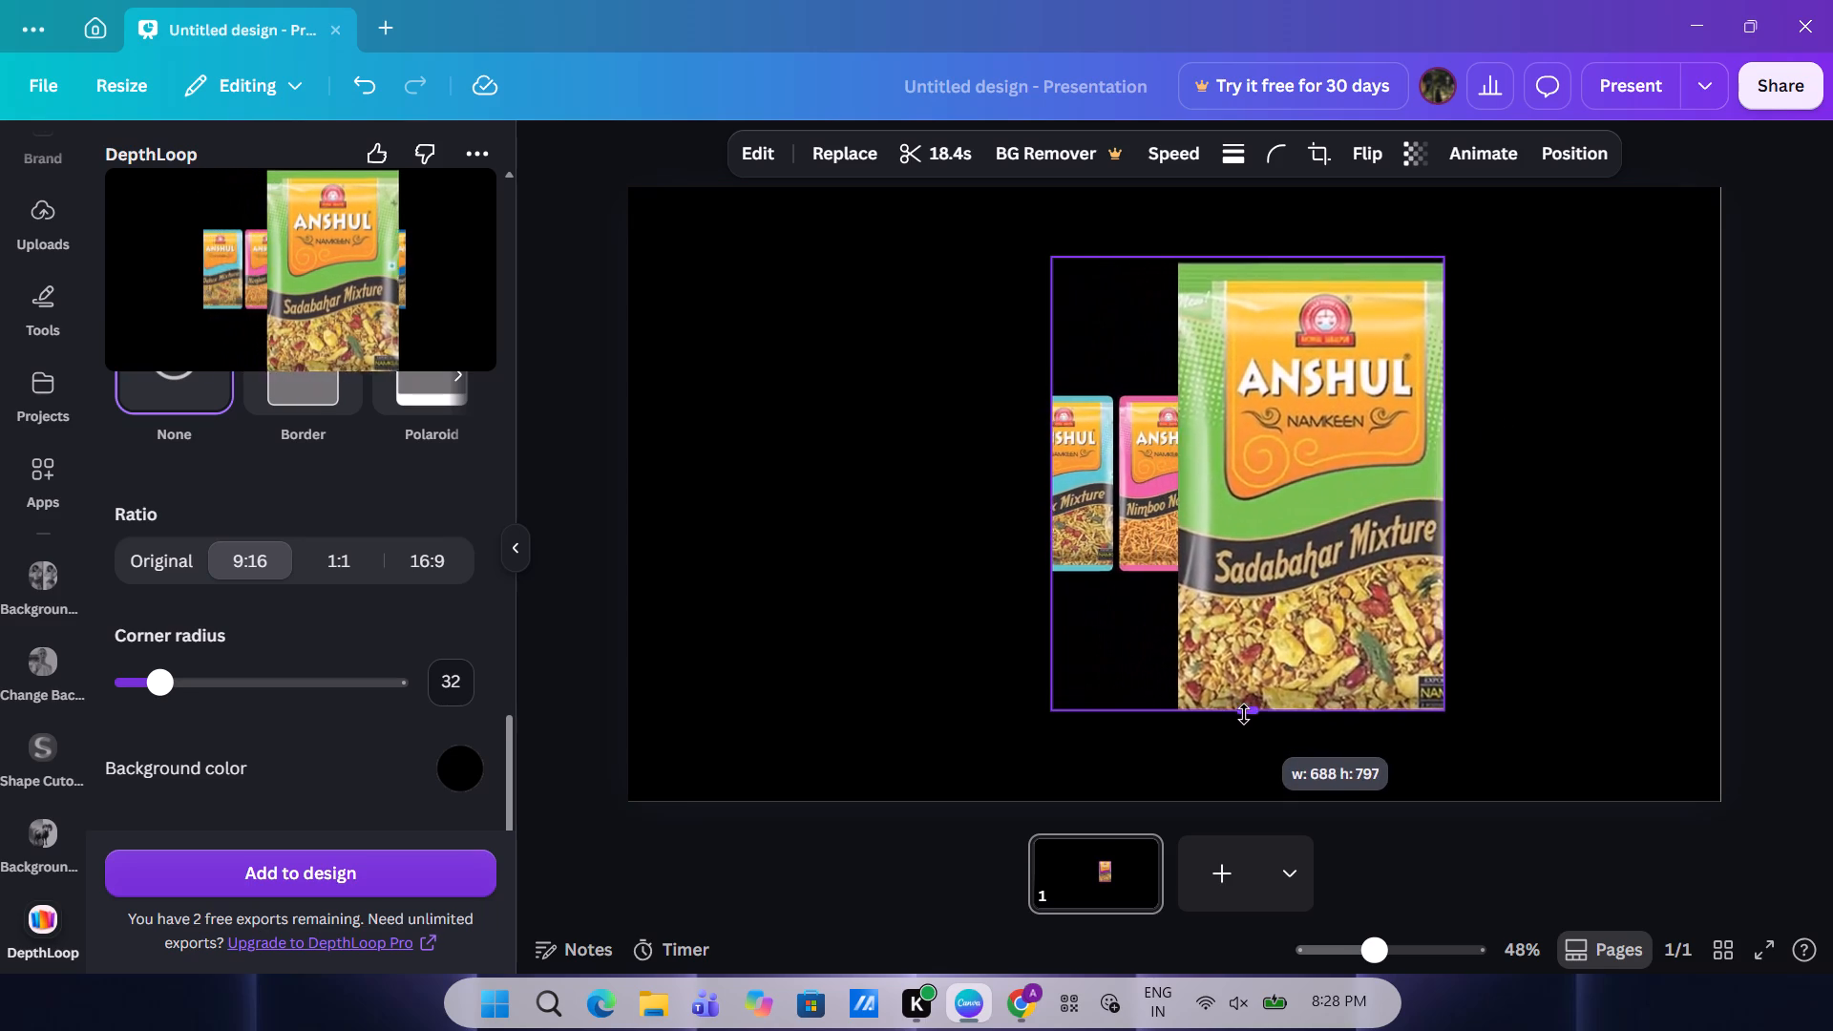
left_click_drag(1244, 714, 1244, 703)
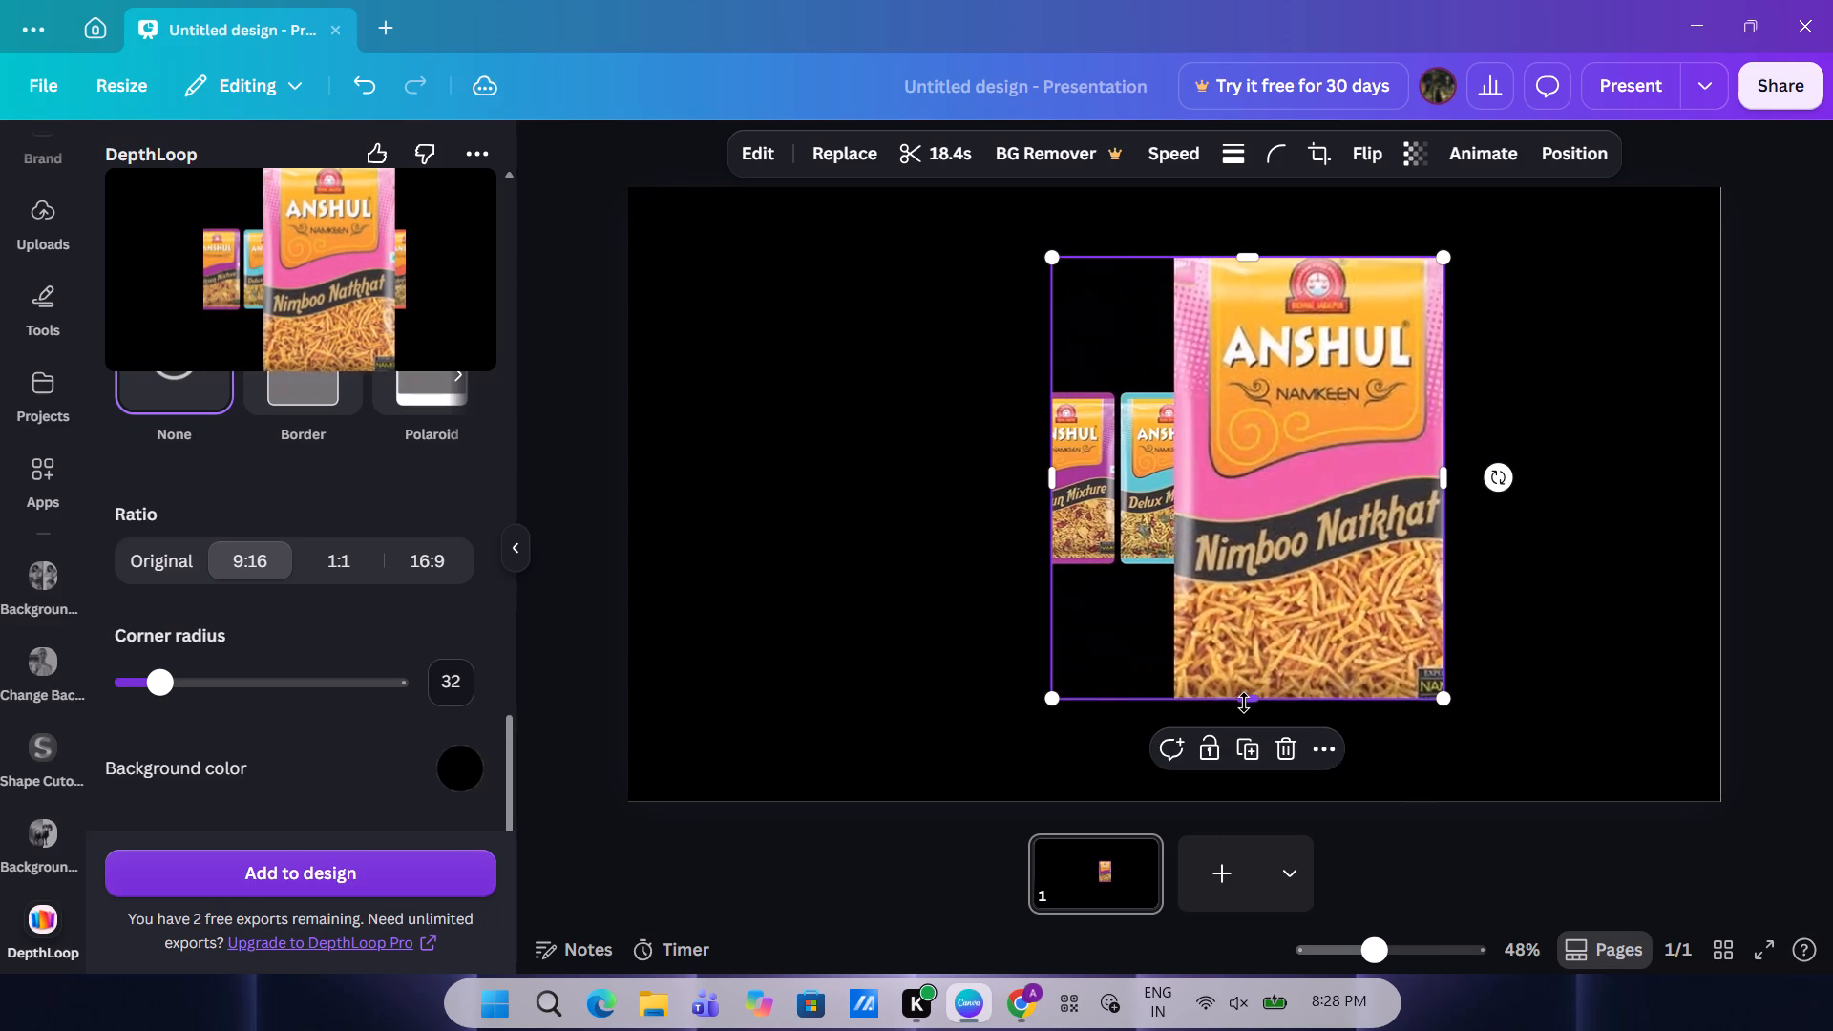
double_click(1254, 261)
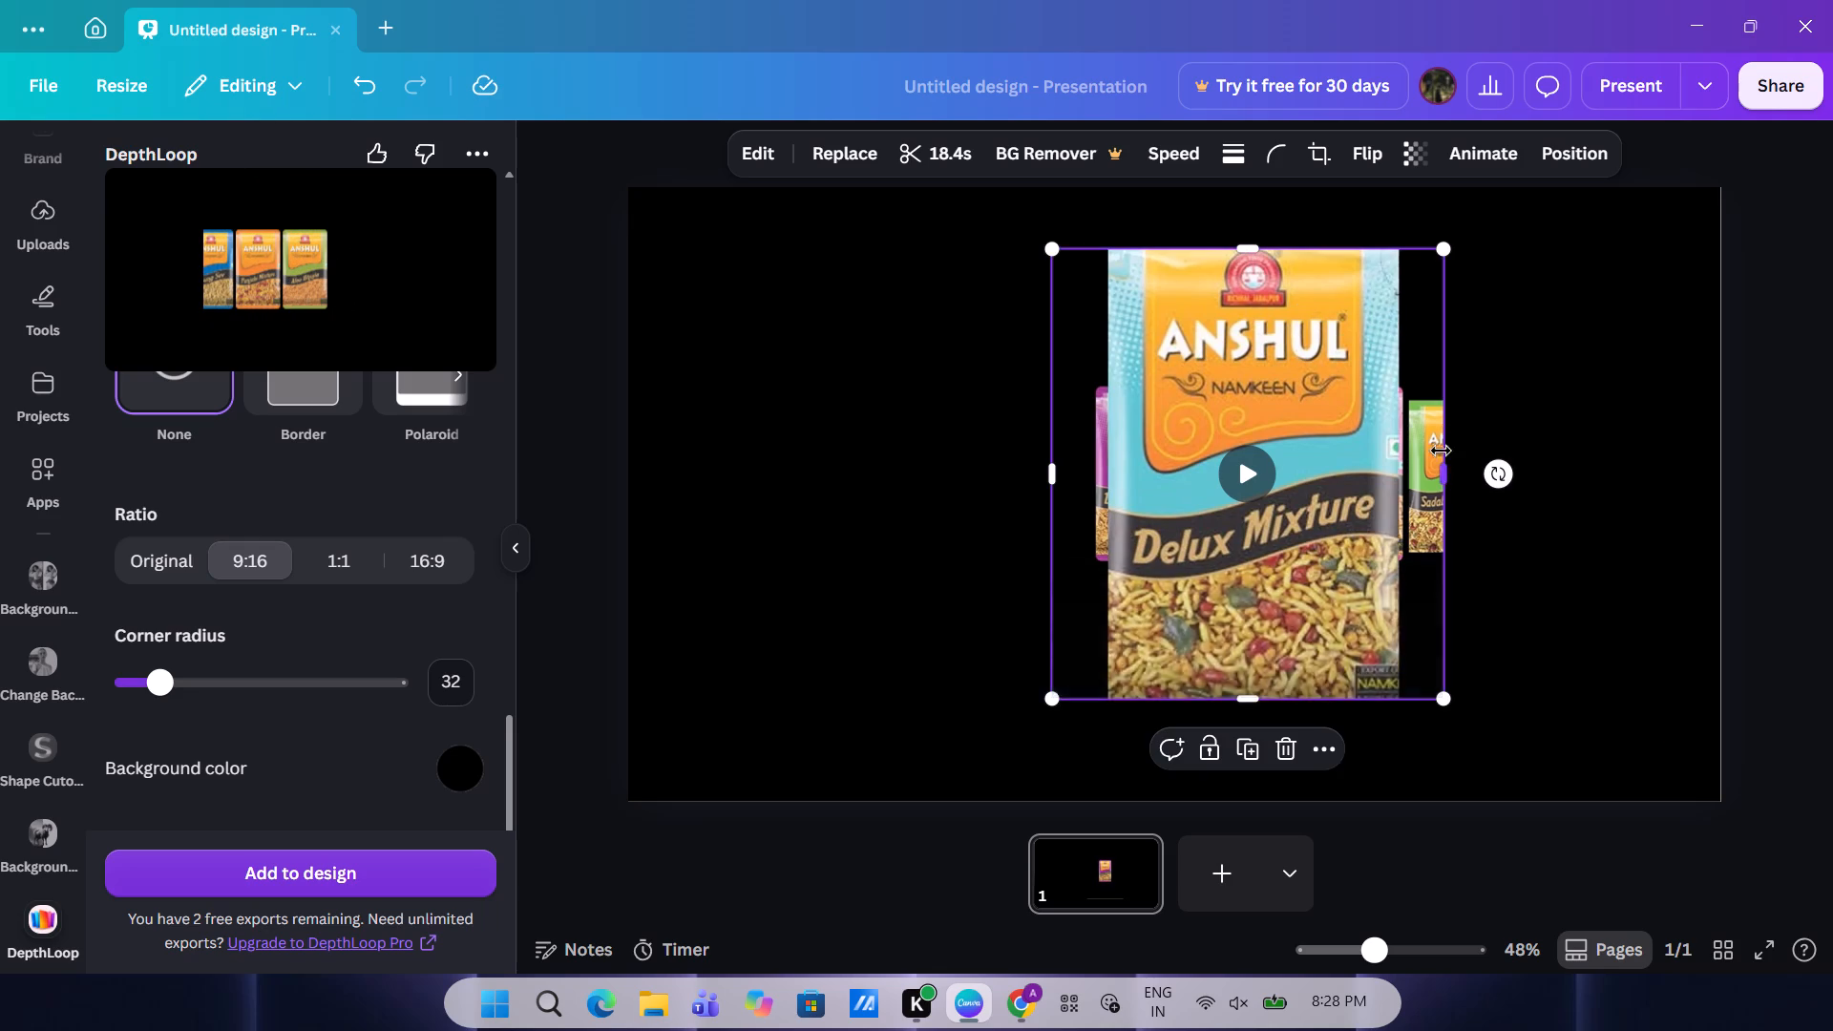
Scale the packet animation down and adjust its width to a smaller, nearly square frame.
left_click_drag(1443, 258, 1415, 313)
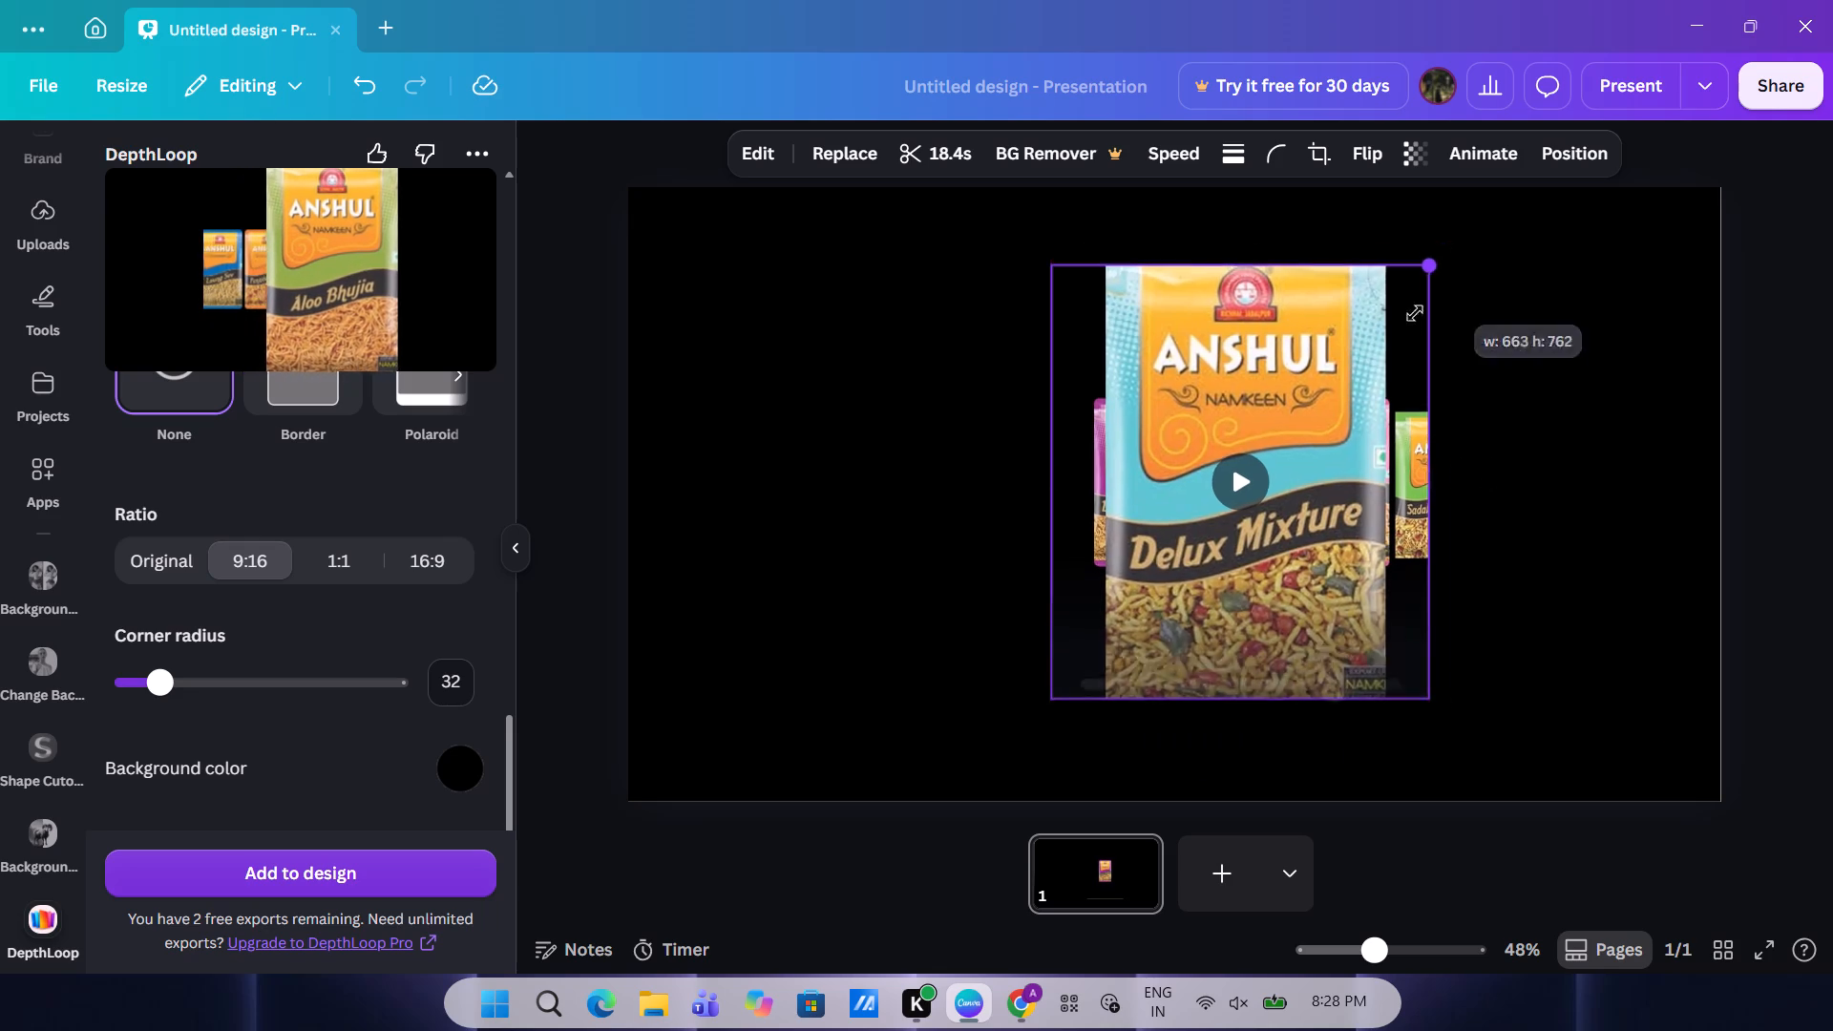
left_click_drag(1415, 313, 1277, 494)
left_click_drag(1254, 575, 1361, 575)
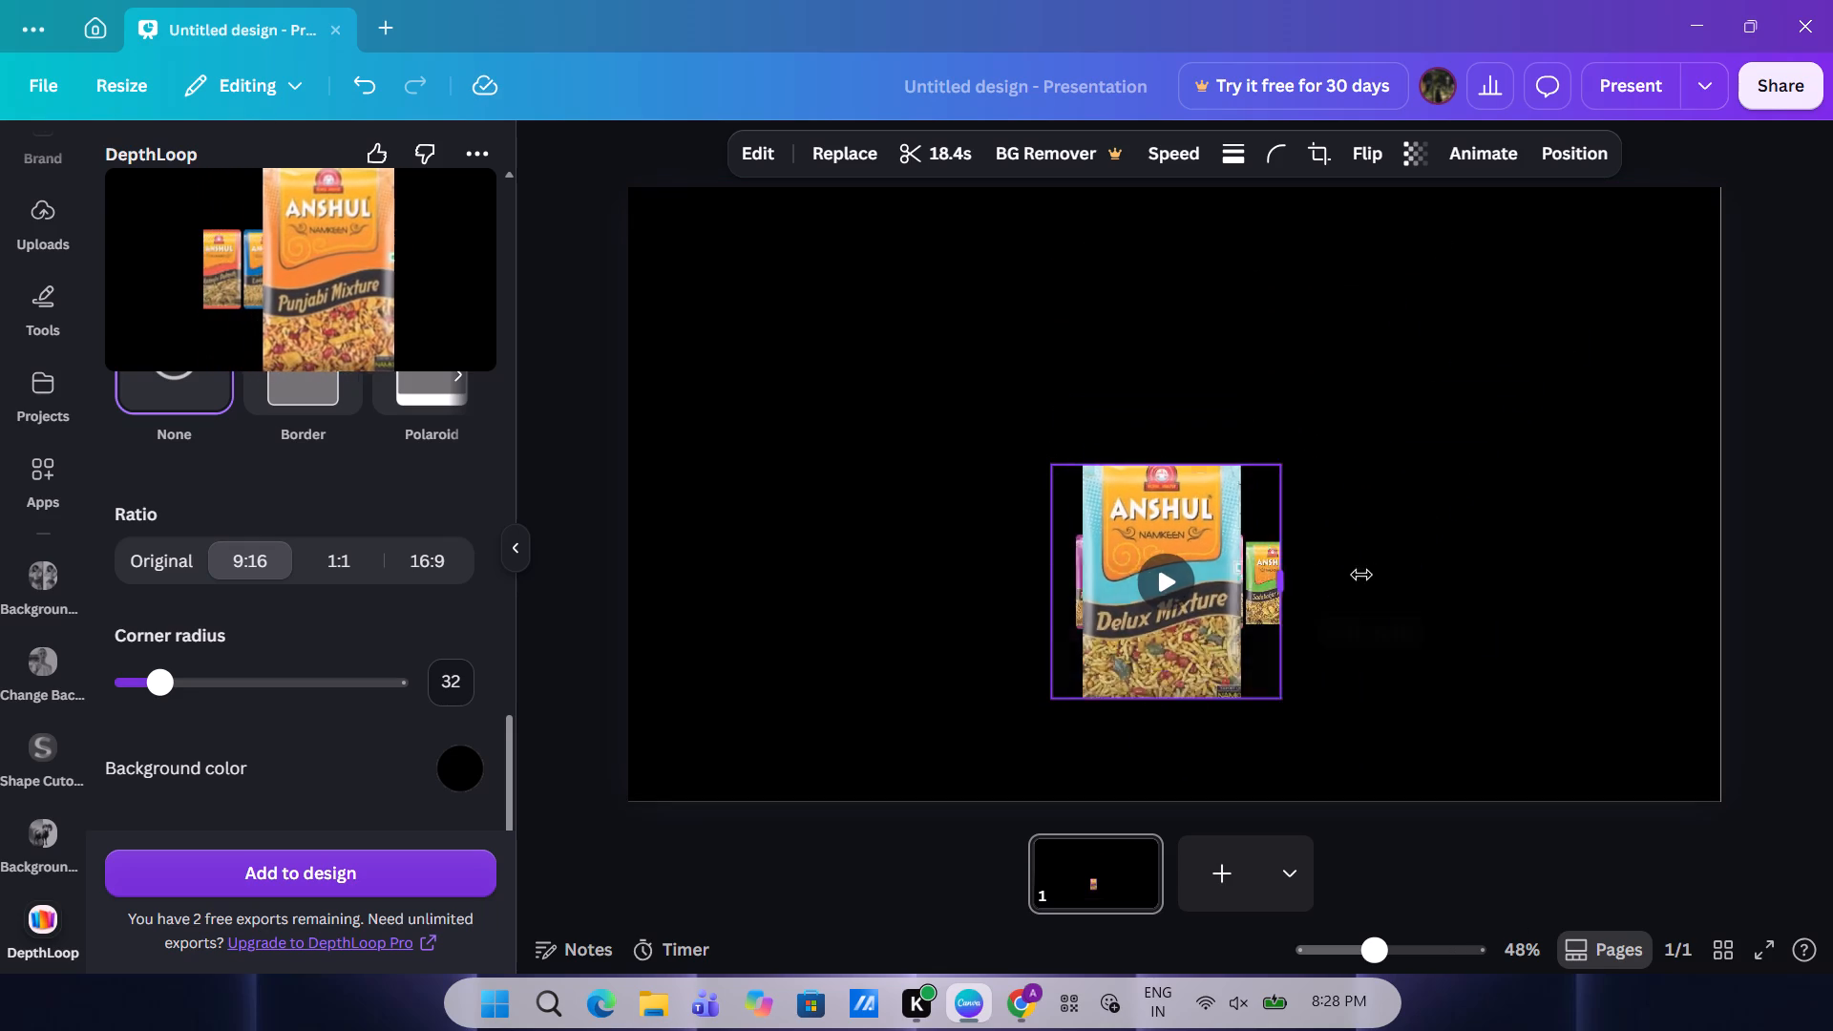
left_click_drag(1361, 575, 1260, 586)
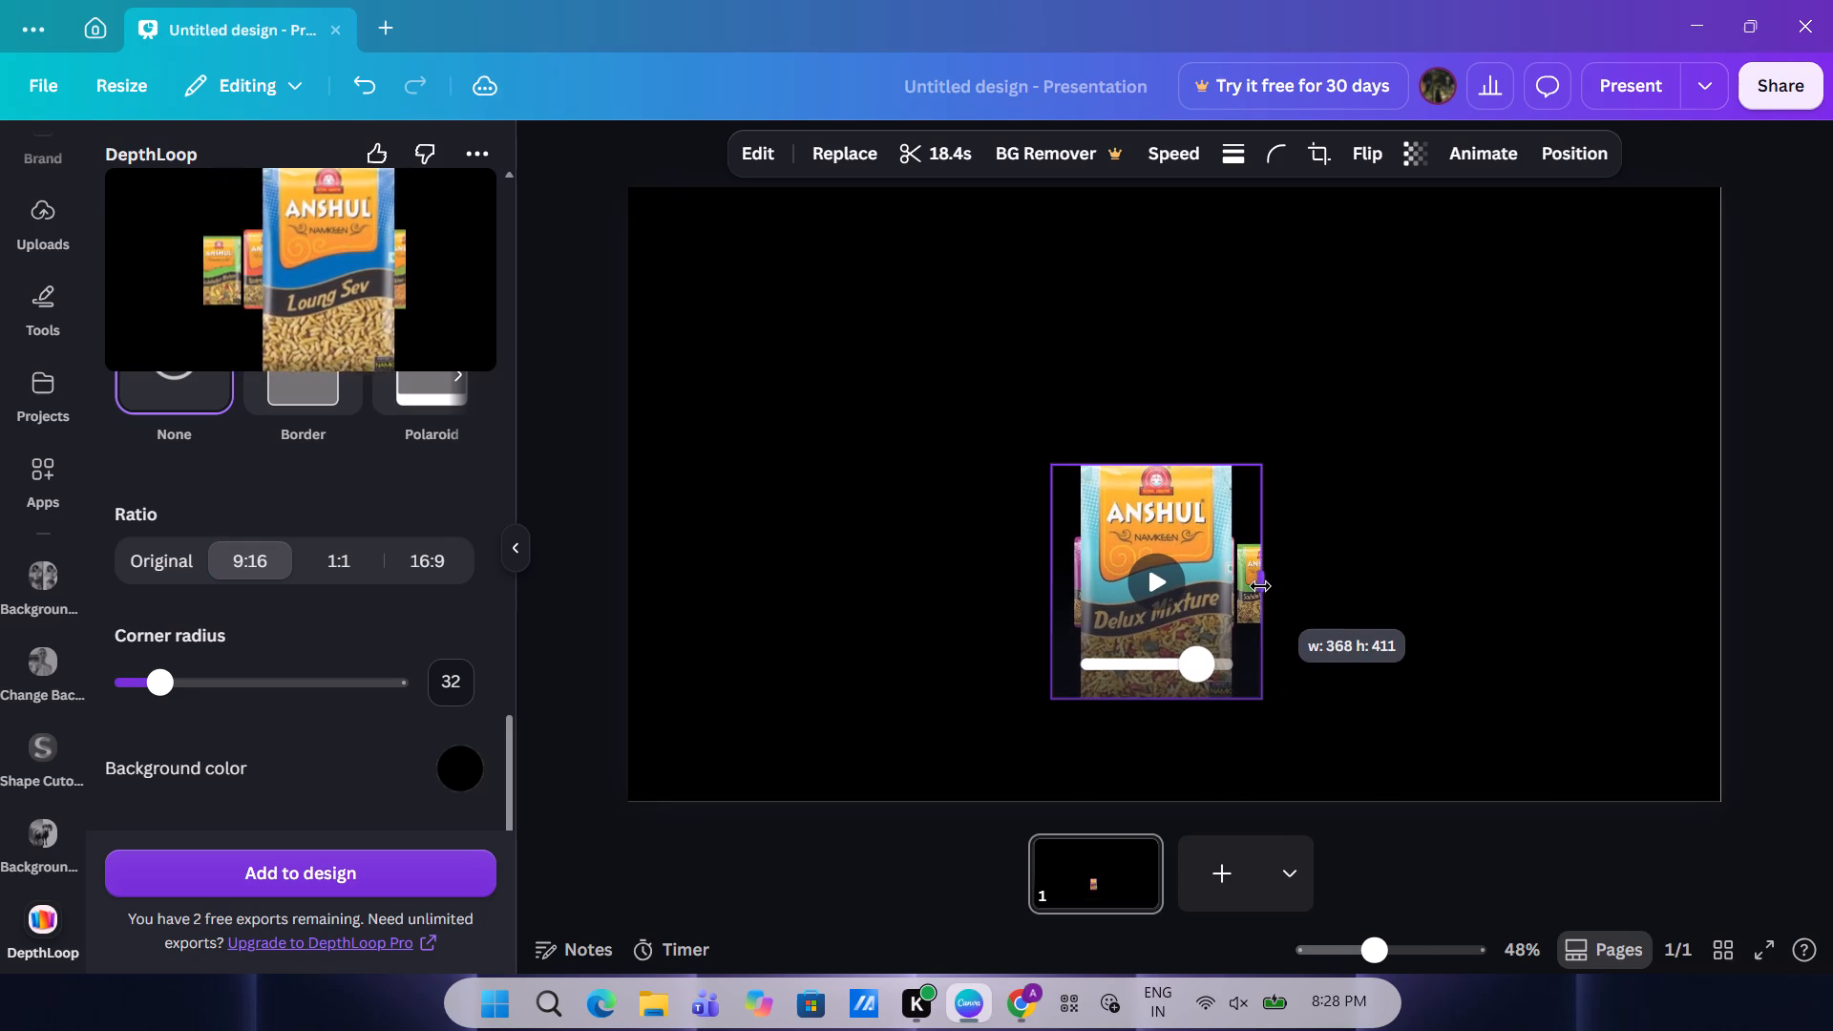
left_click_drag(1260, 586, 1300, 590)
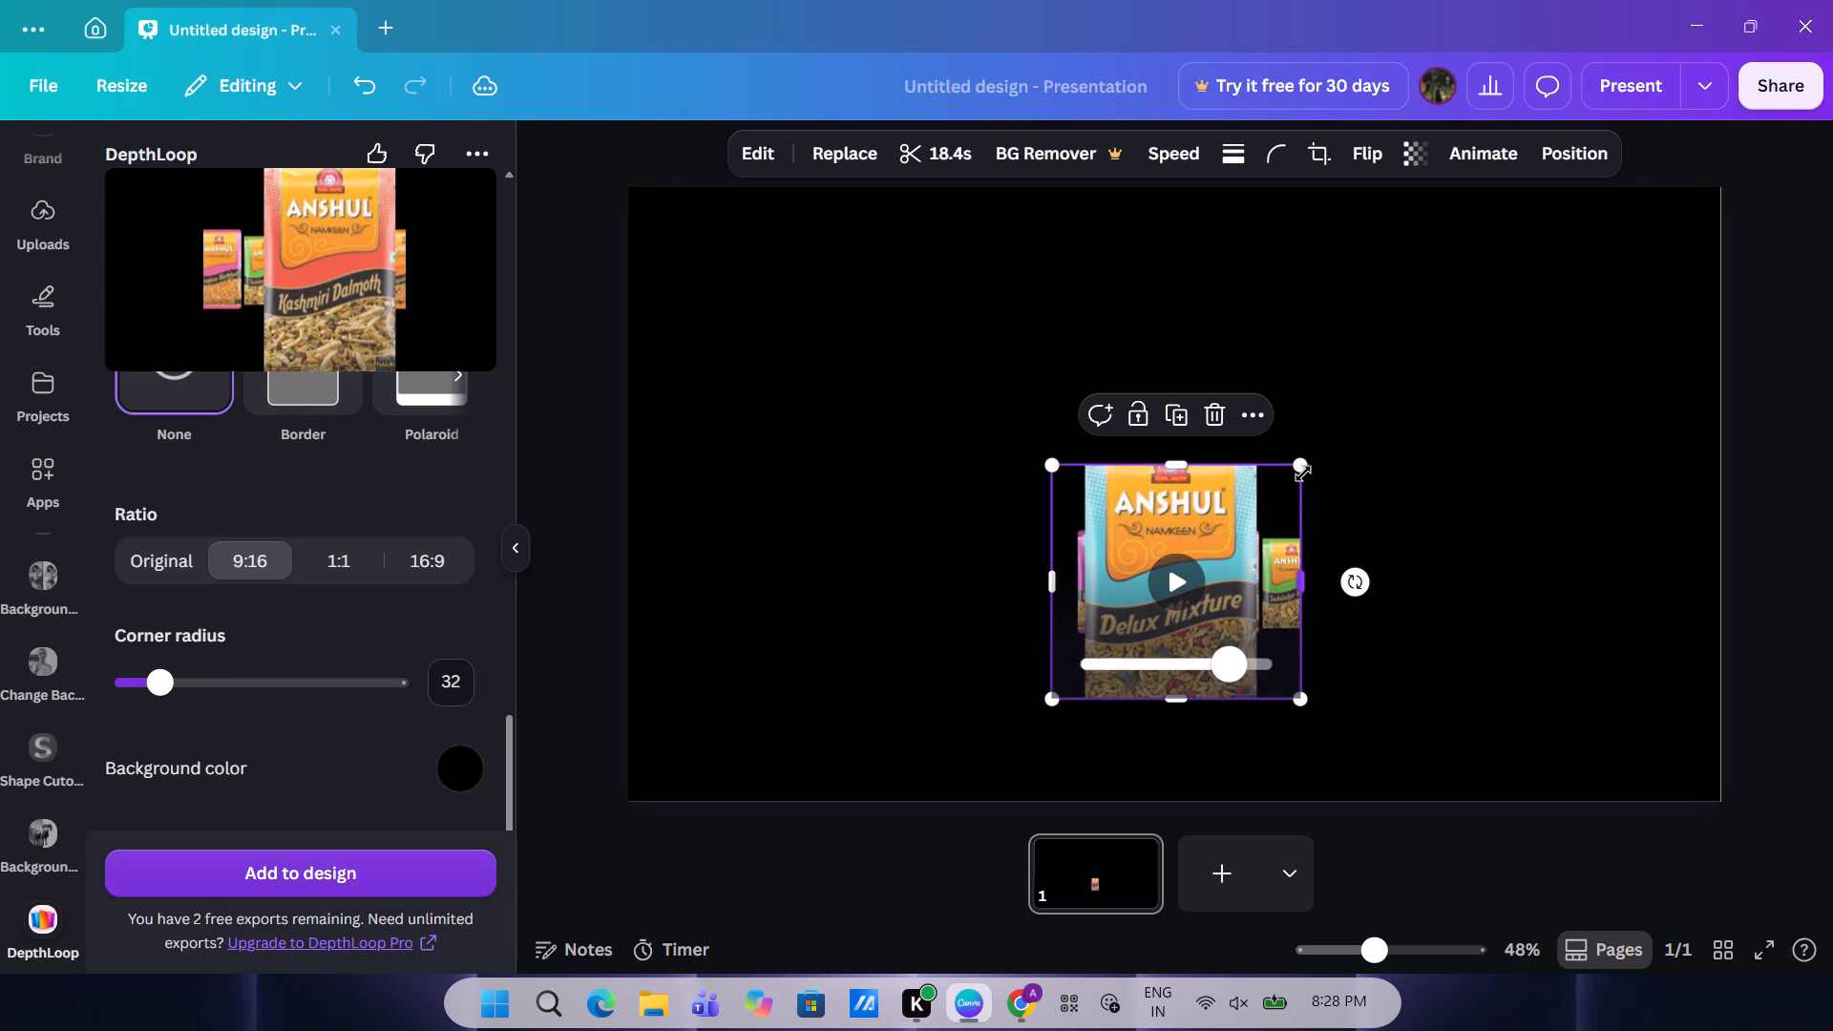
left_click_drag(1303, 470, 1412, 384)
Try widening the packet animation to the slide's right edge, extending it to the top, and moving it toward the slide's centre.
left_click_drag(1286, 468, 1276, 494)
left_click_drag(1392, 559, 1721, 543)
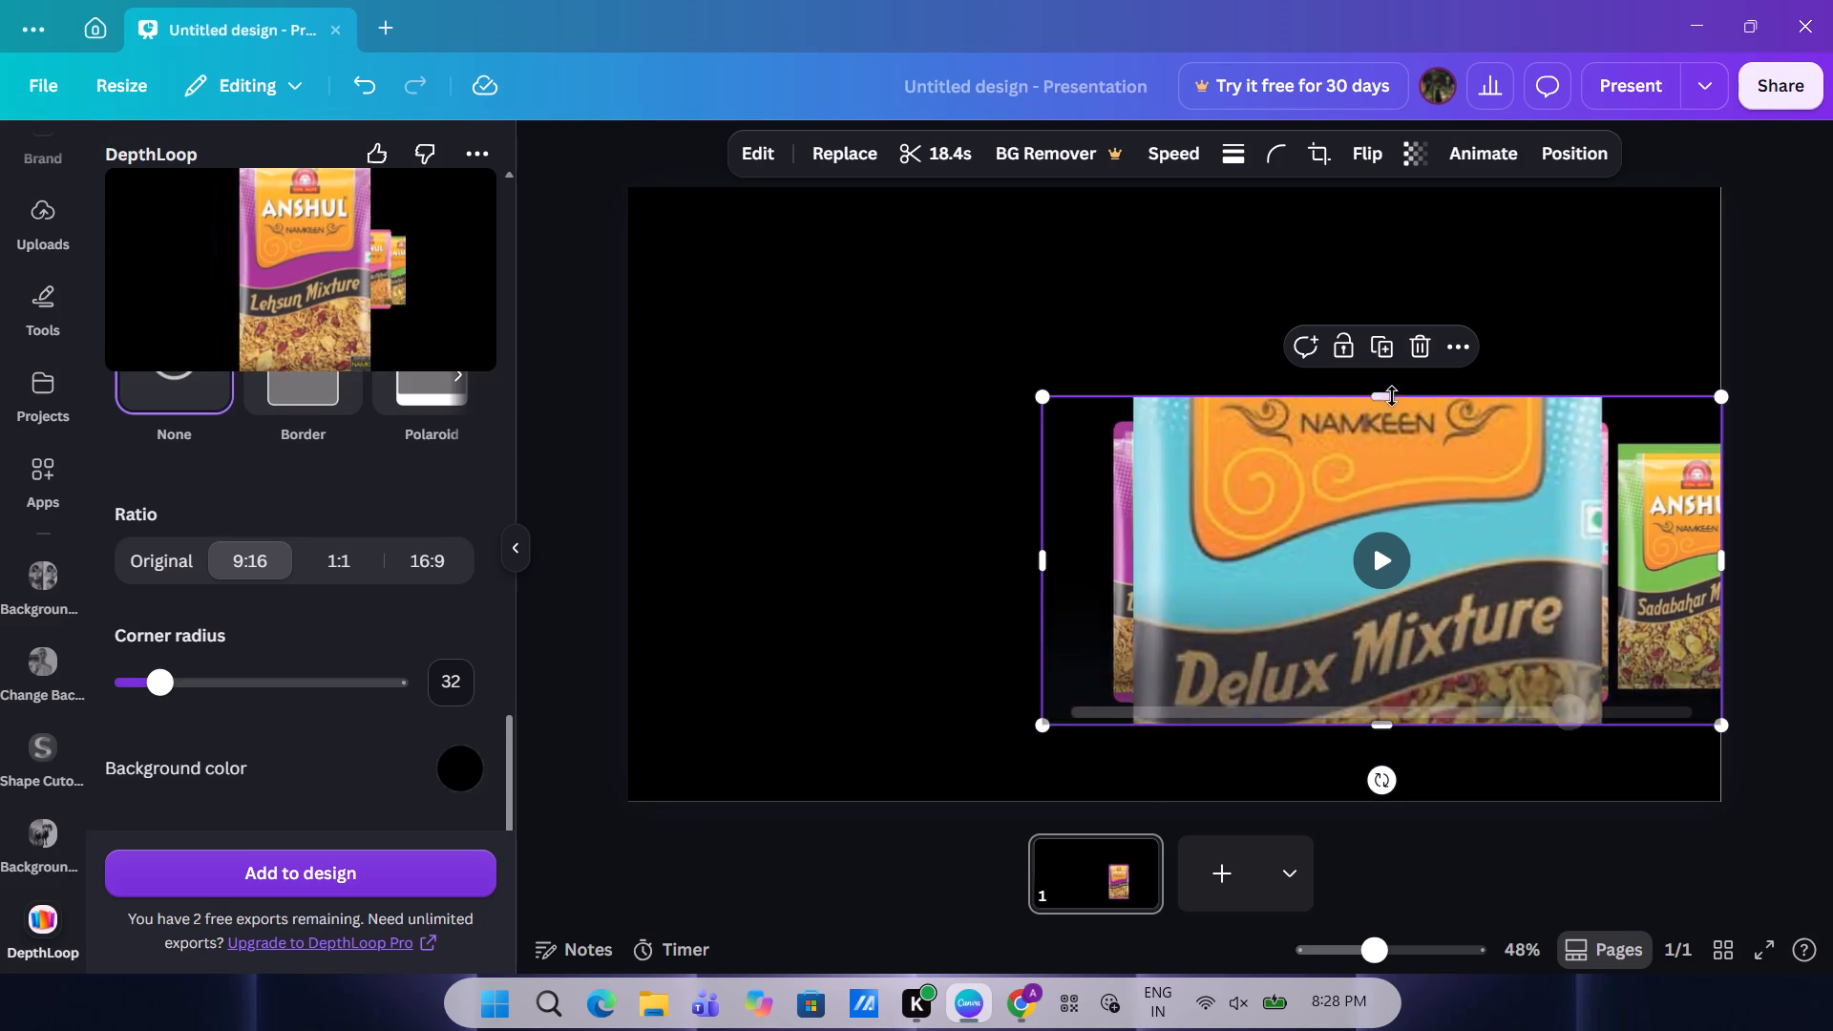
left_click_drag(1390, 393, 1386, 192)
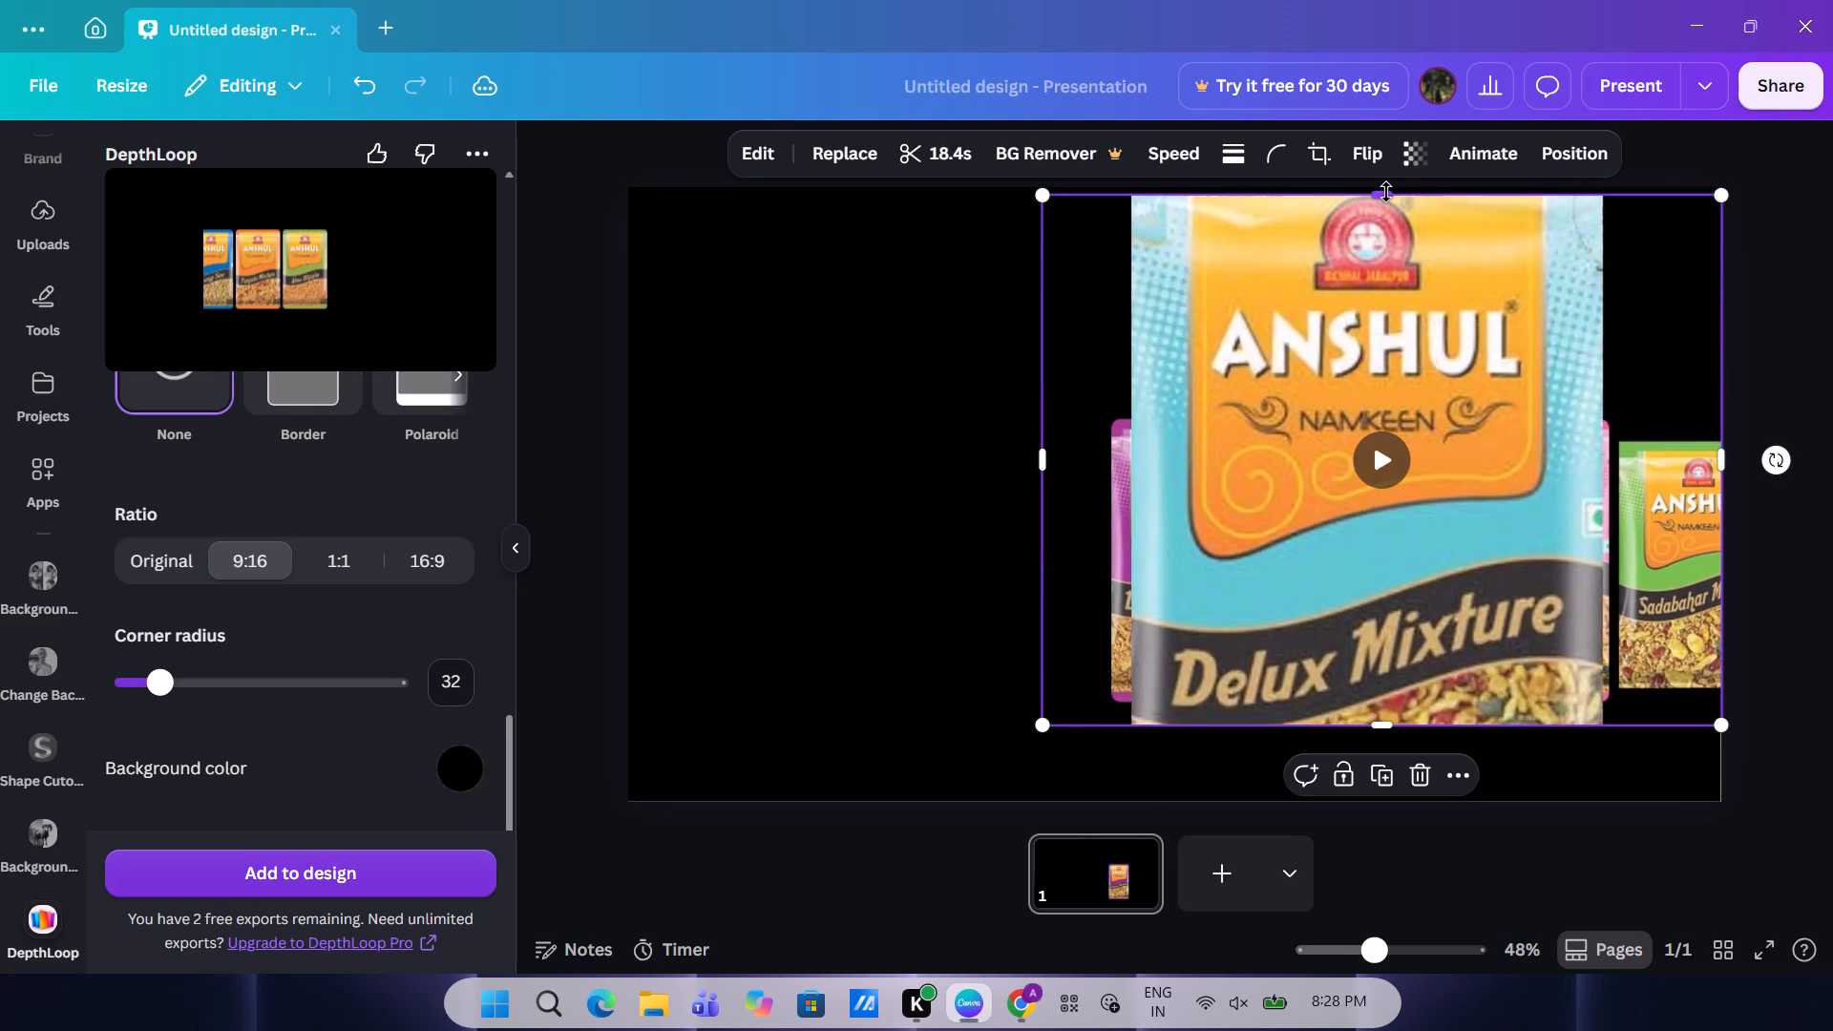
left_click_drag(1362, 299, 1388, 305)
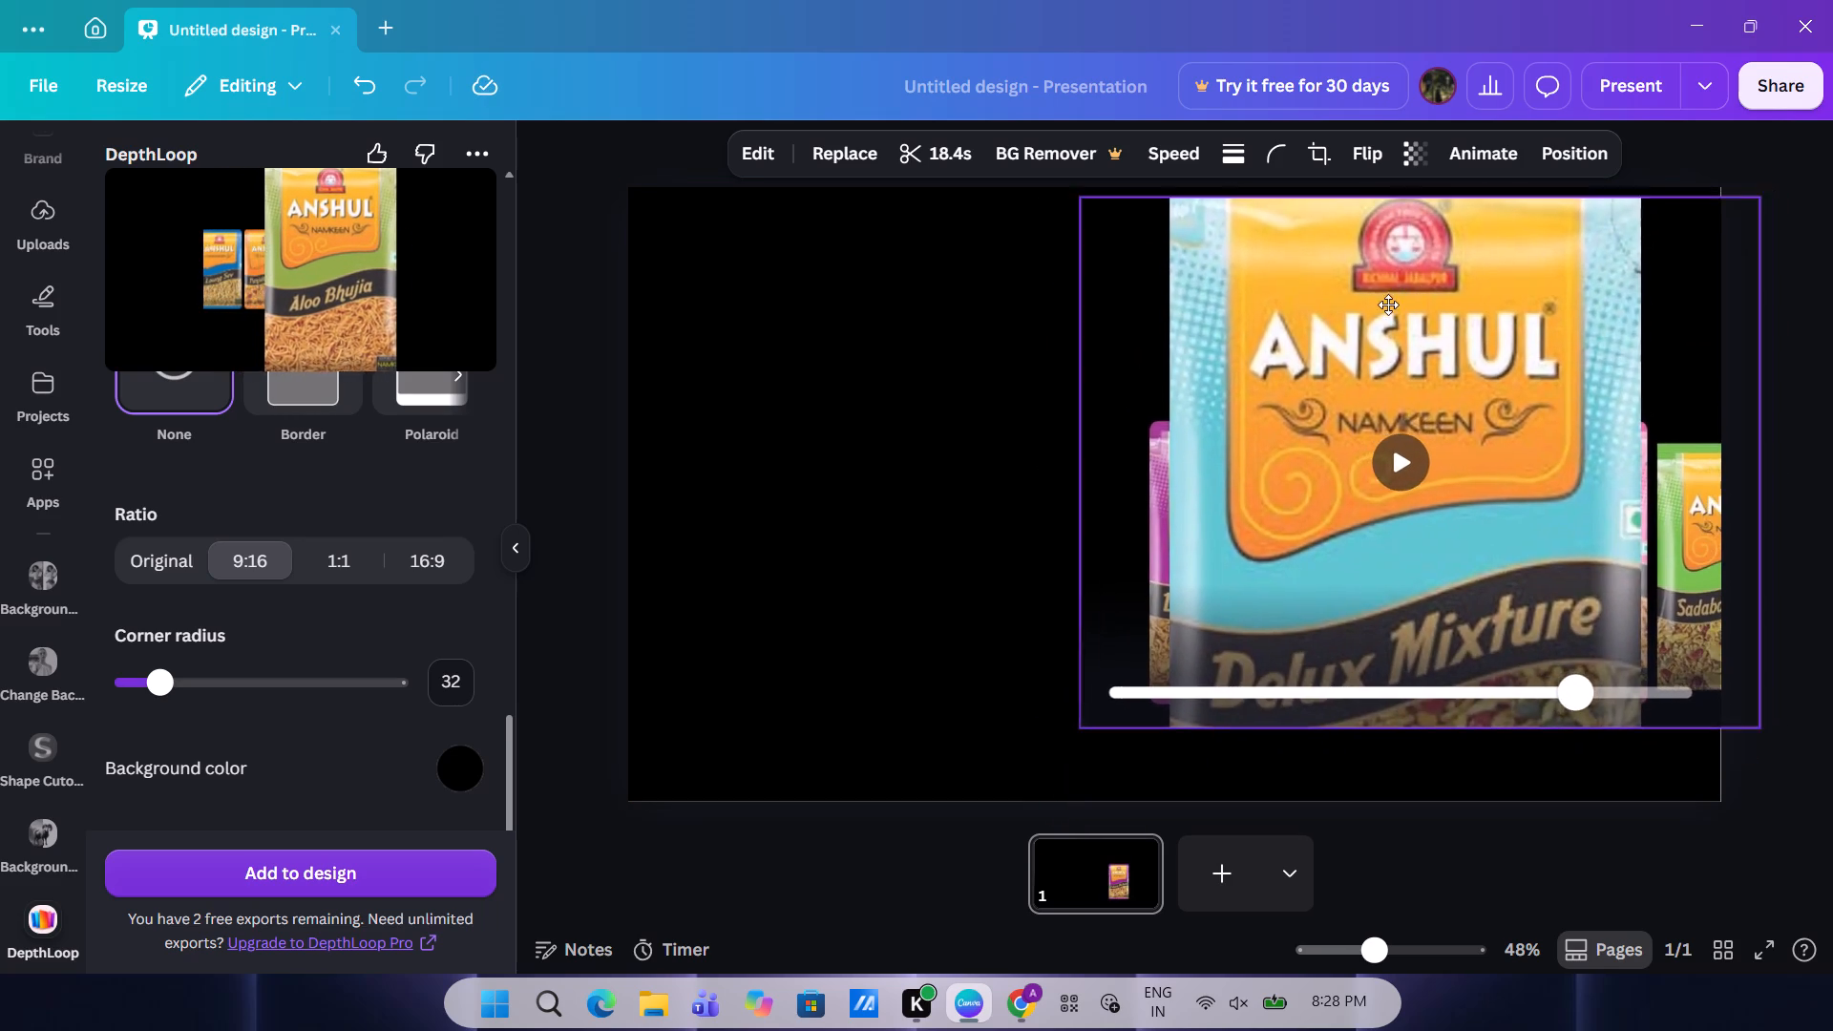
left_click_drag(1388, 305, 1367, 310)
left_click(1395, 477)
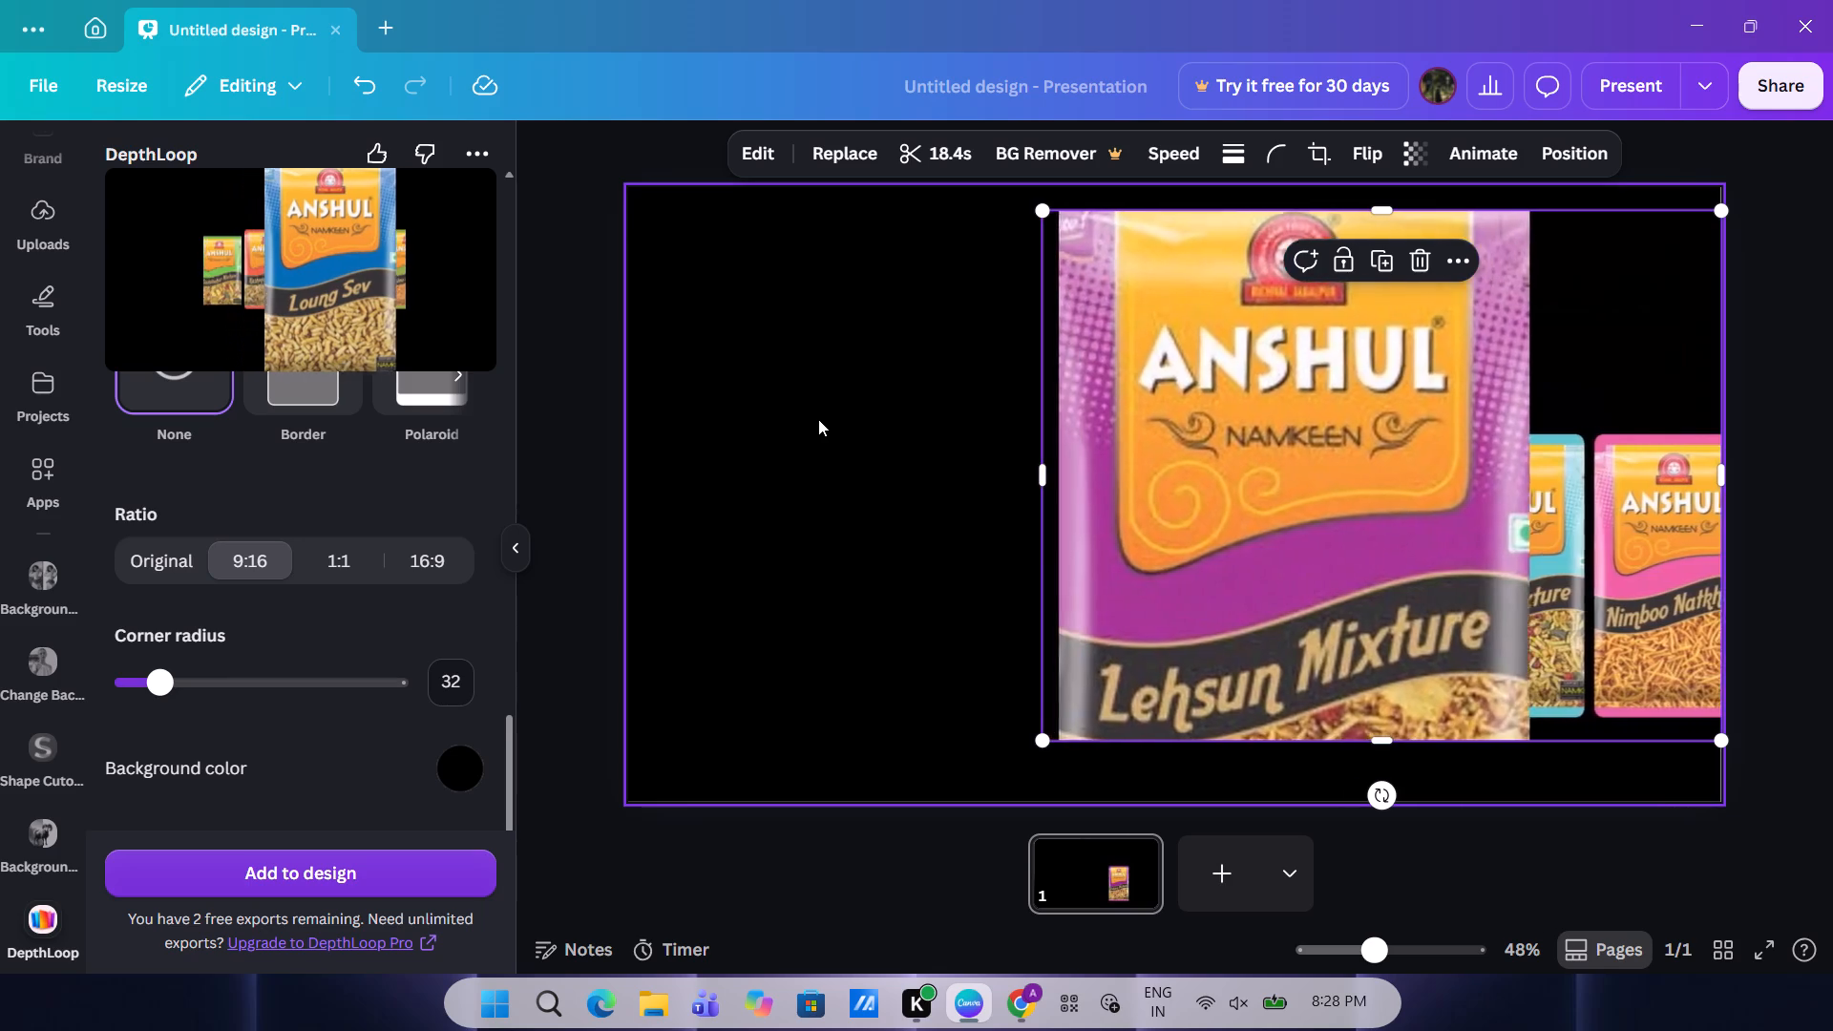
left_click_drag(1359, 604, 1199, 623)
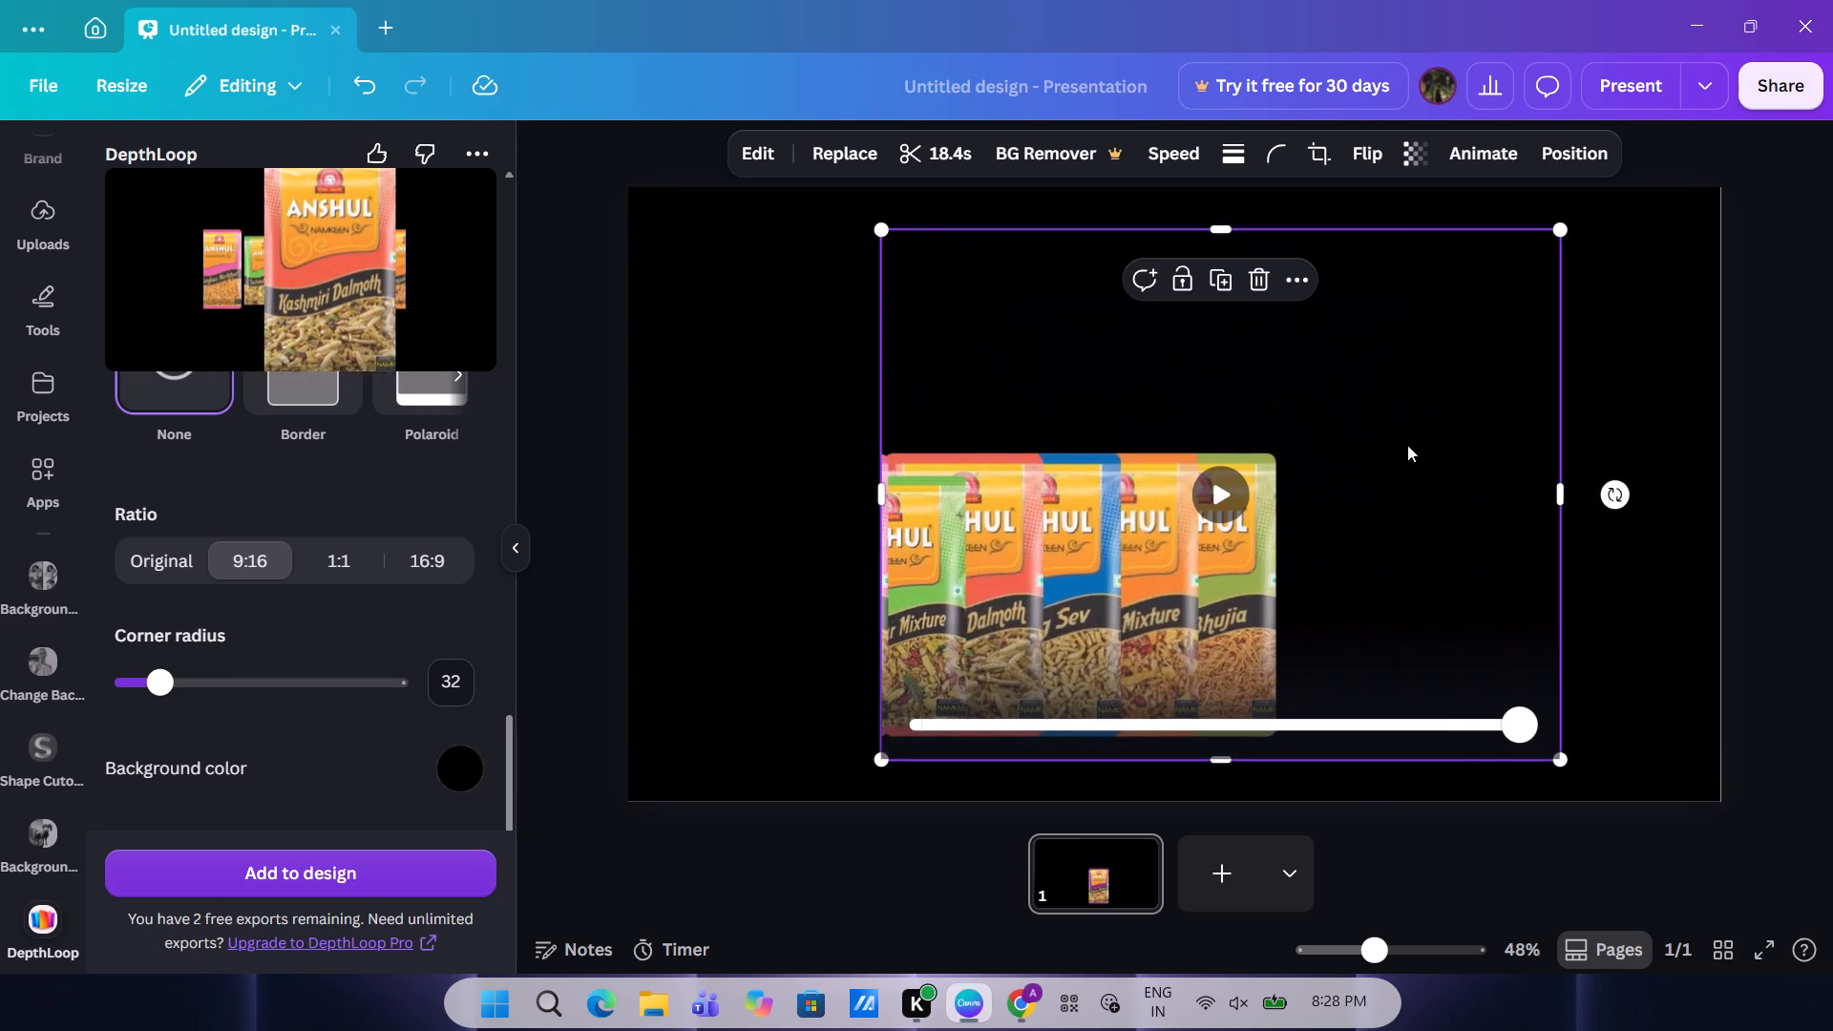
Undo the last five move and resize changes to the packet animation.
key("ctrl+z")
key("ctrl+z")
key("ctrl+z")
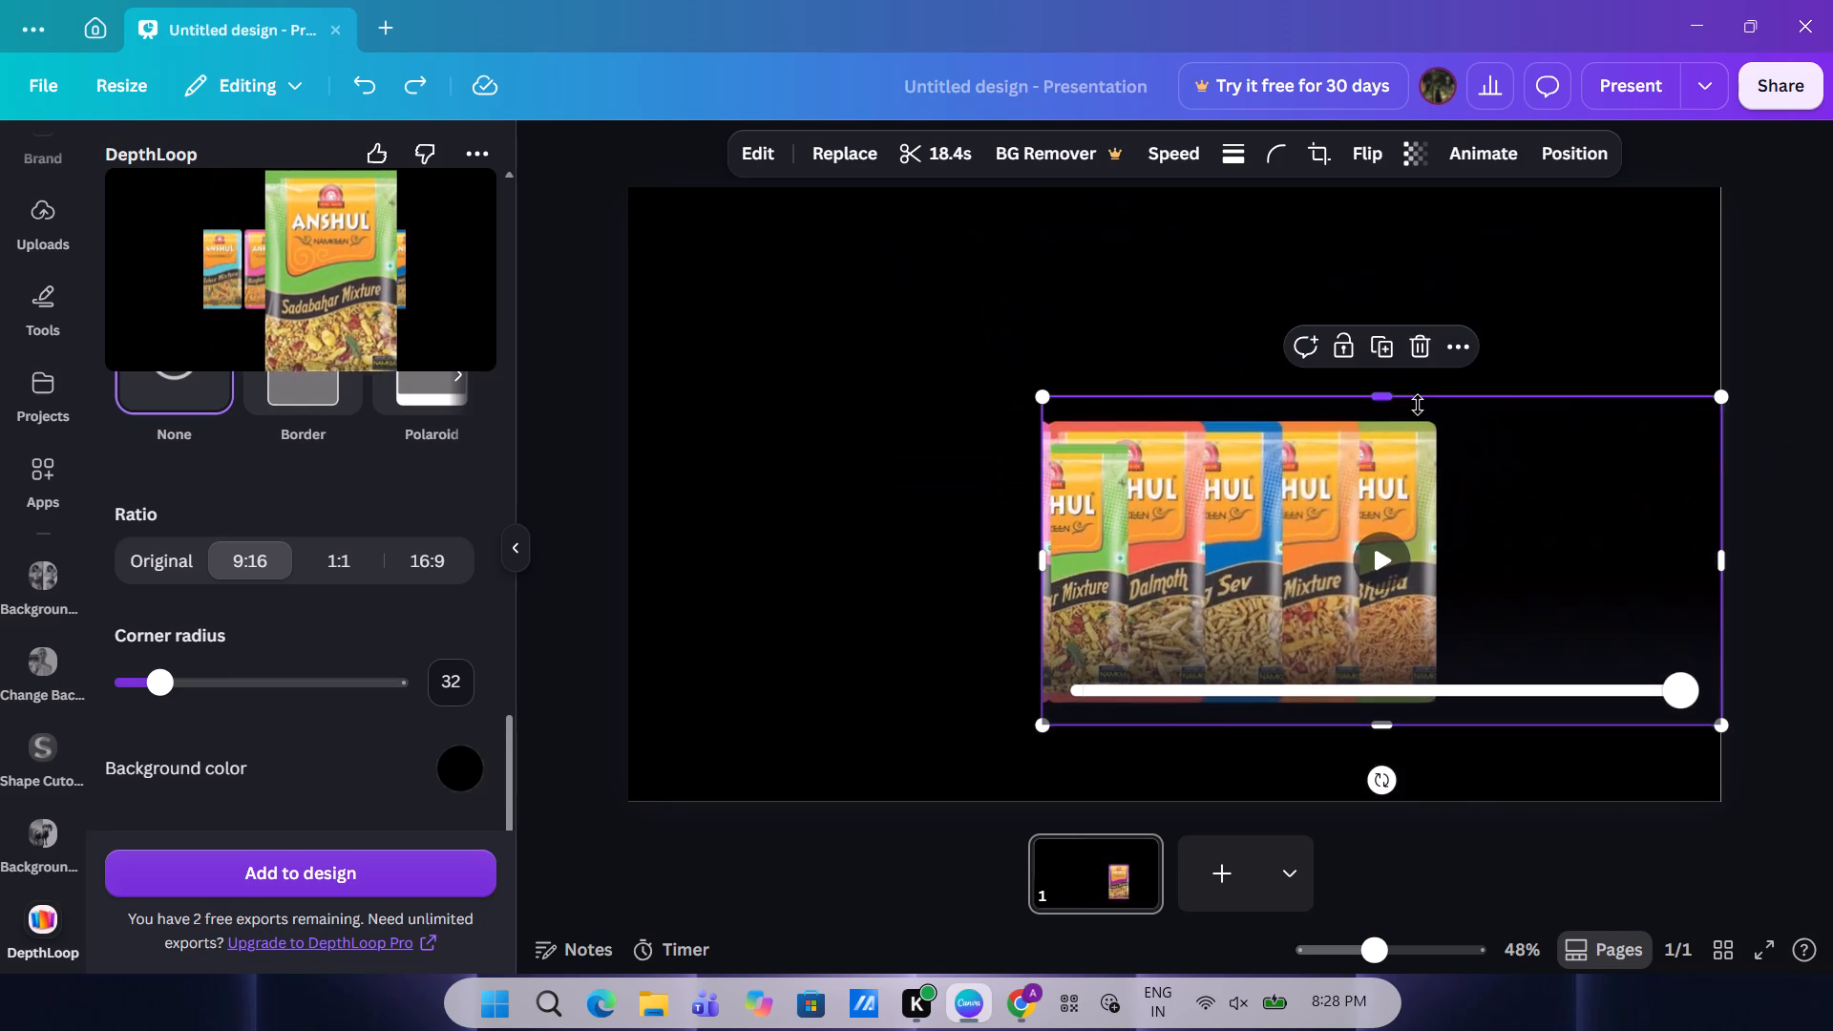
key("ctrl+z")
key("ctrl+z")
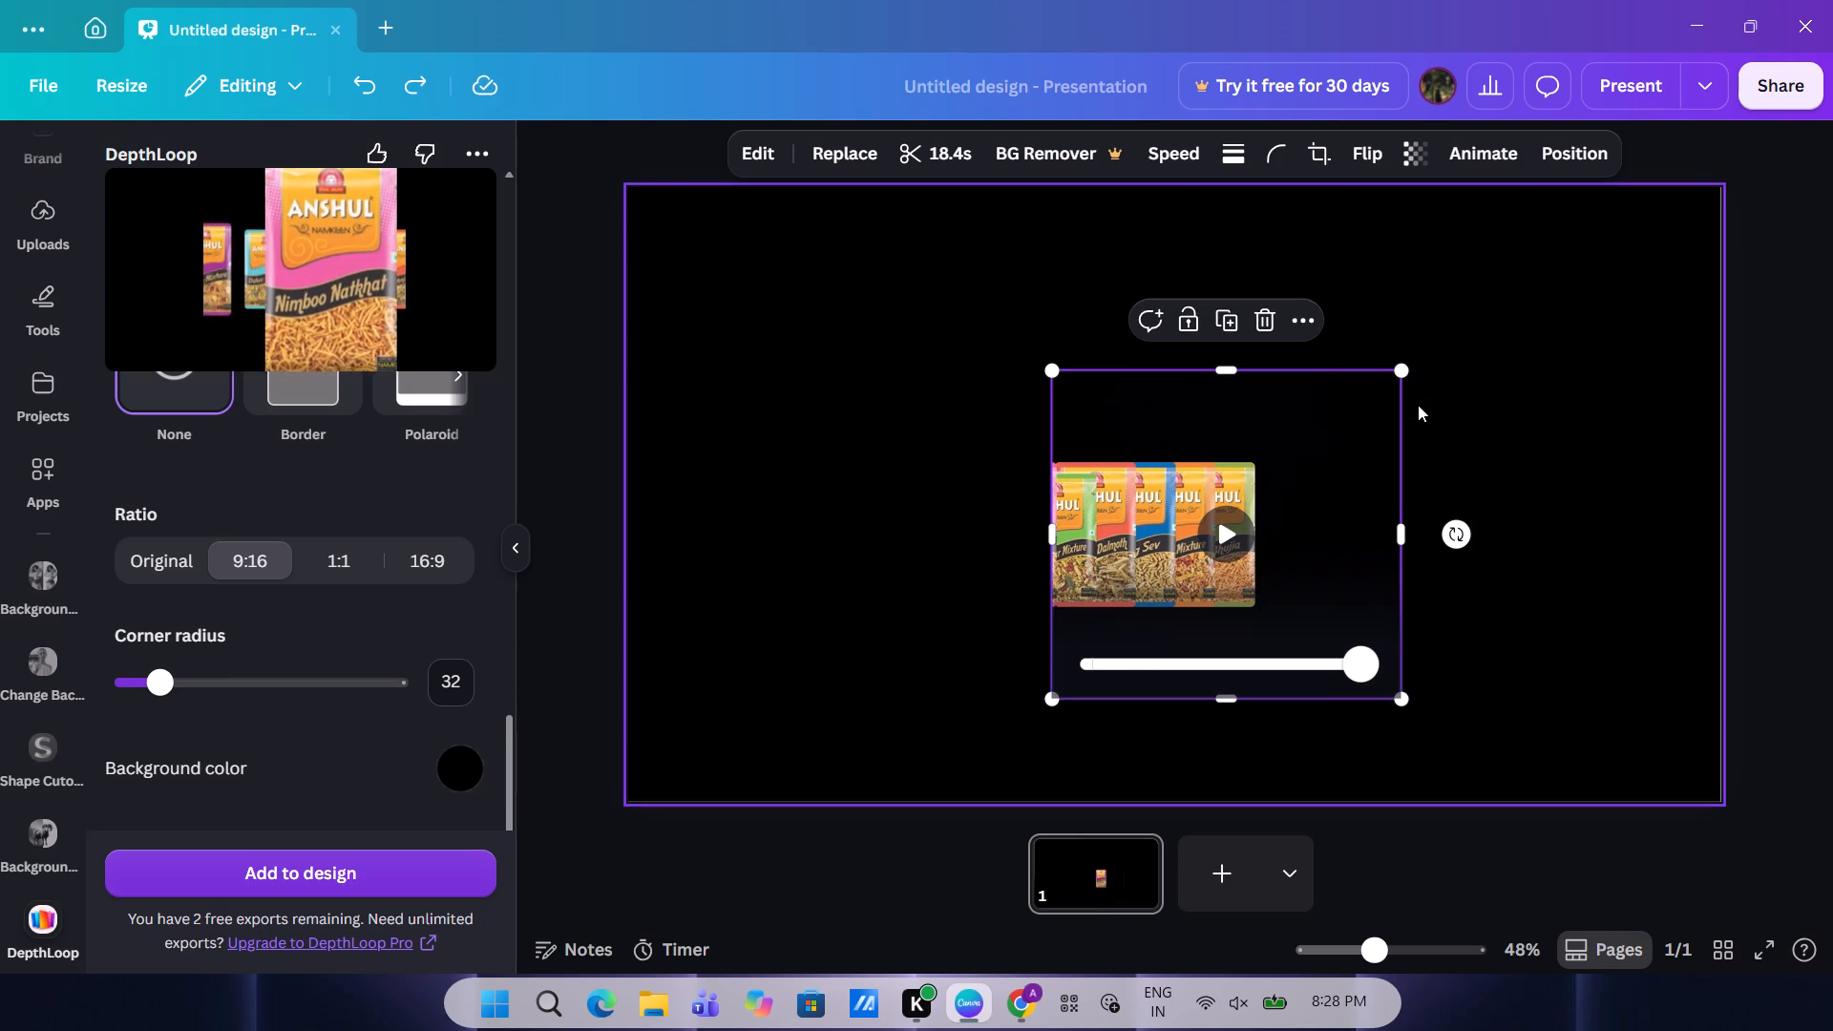
Move the packet animation to the slide's lower-right area, aligned with the bottom edge, and preview its playback.
left_click_drag(1350, 548, 1566, 600)
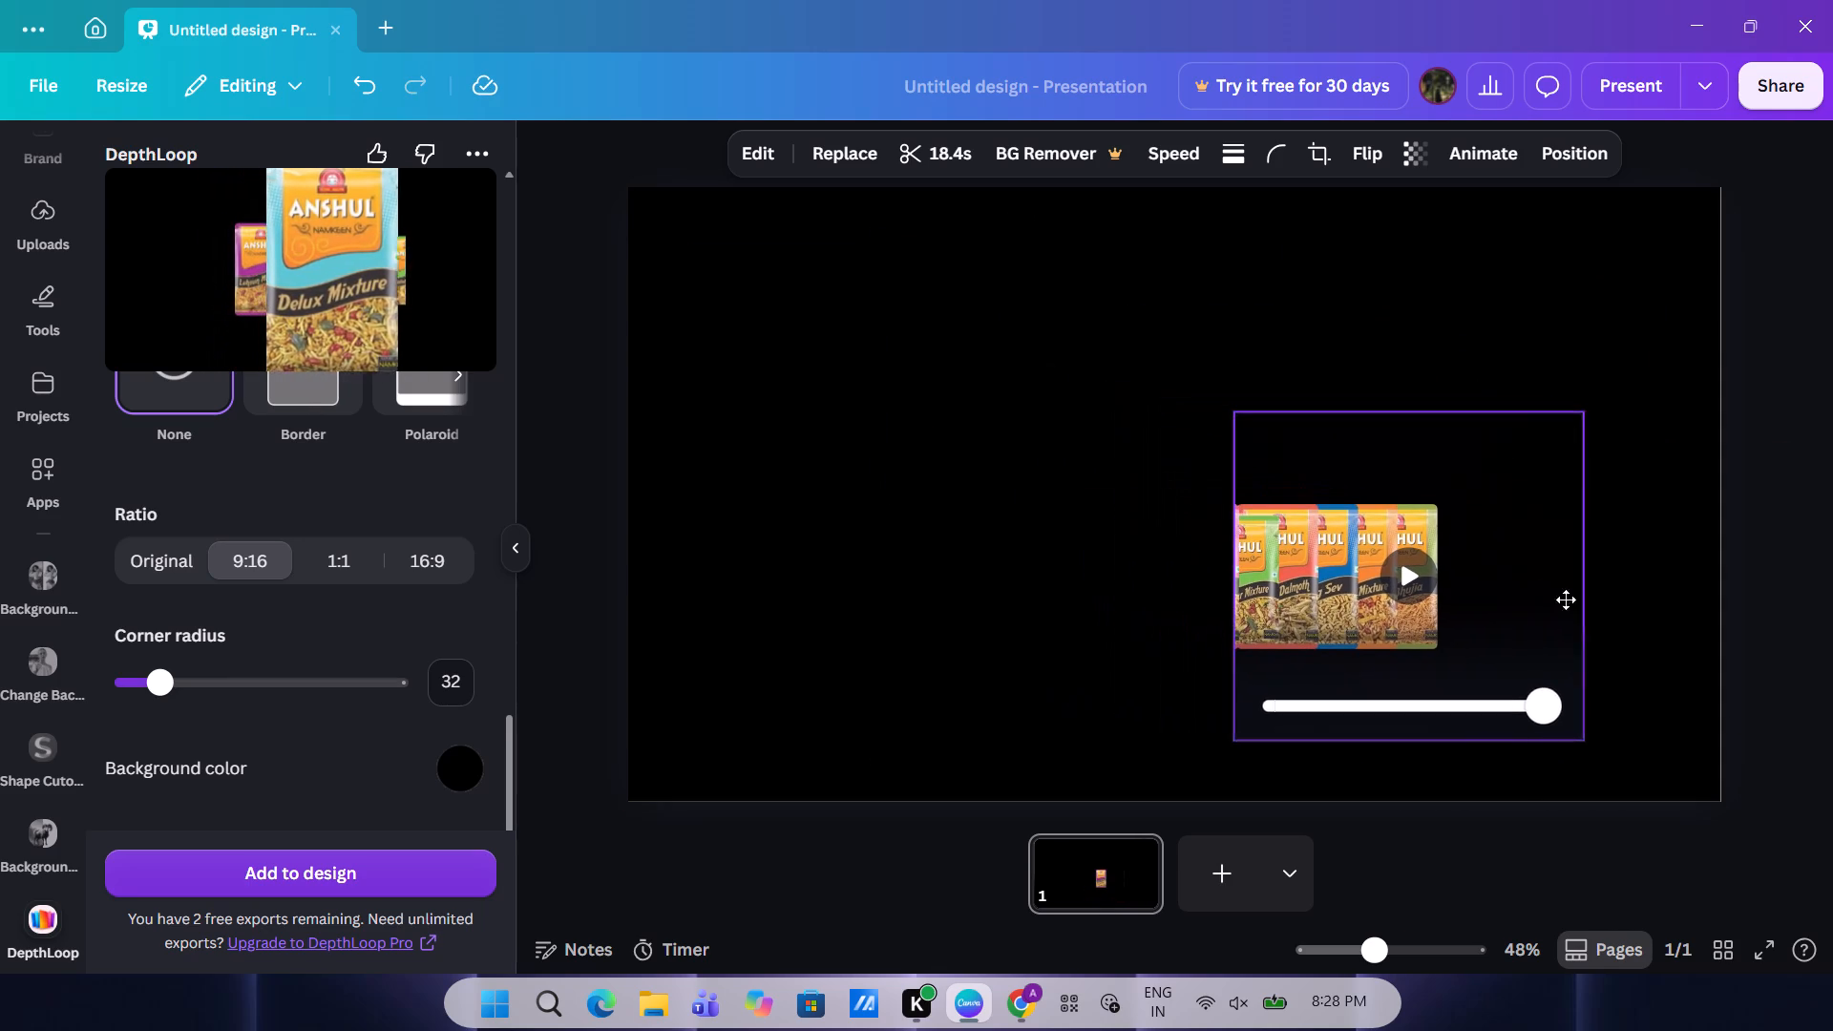
left_click_drag(1566, 600, 1563, 649)
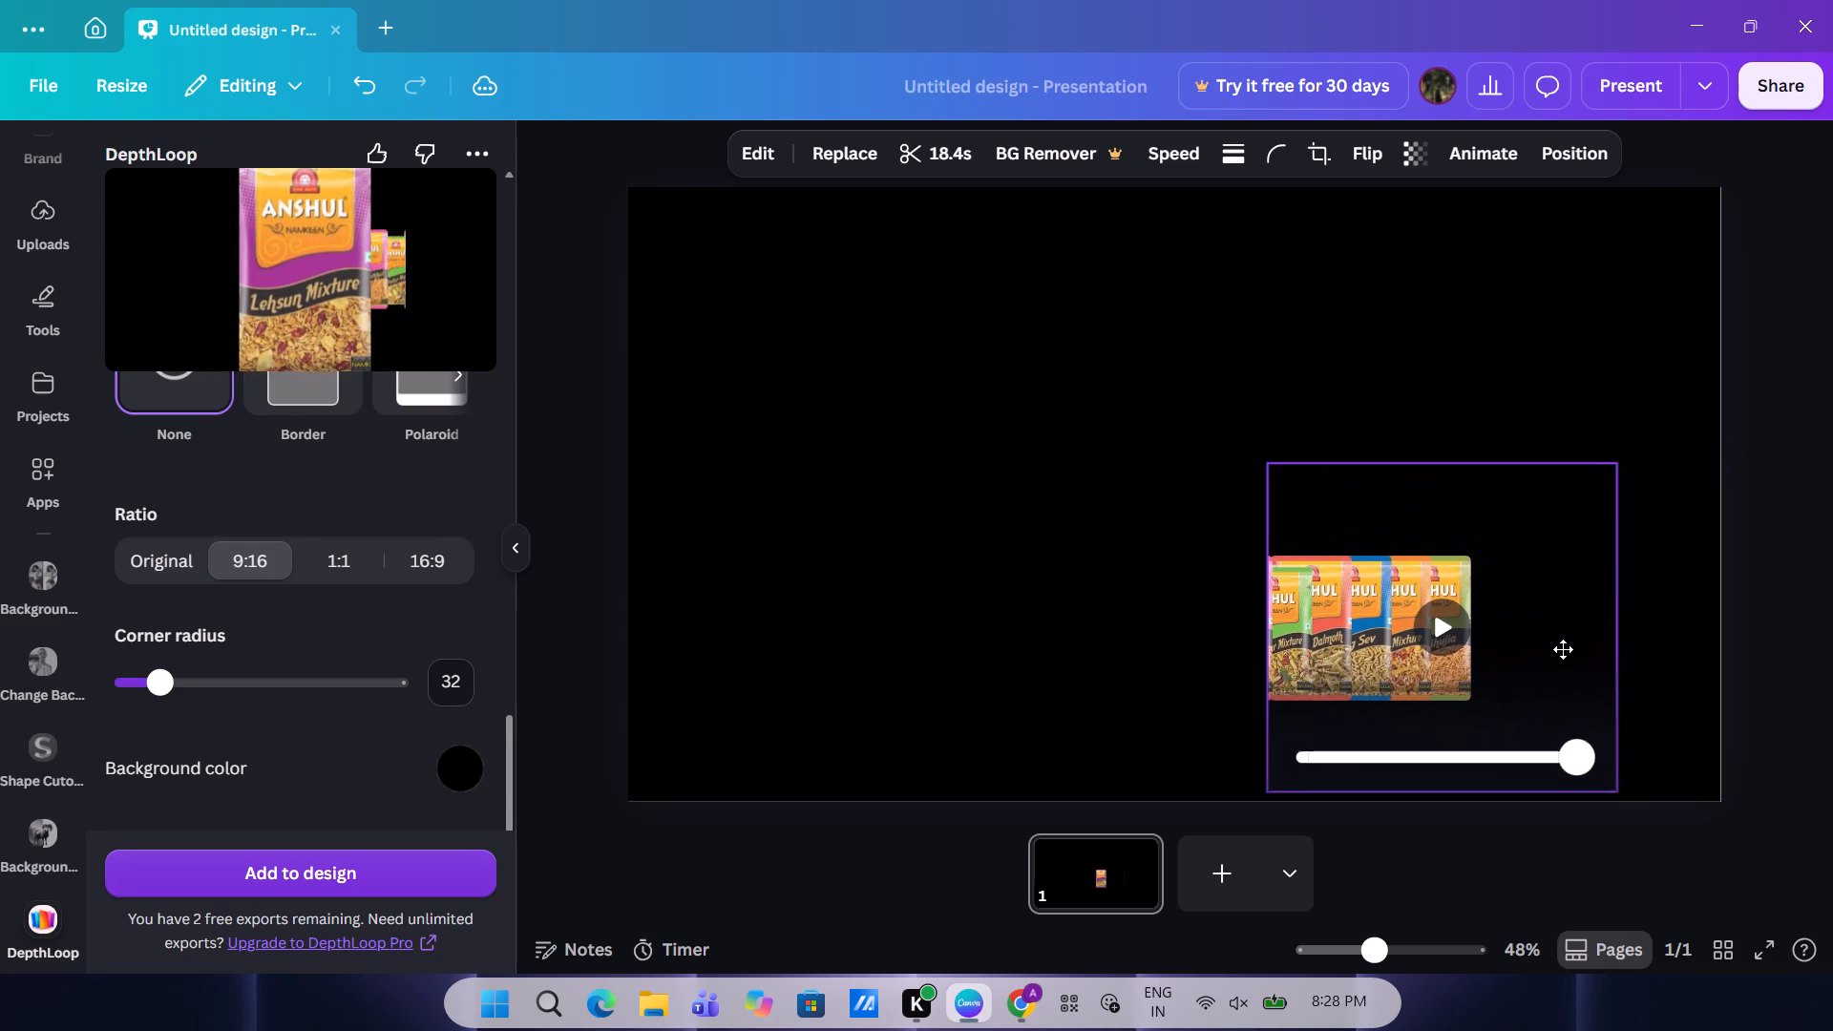
left_click_drag(1563, 649, 1560, 654)
left_click(1426, 641)
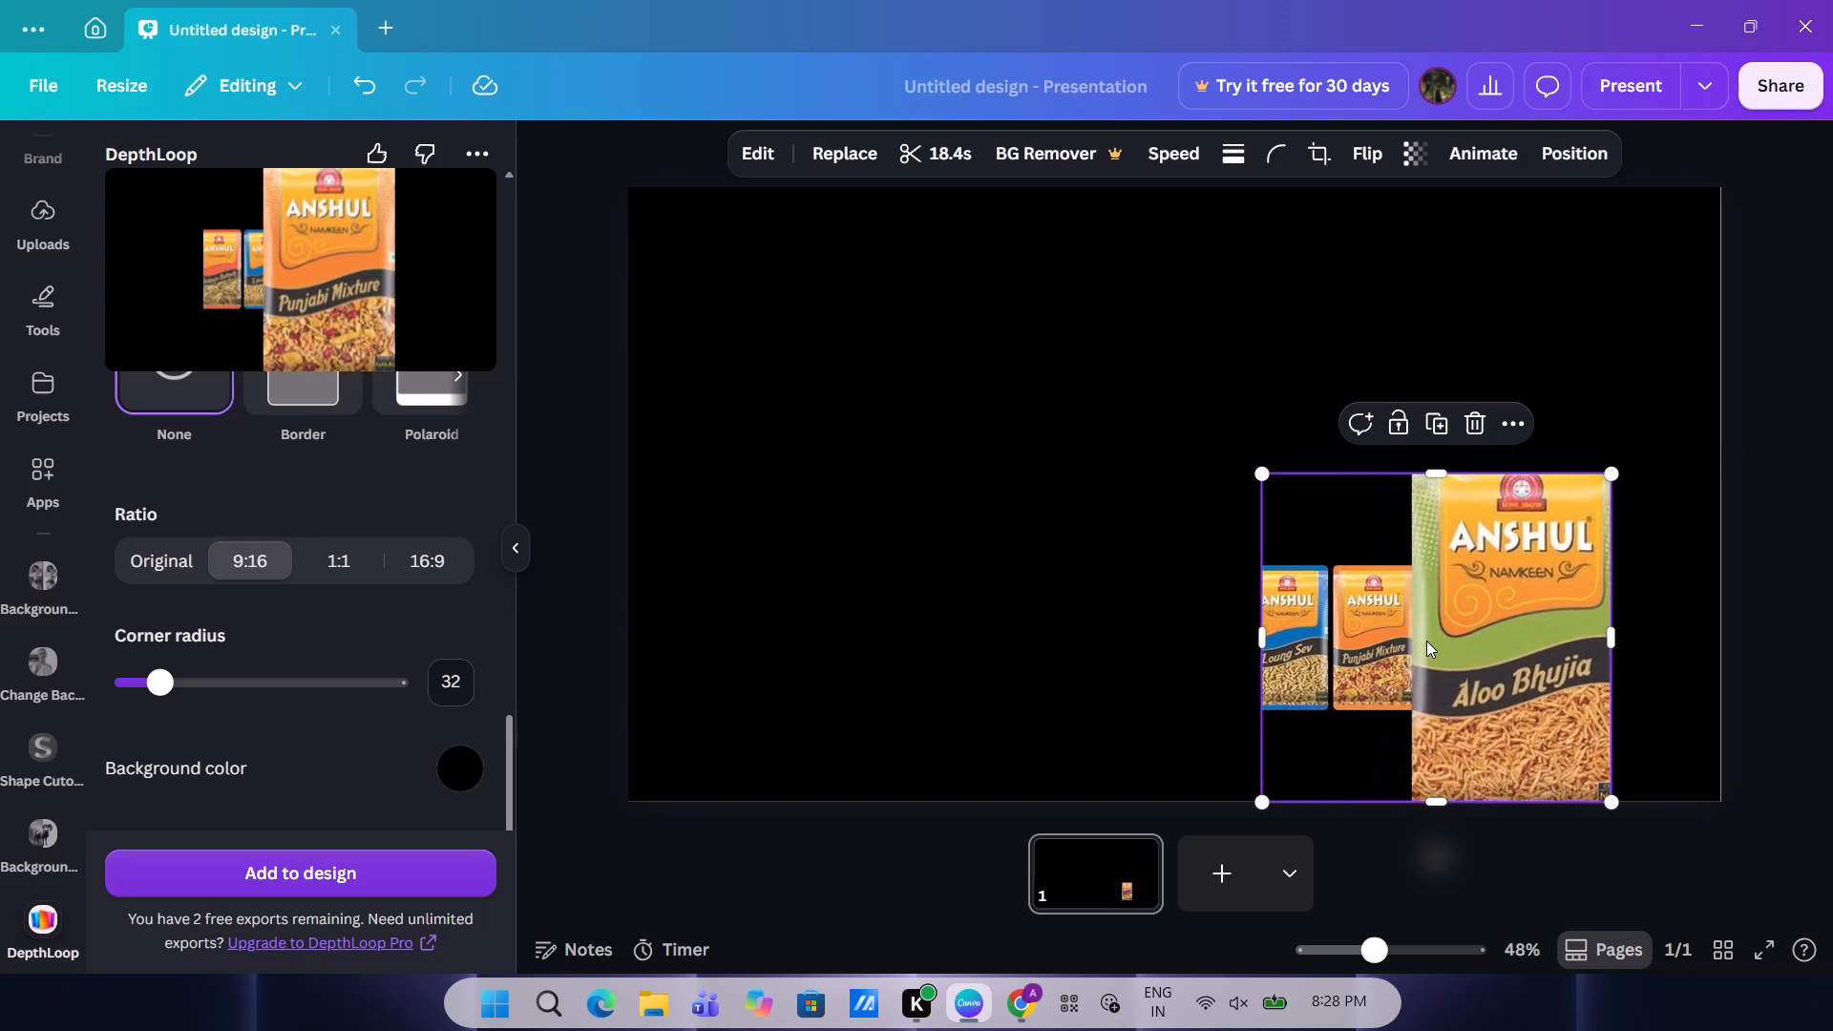
left_click(1067, 625)
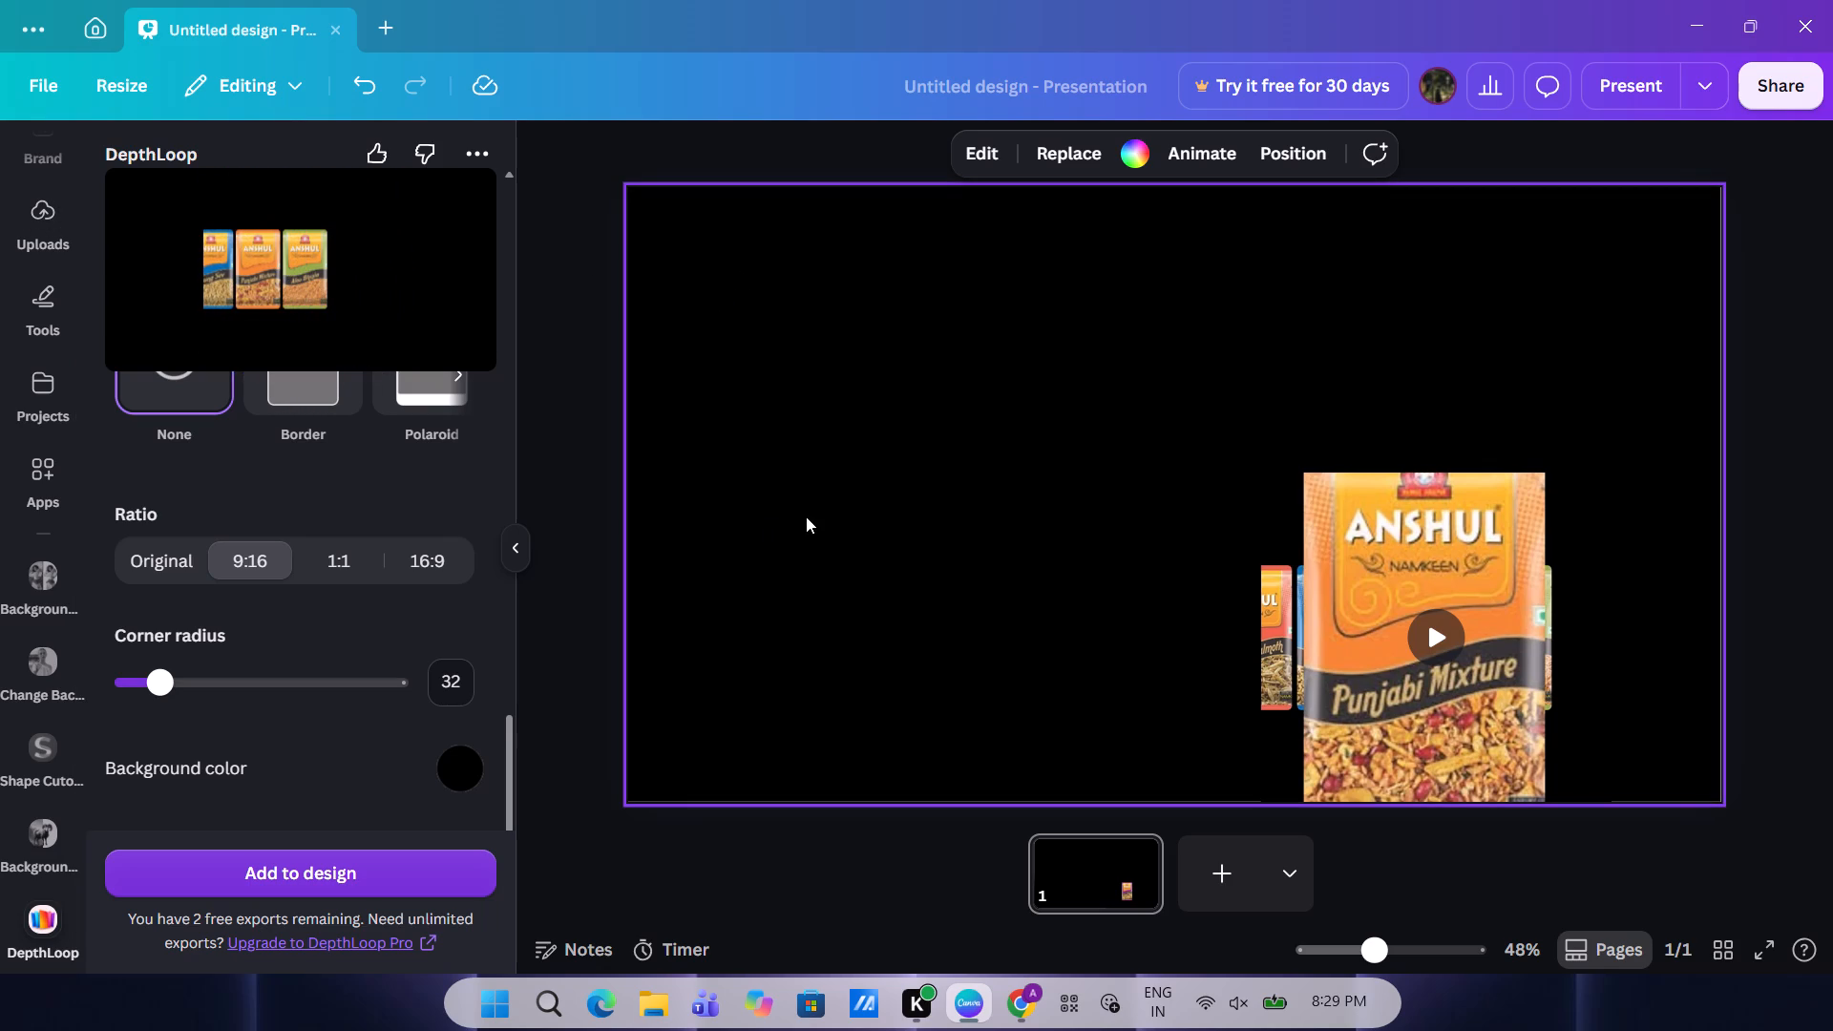
Shrink the design window from full screen and close the remove.bg browser window behind it.
left_click(1777, 32)
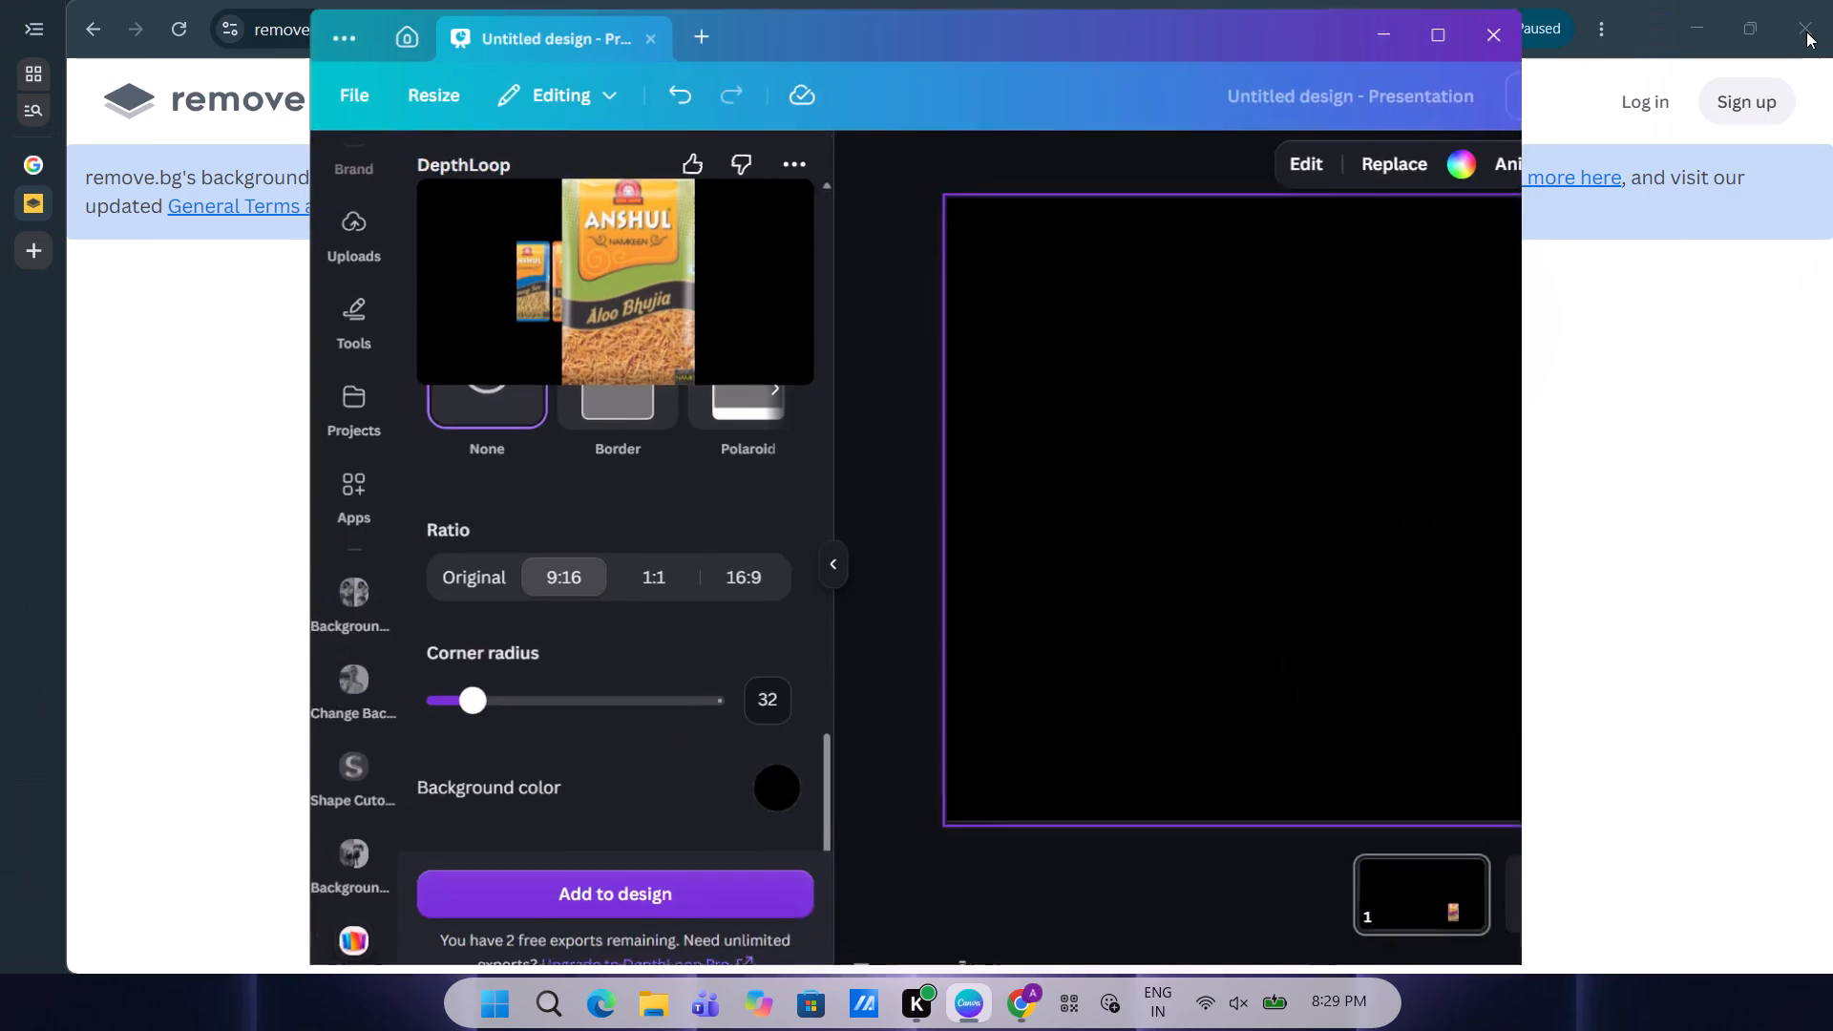
left_click(1812, 32)
left_click(1821, 30)
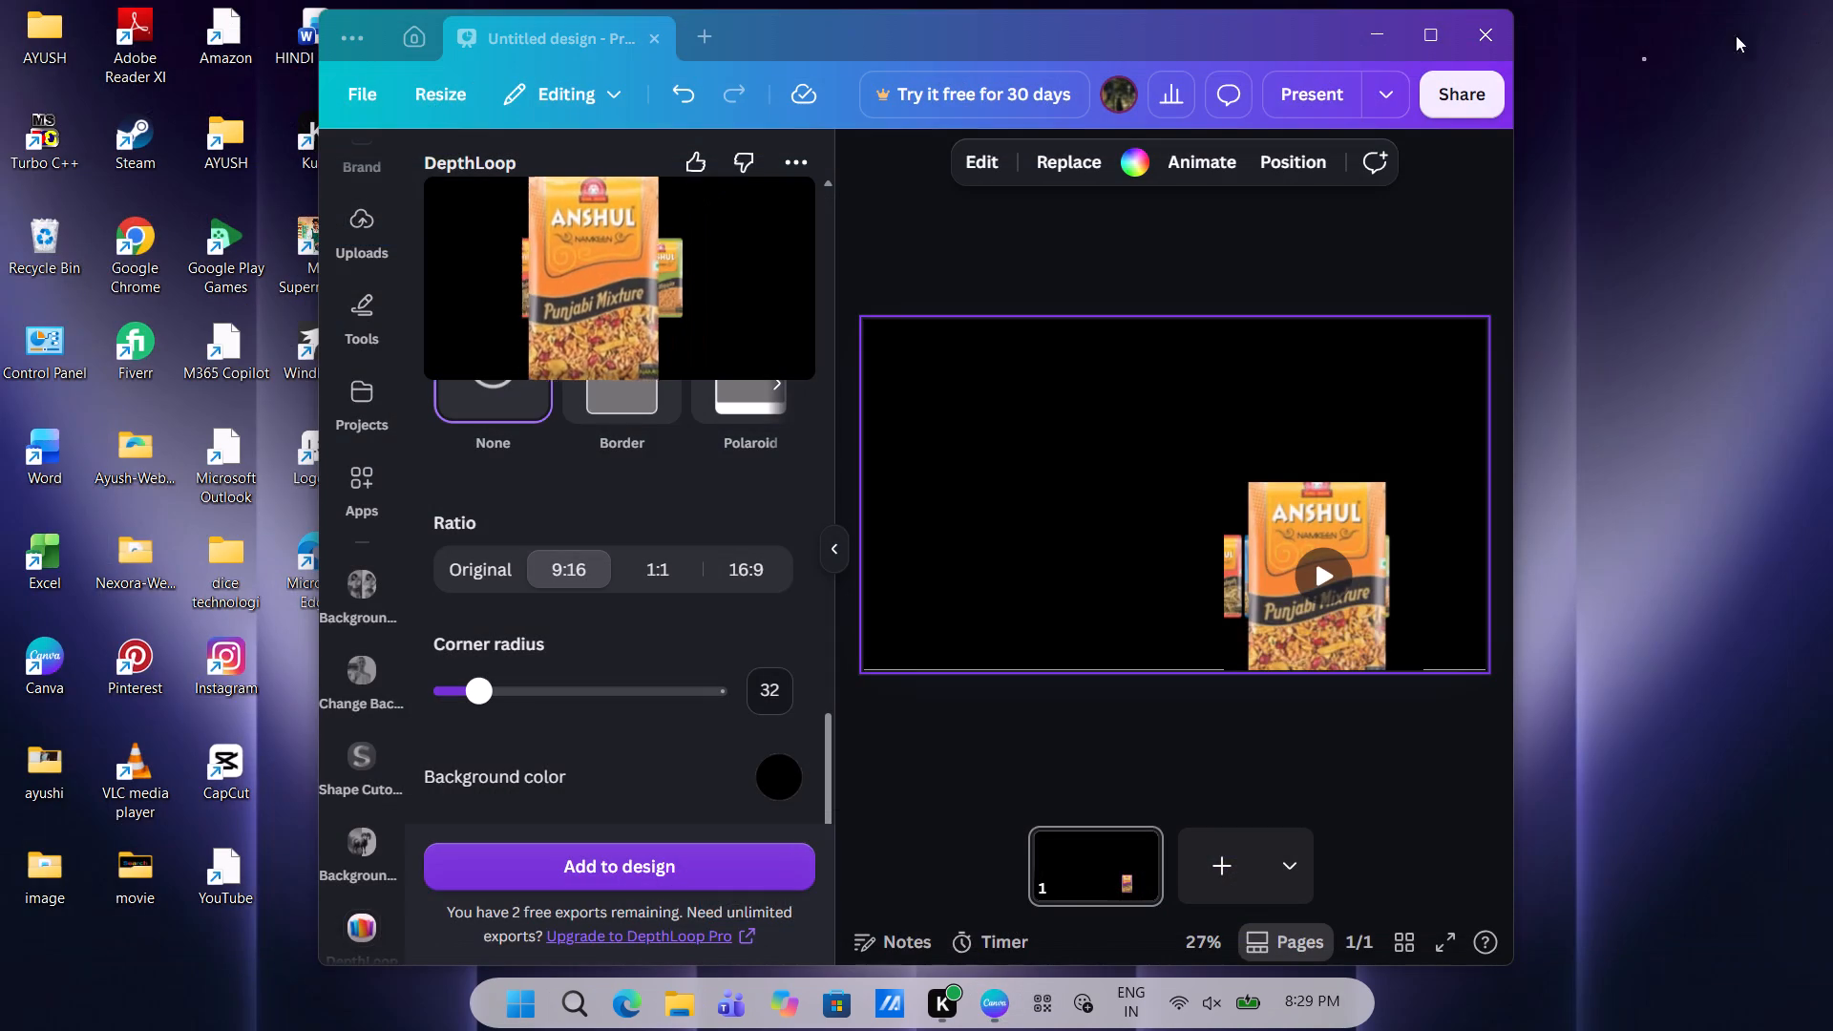